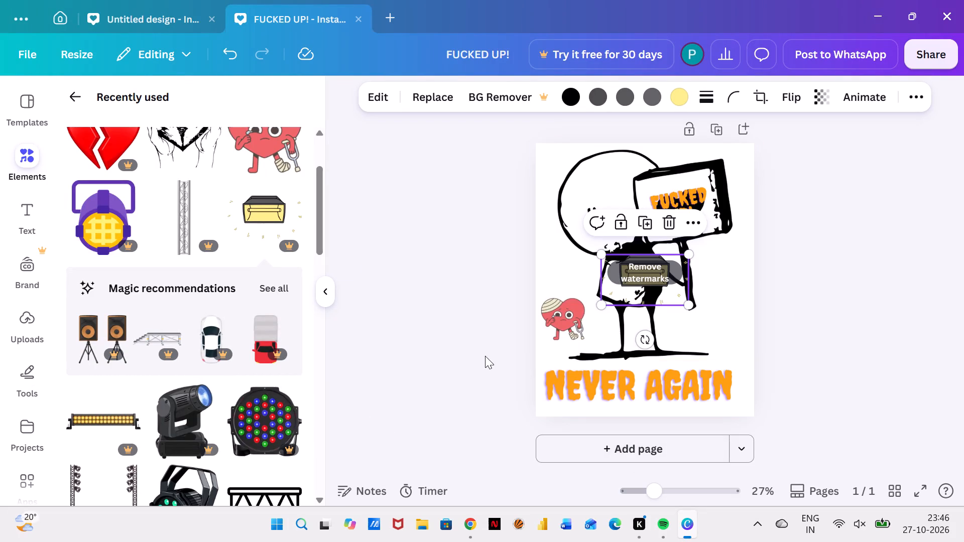
Look through the recently used stage-light and speaker graphics for an element that suits the design.
scroll(209, 323, down, 1)
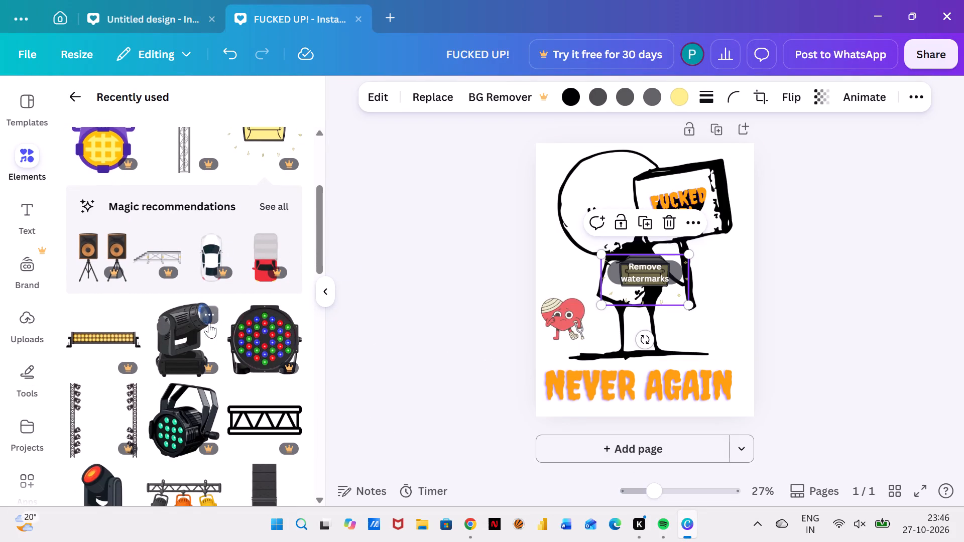
scroll(209, 323, down, 2)
scroll(209, 323, up, 1)
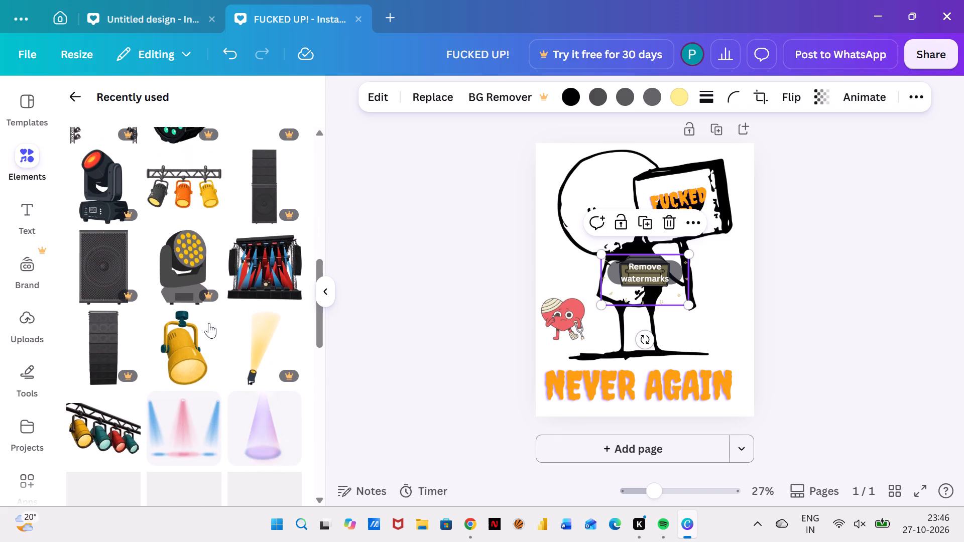
Create a new blank design in the Facebook Cover (Landscape) format.
scroll(209, 323, up, 1)
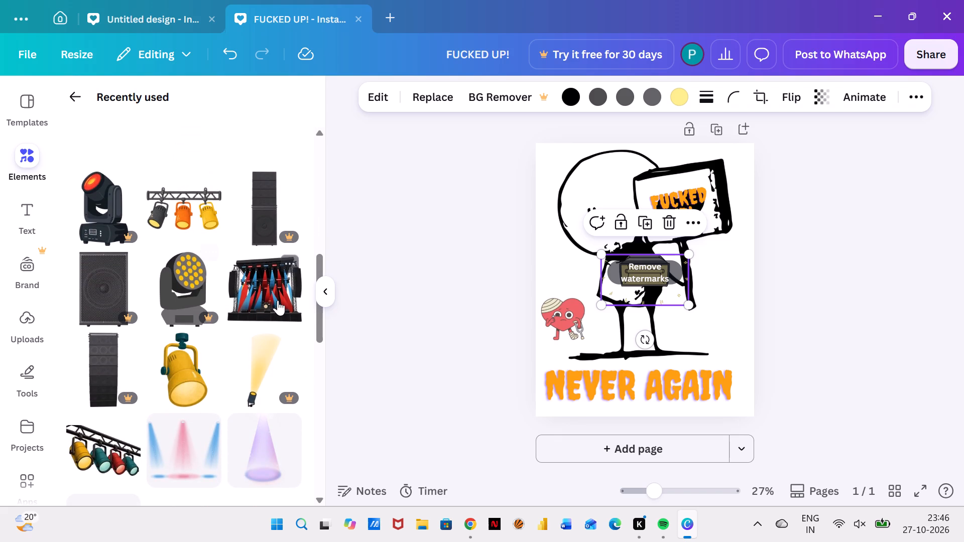
click(392, 16)
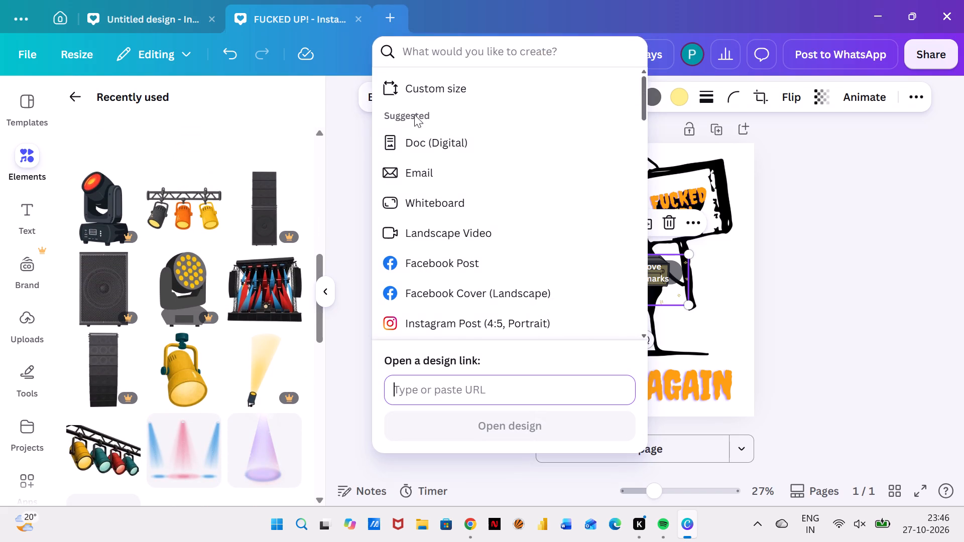
click(440, 292)
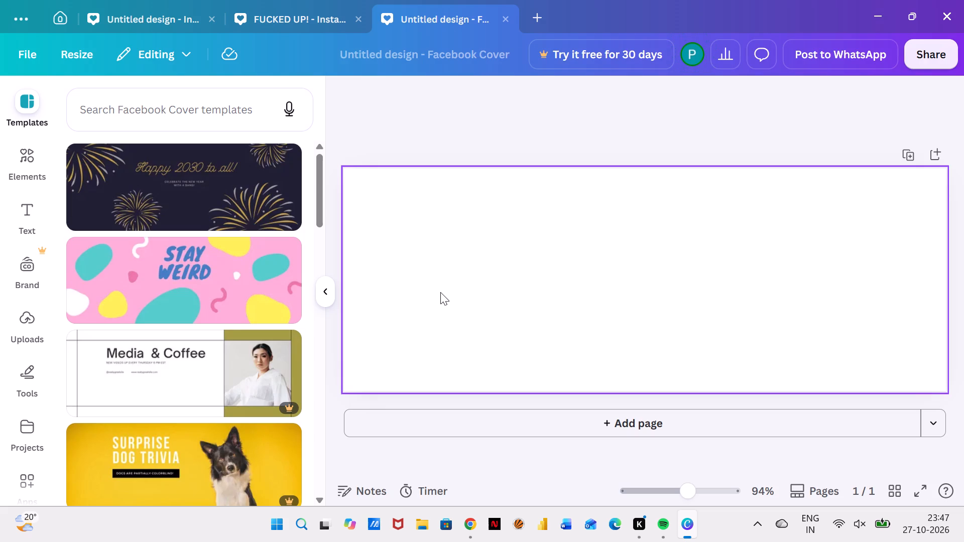
Browse the suggested Facebook Cover templates for a layout that suits the new blank cover.
scroll(272, 258, up, 2)
scroll(272, 258, down, 2)
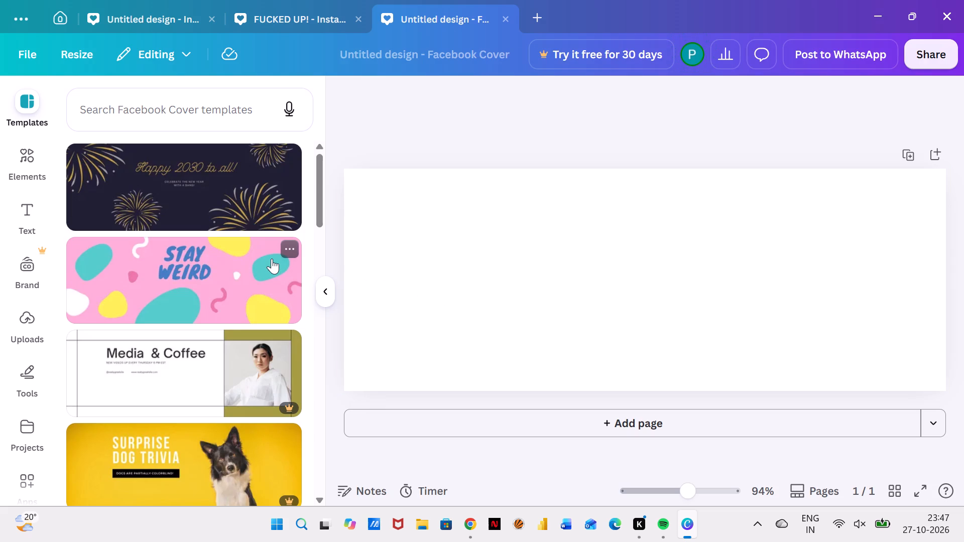
scroll(272, 258, down, 2)
scroll(272, 258, up, 3)
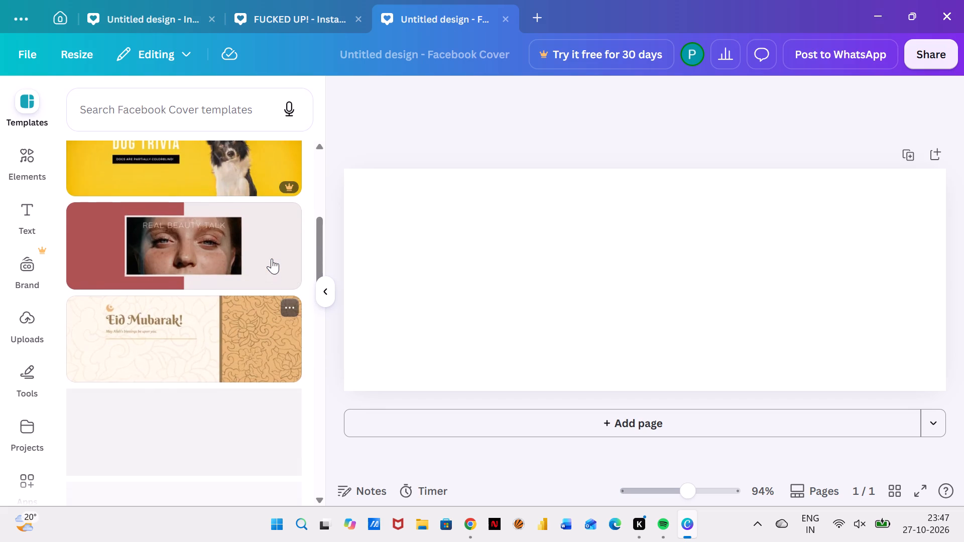
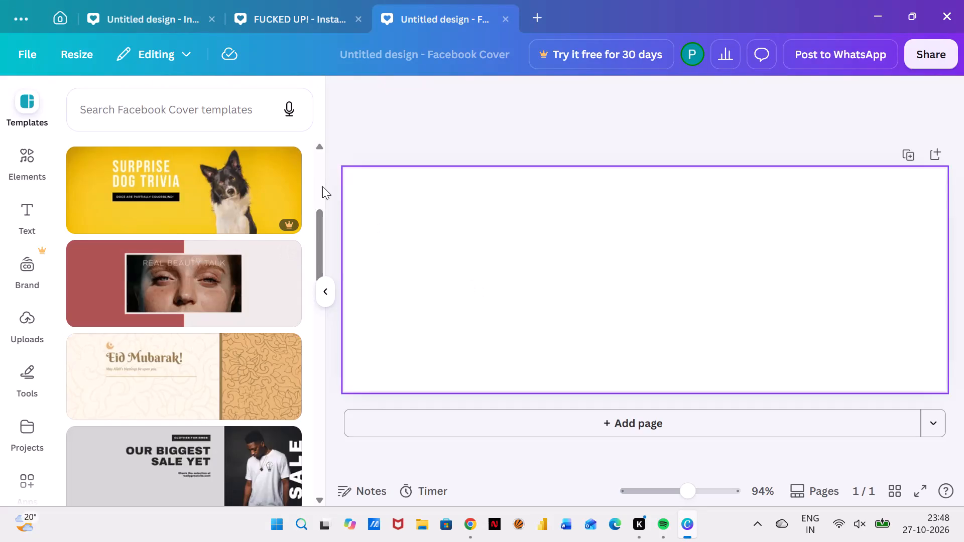
Add the recently used concert stage graphic with red and blue light beams to the blank Facebook cover.
click(24, 159)
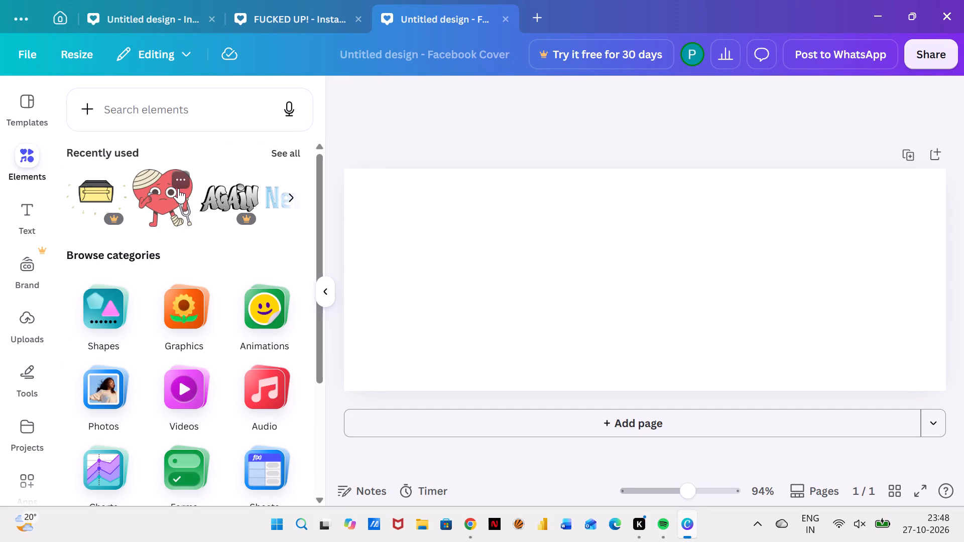
click(294, 160)
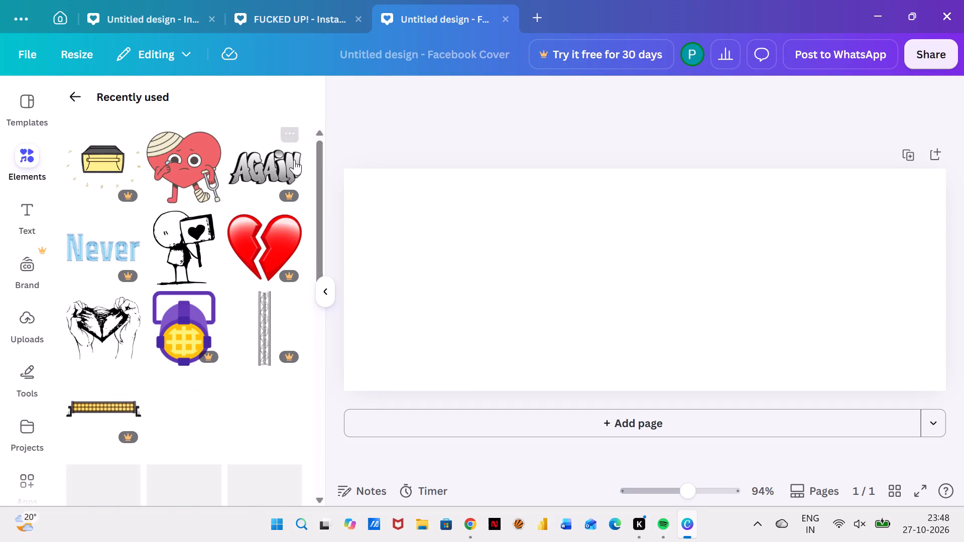
scroll(247, 268, down, 3)
scroll(247, 268, up, 1)
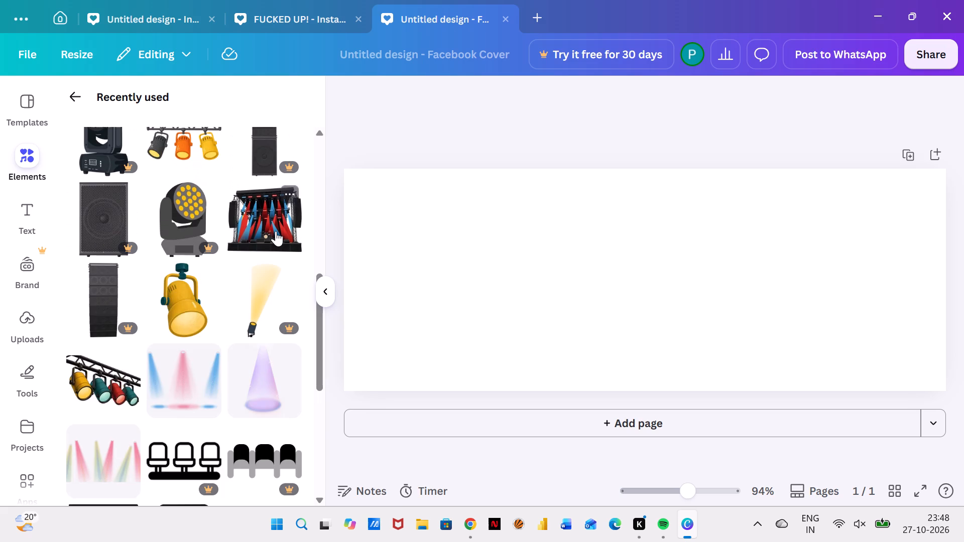
click(276, 231)
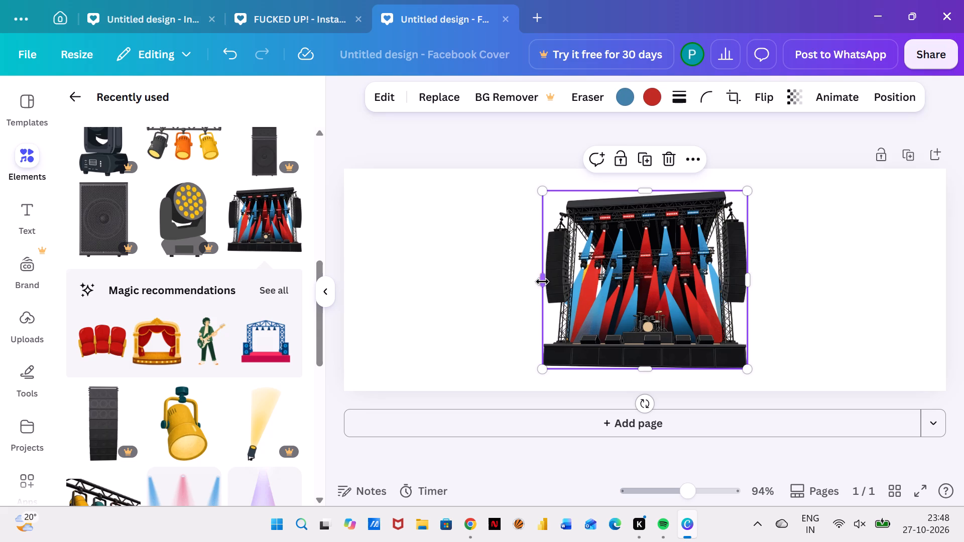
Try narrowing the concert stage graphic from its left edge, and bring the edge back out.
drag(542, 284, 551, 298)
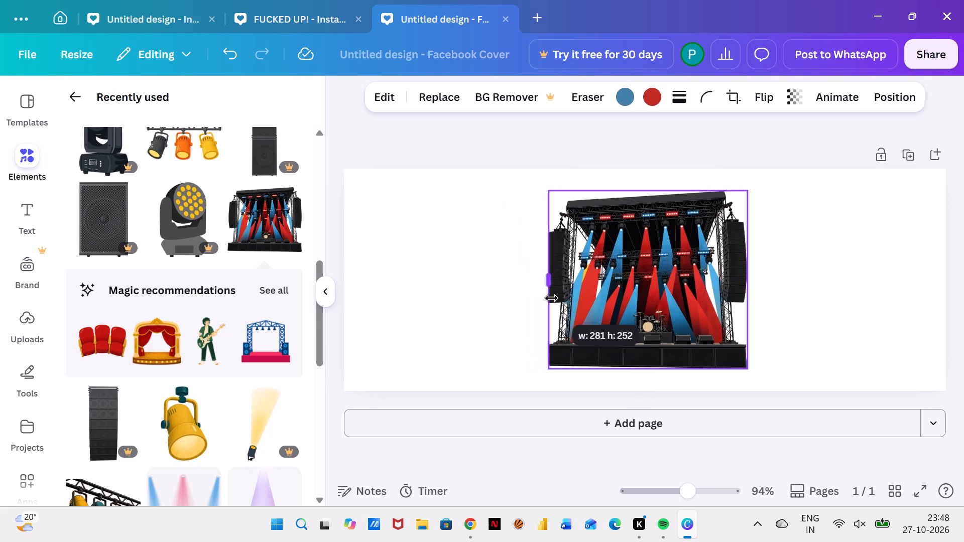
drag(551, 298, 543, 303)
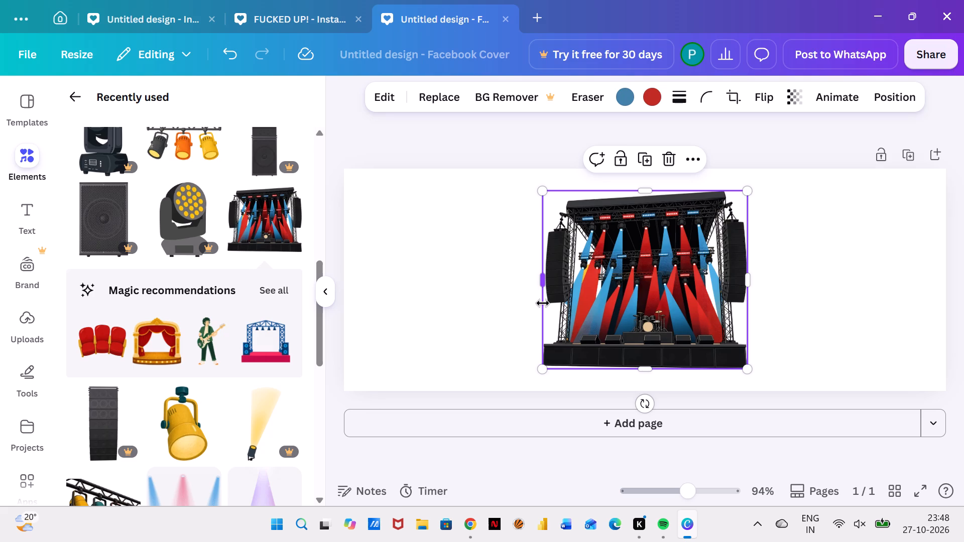
Move the concert stage graphic from the centre into the left half of the cover.
drag(664, 318, 534, 326)
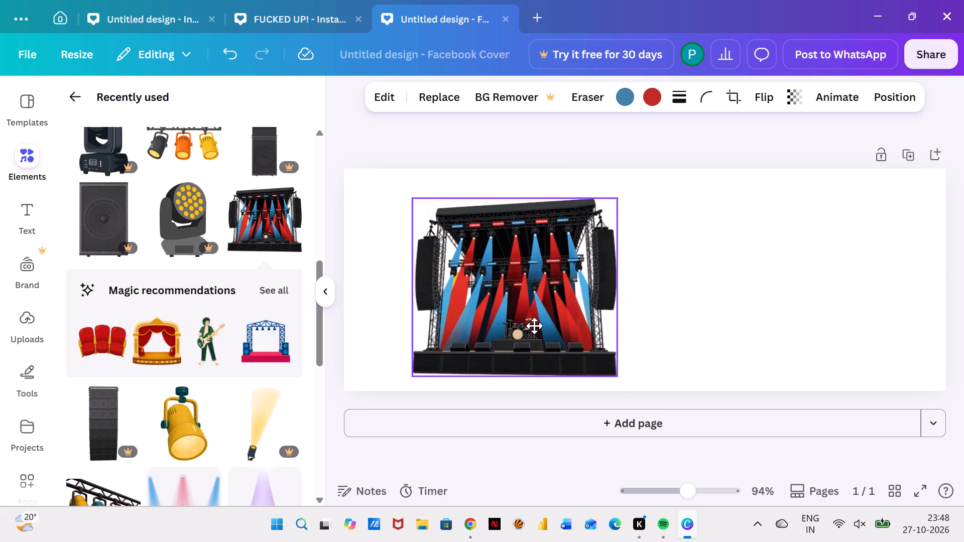
Move the red-and-blue concert stage graphic further toward the left side of the cover page.
drag(534, 326, 506, 321)
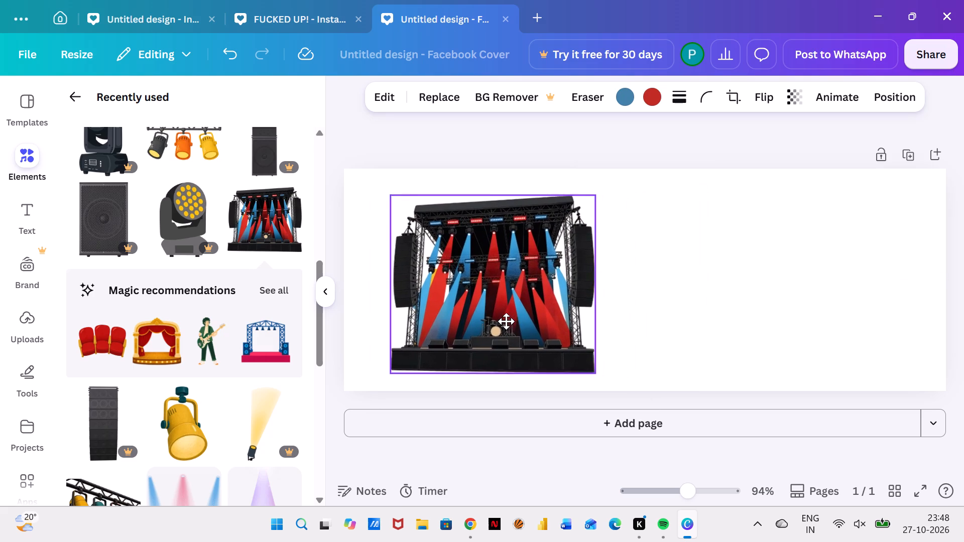
drag(506, 321, 500, 319)
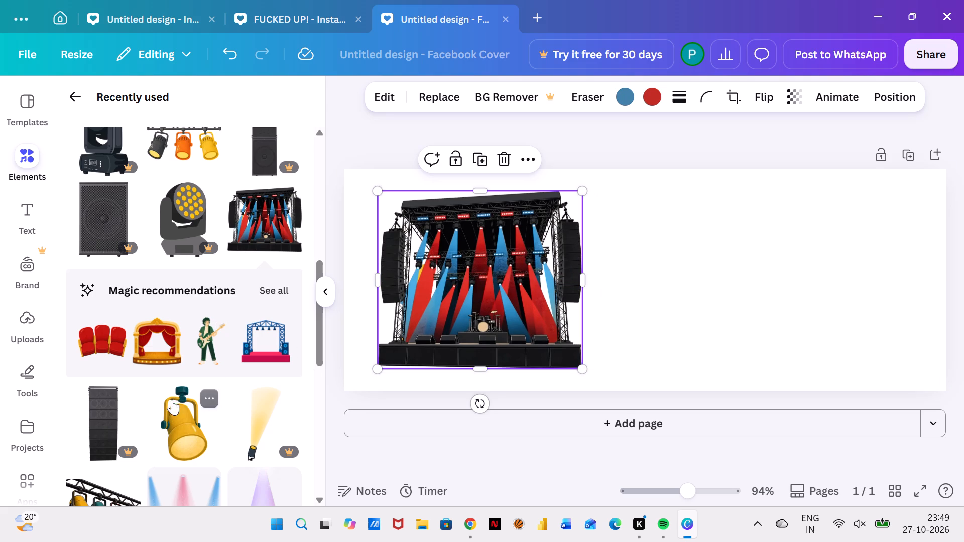
Add the recently used pair of lighting truss towers and place it in the blank right half of the cover.
scroll(192, 417, down, 1)
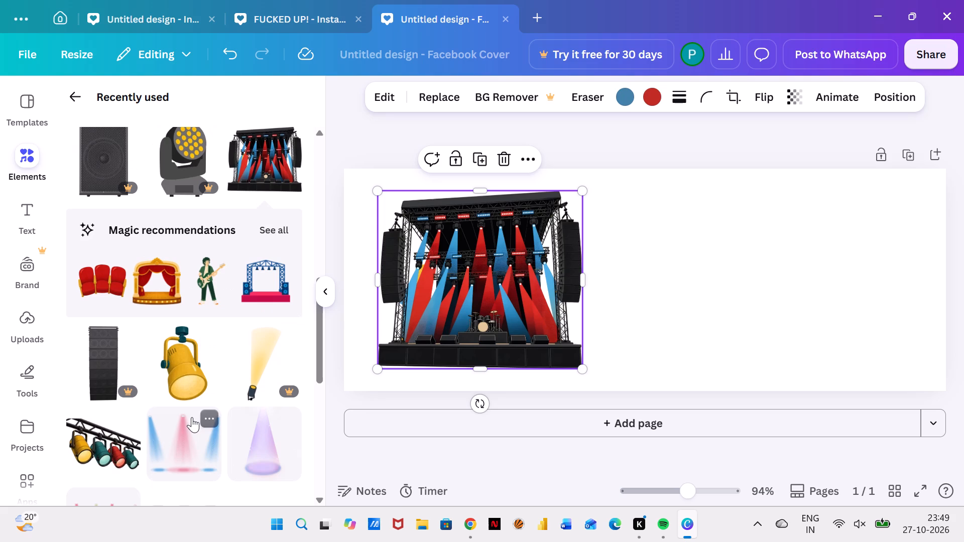
scroll(192, 417, up, 2)
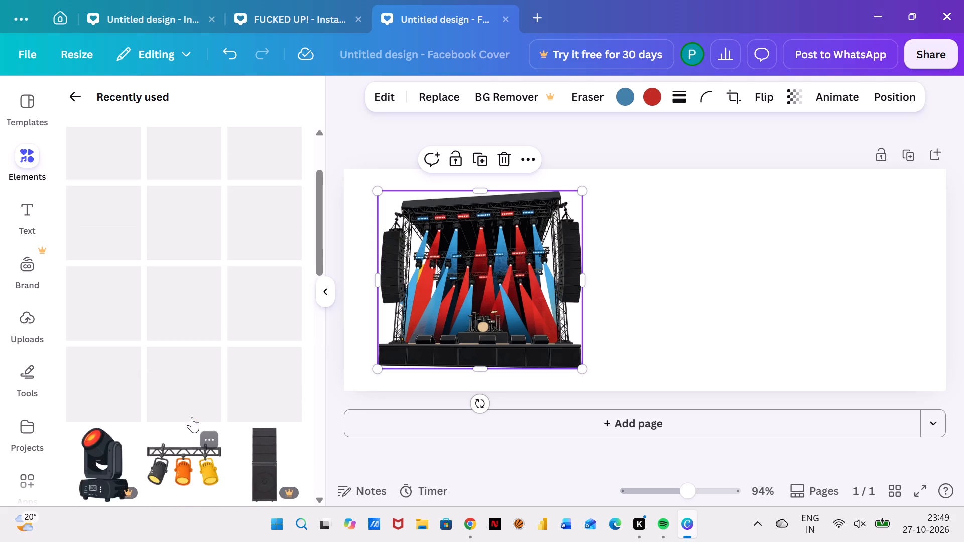
scroll(192, 417, up, 2)
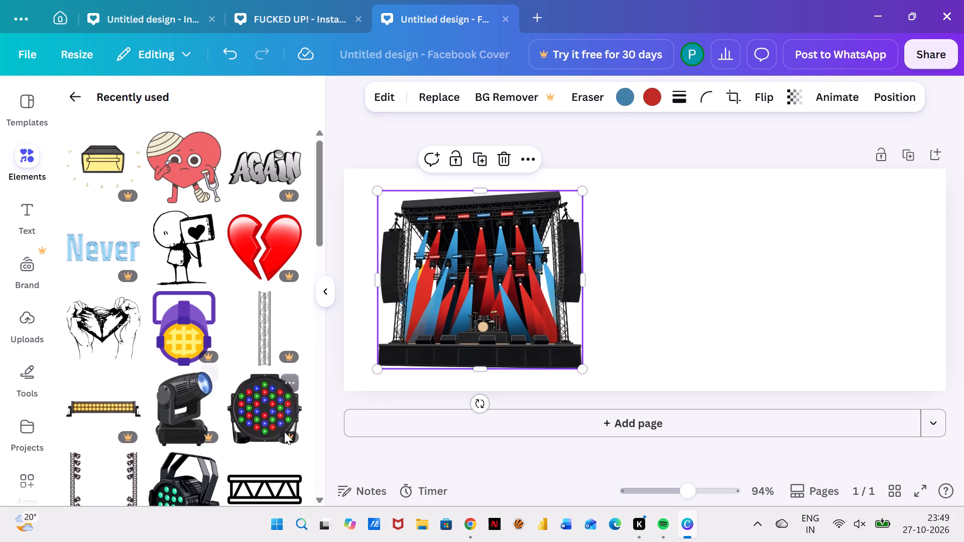
scroll(270, 355, down, 1)
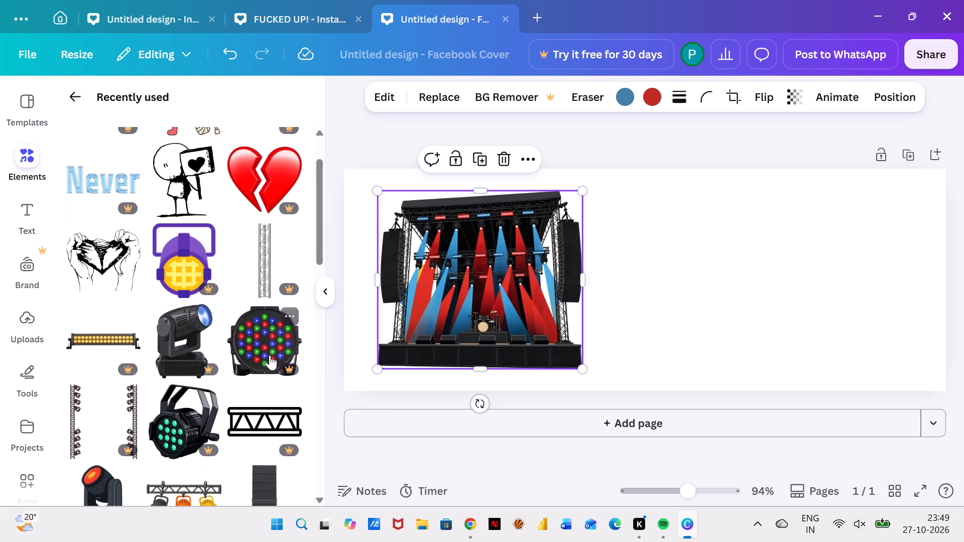
scroll(270, 355, down, 1)
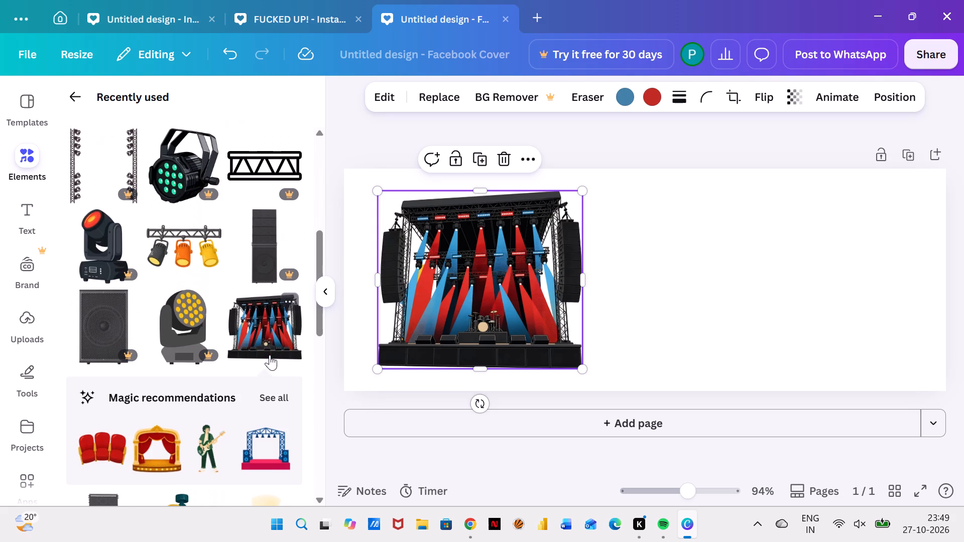
scroll(270, 355, up, 2)
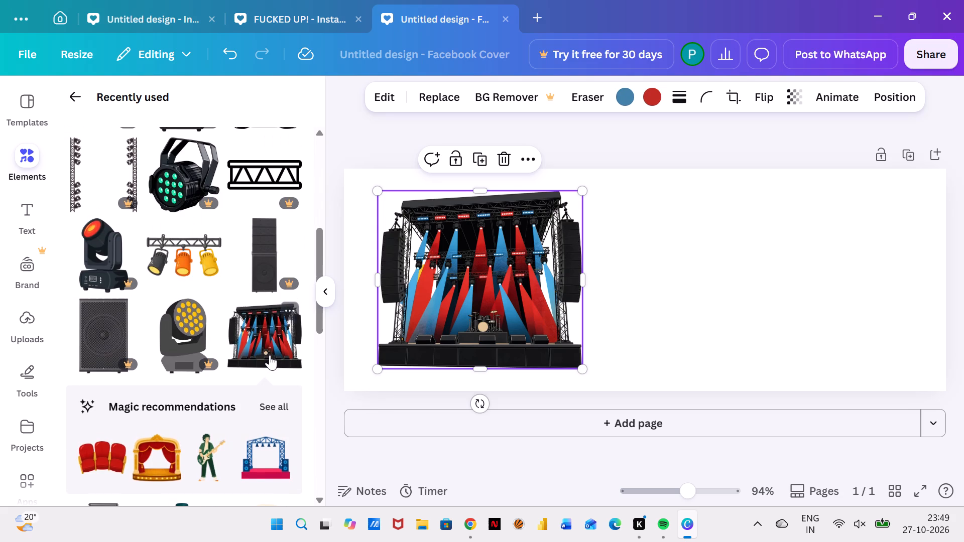
scroll(270, 355, up, 1)
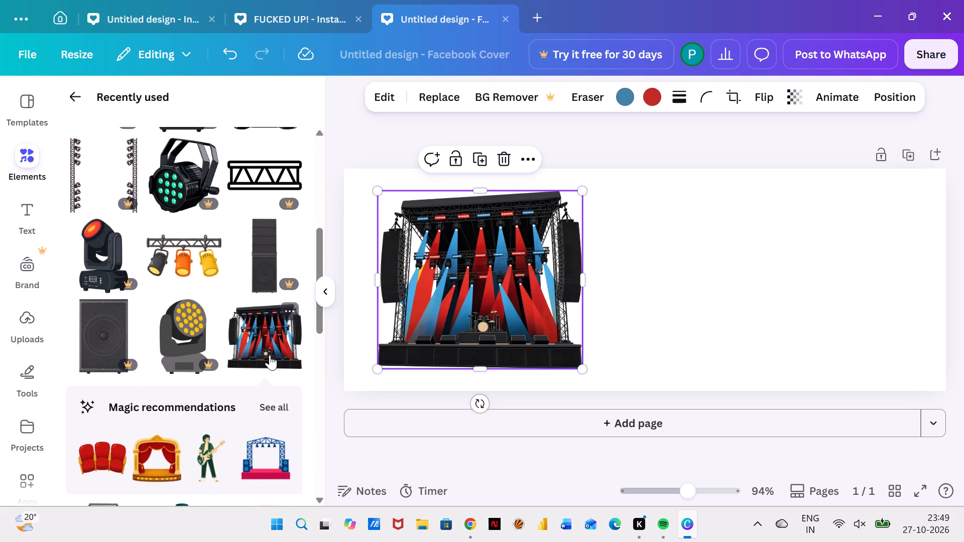
scroll(270, 355, up, 1)
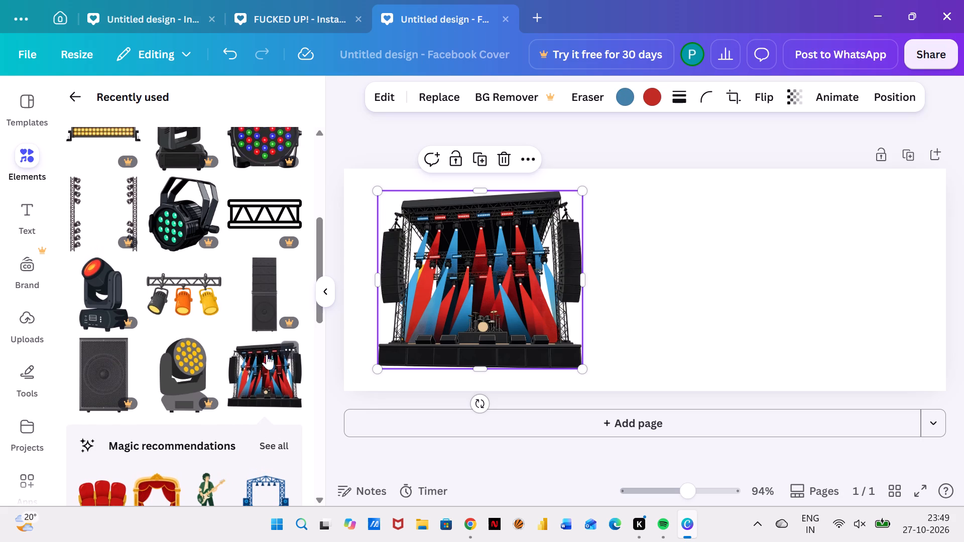
click(105, 214)
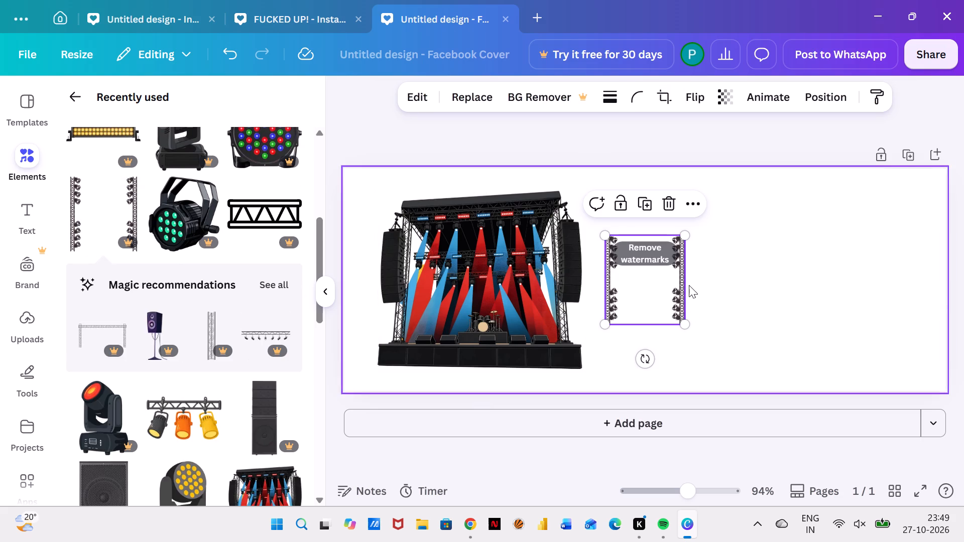
drag(662, 290, 800, 327)
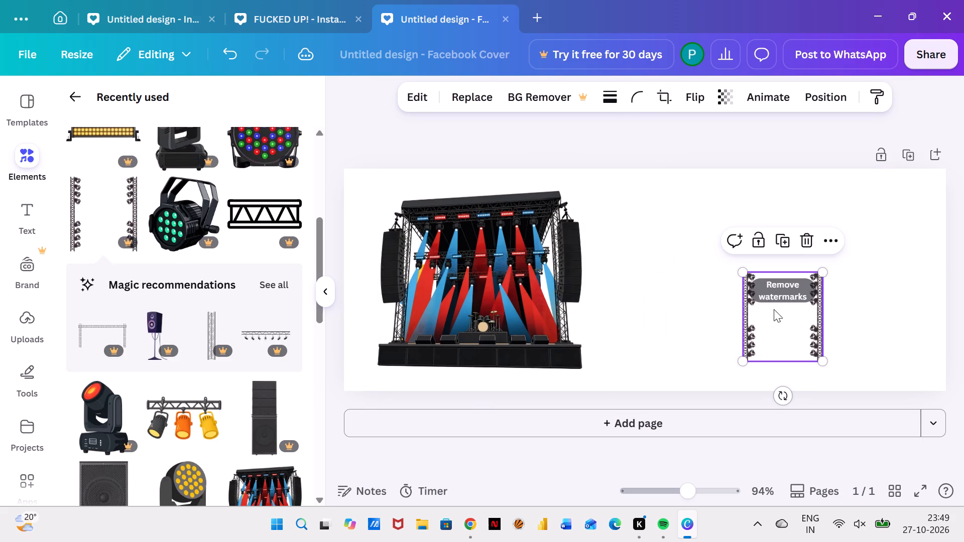
drag(783, 320, 773, 286)
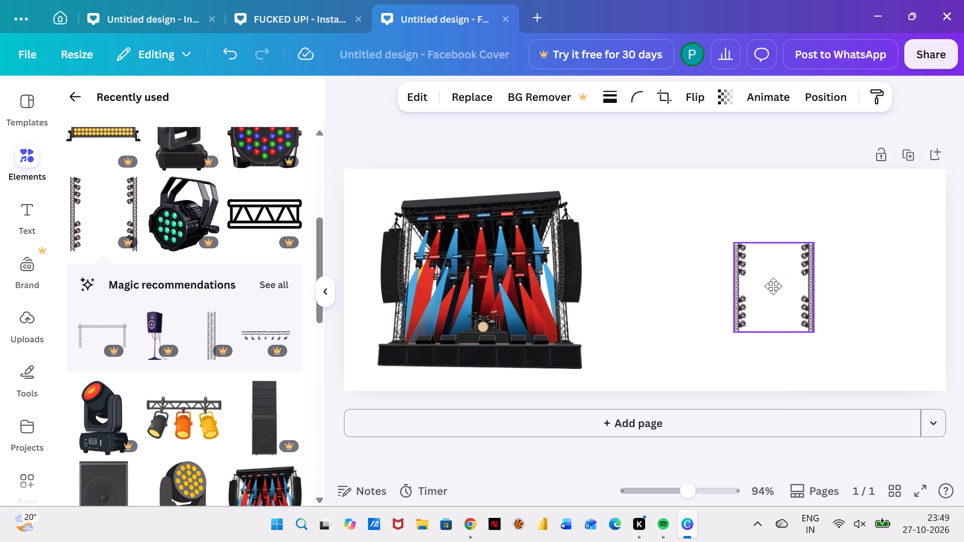
drag(773, 286, 771, 280)
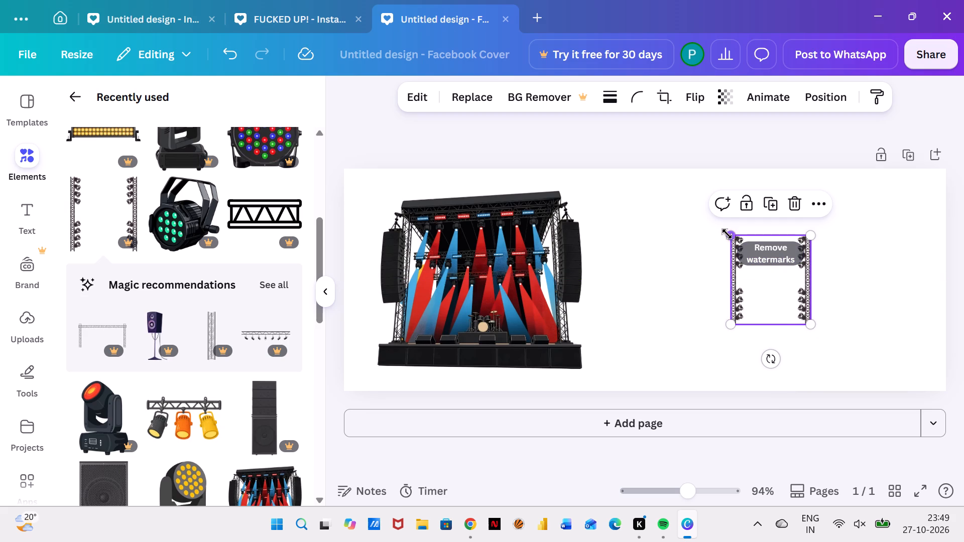
Enlarge the truss towers to about 185 by 207 and position them level with the concert stage graphic.
drag(738, 237, 745, 237)
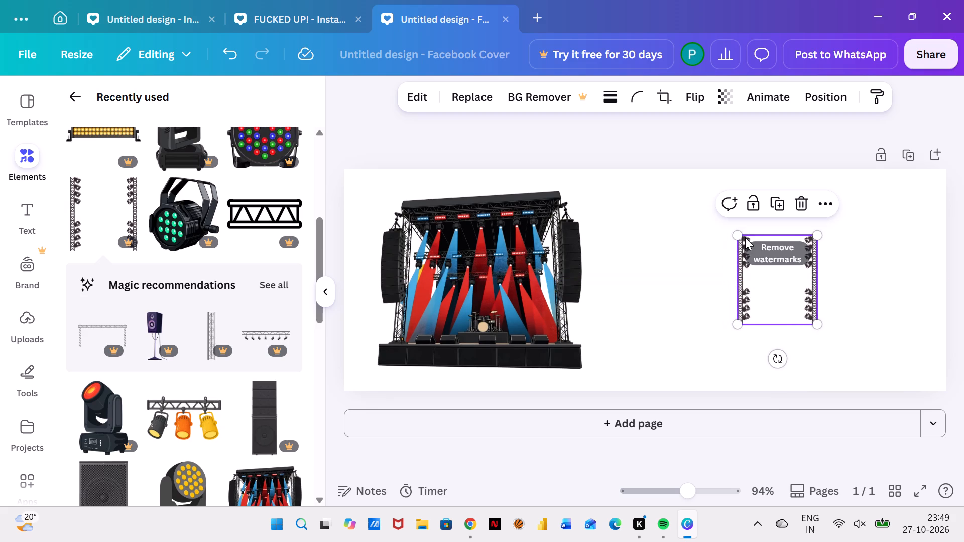
drag(739, 237, 701, 206)
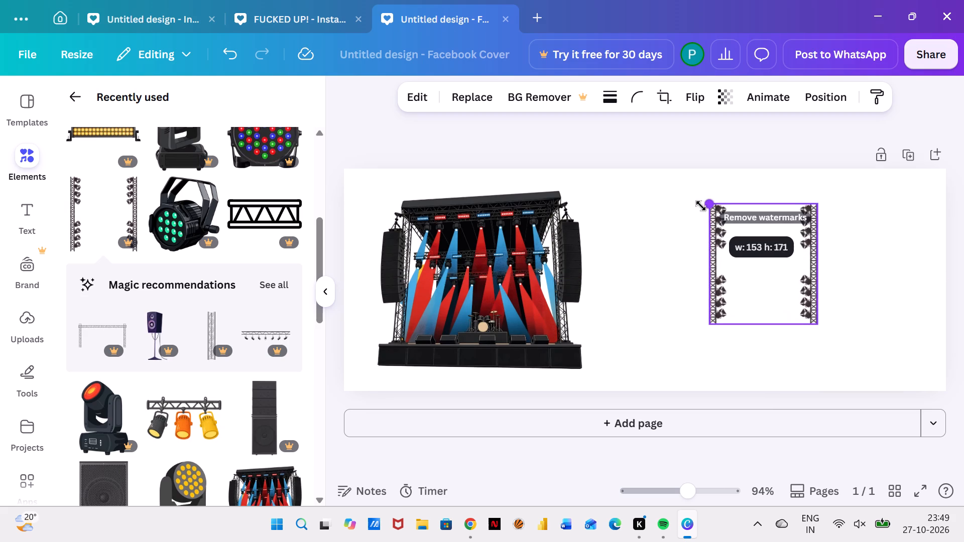
drag(701, 206, 697, 220)
drag(786, 282, 785, 303)
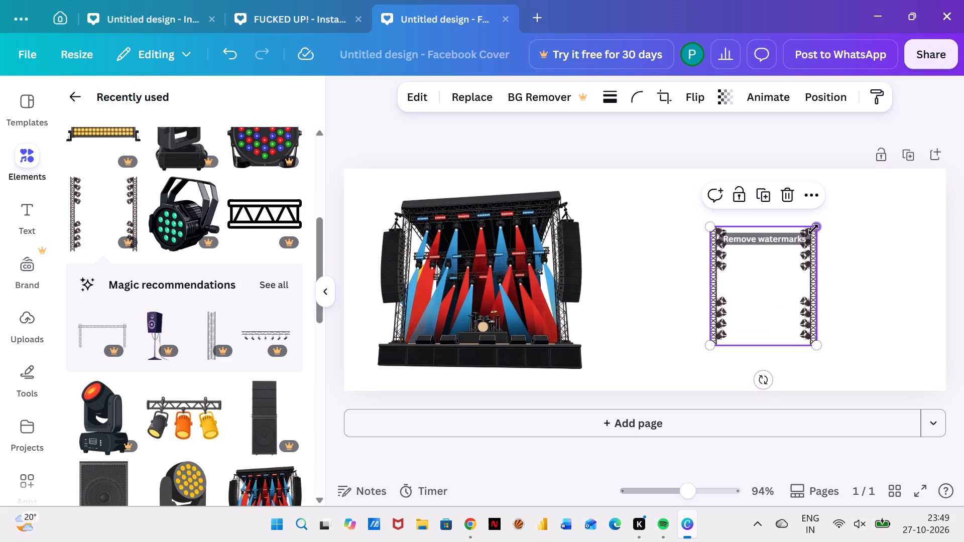
drag(813, 229, 842, 205)
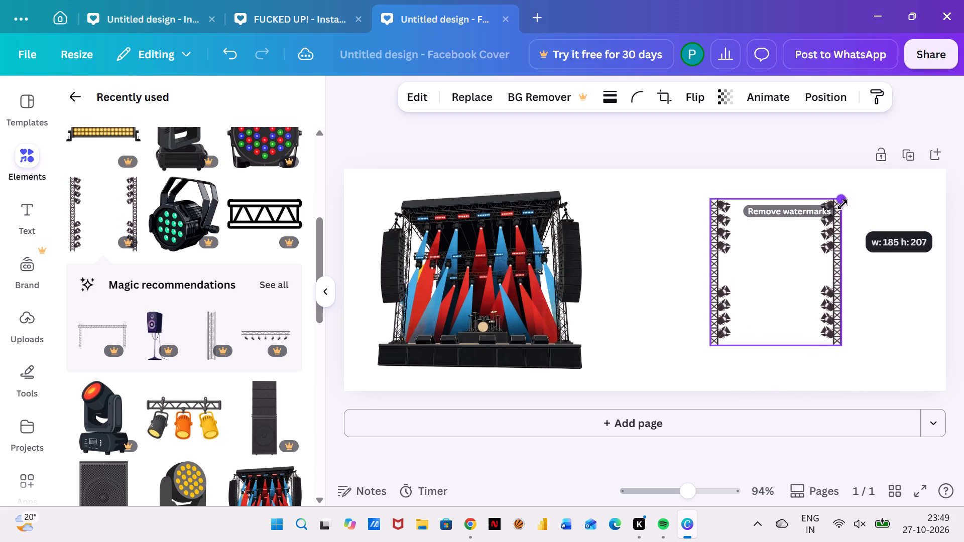
drag(842, 205, 843, 205)
drag(793, 316, 792, 307)
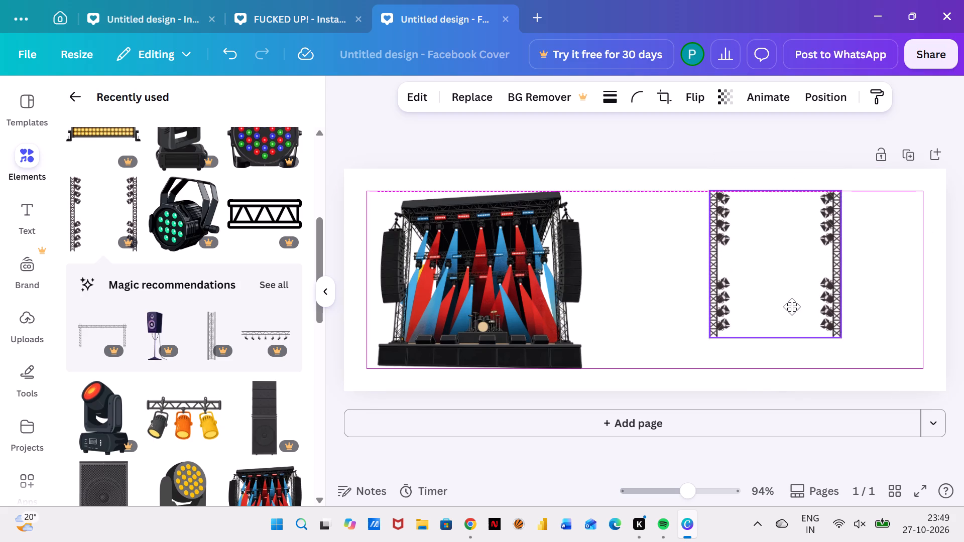
drag(792, 307, 797, 318)
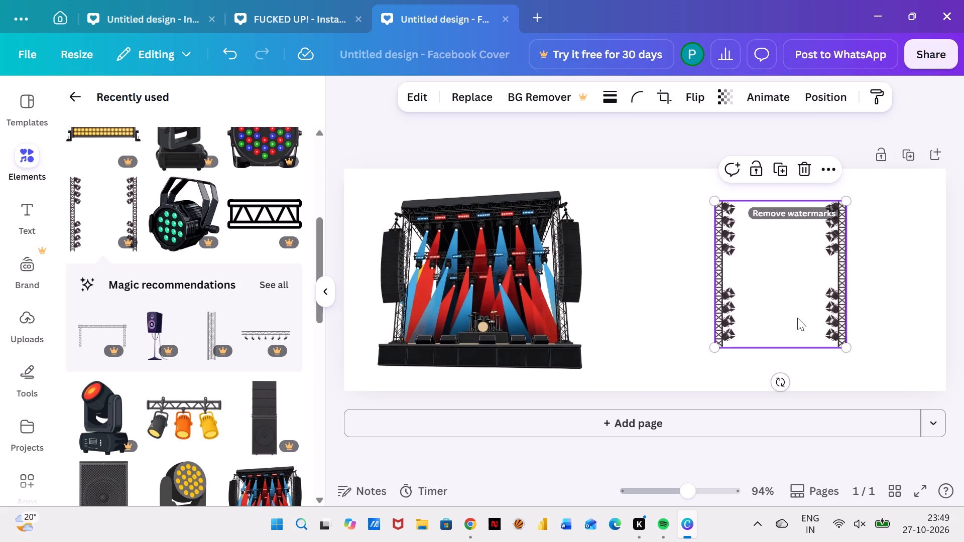
click(767, 290)
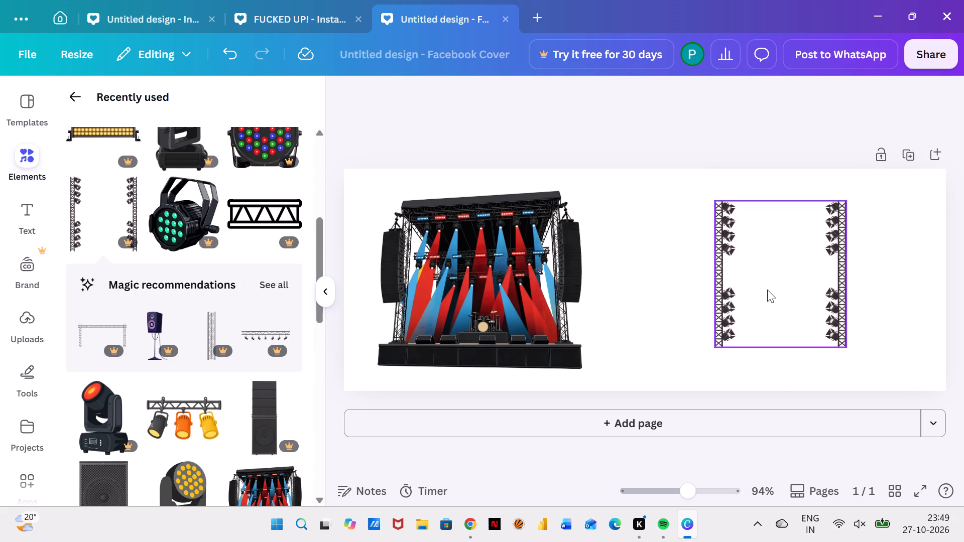
Add the recently used truss bar with black, orange and yellow spotlights and shrink it to fit between the towers.
click(177, 402)
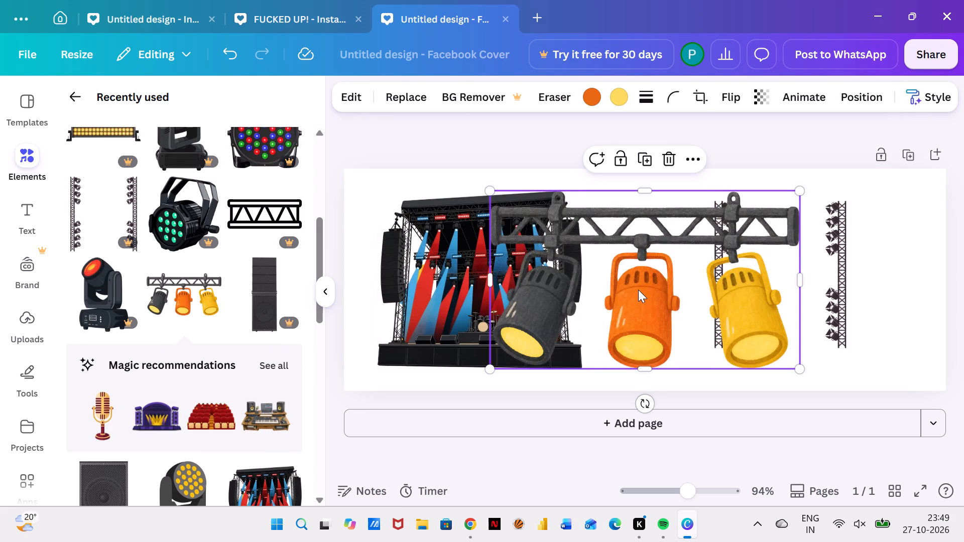
drag(494, 193, 522, 218)
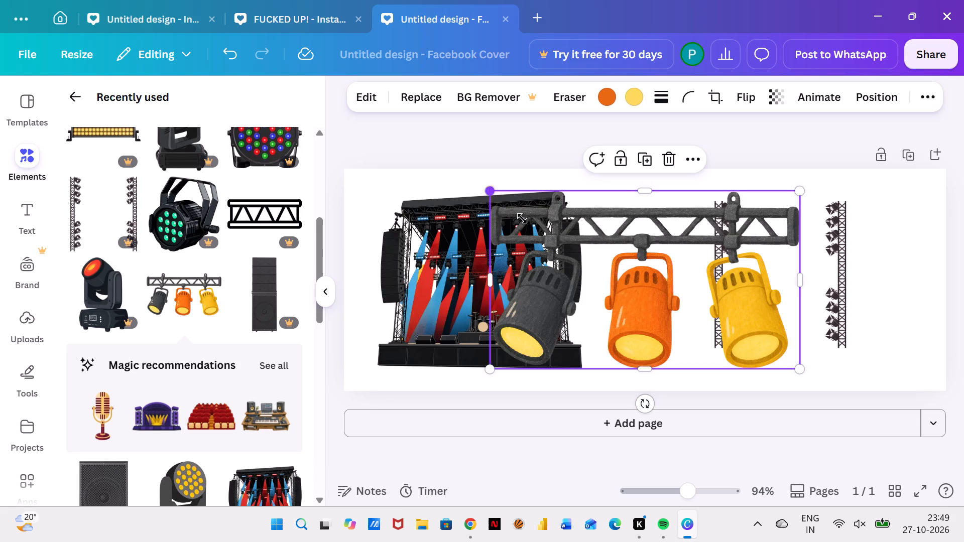
drag(522, 218, 730, 319)
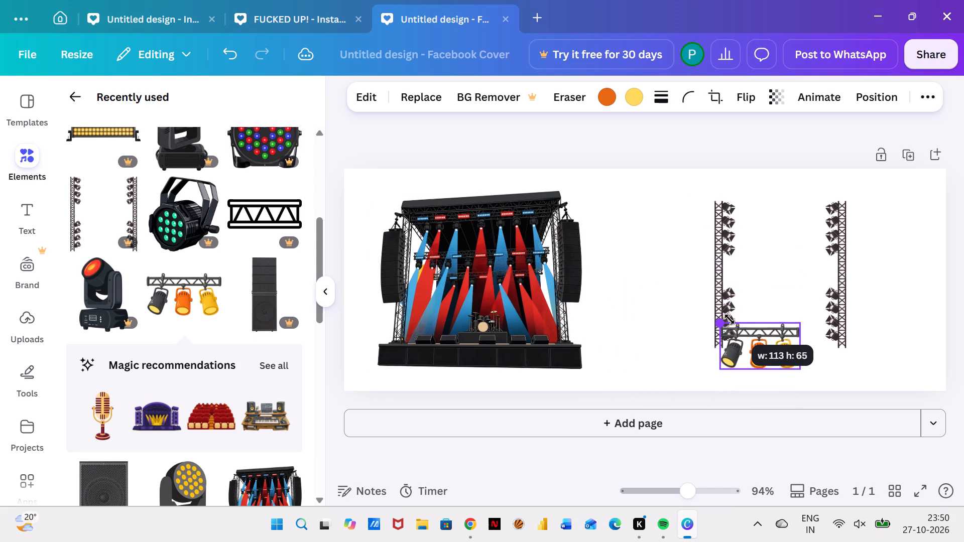
drag(730, 319, 755, 329)
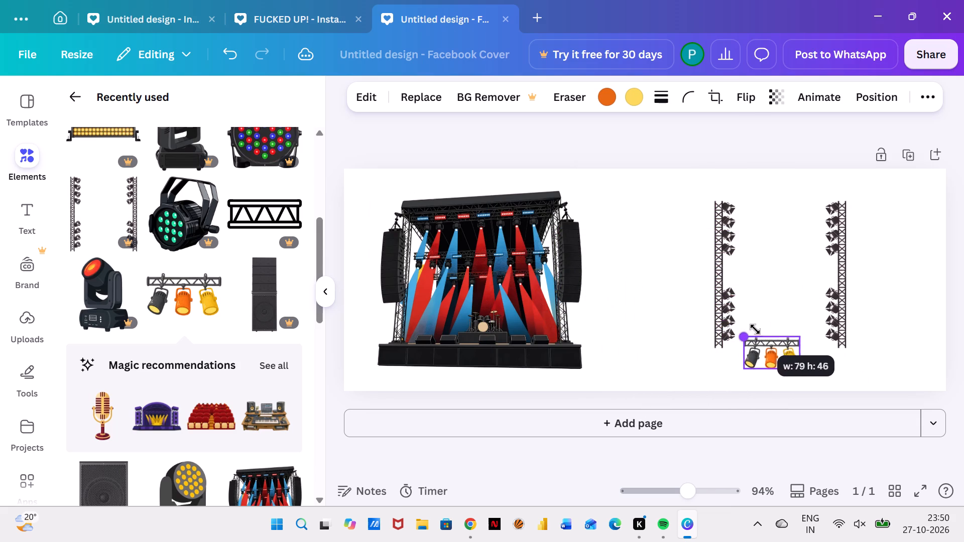
drag(755, 329, 761, 330)
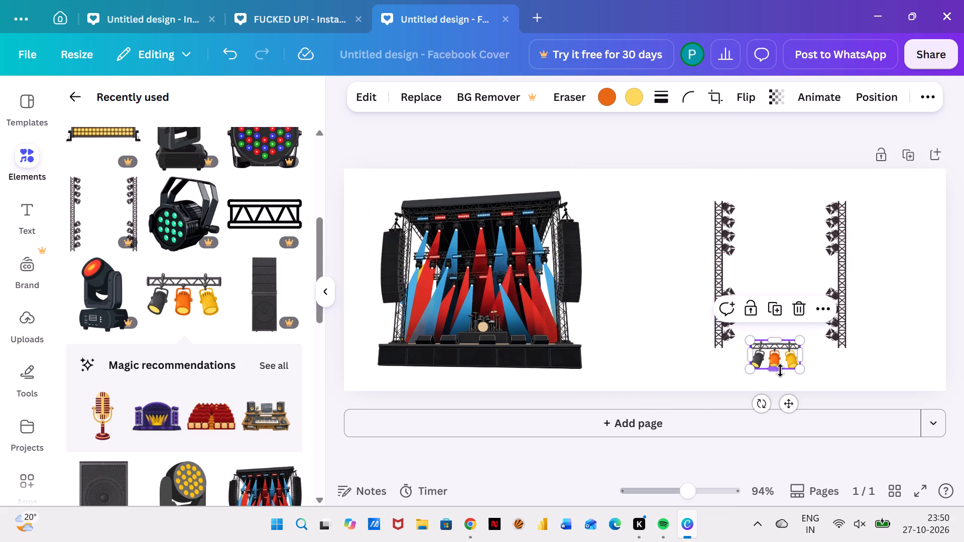
Move the spotlight truss bar up to the inner top of the left truss tower, aligned with the towers' top edge.
drag(777, 356, 758, 205)
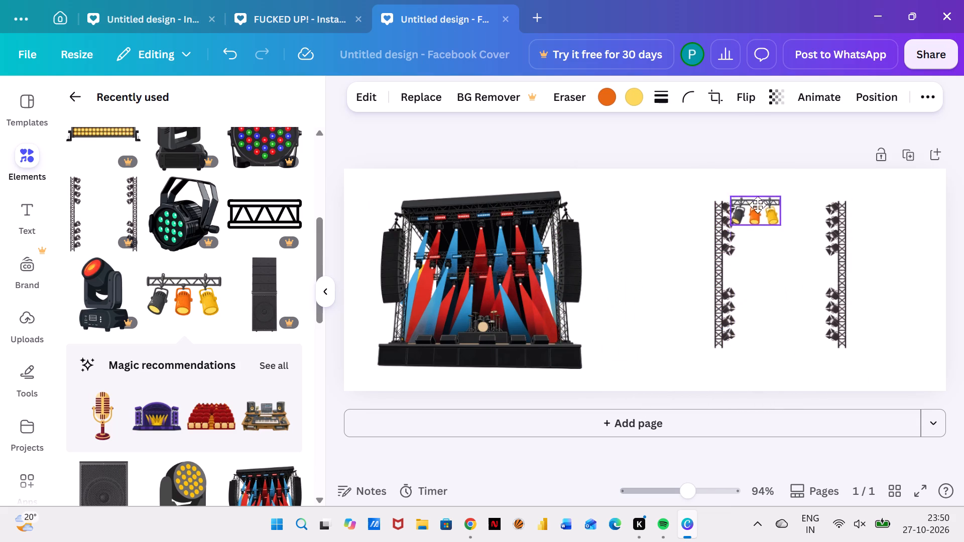
drag(758, 205, 751, 219)
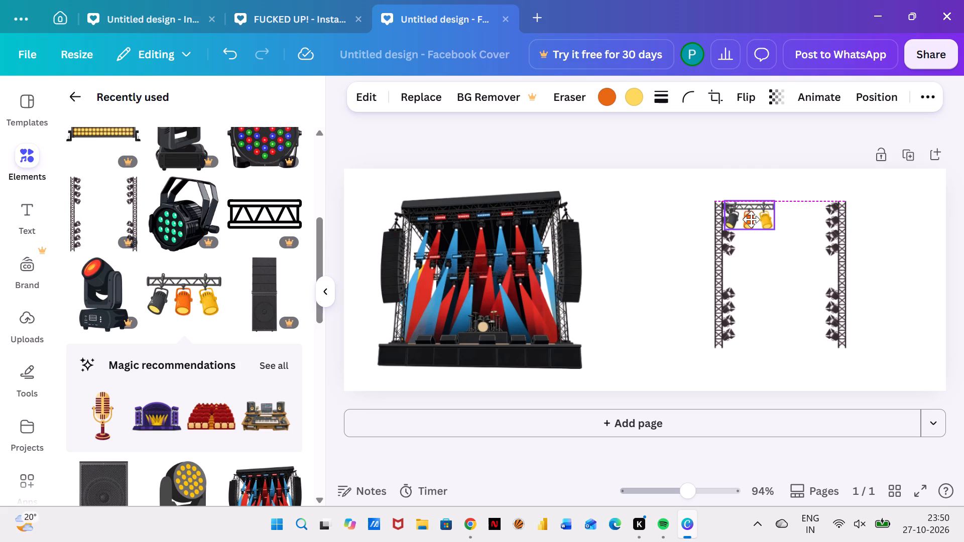
drag(751, 219, 747, 219)
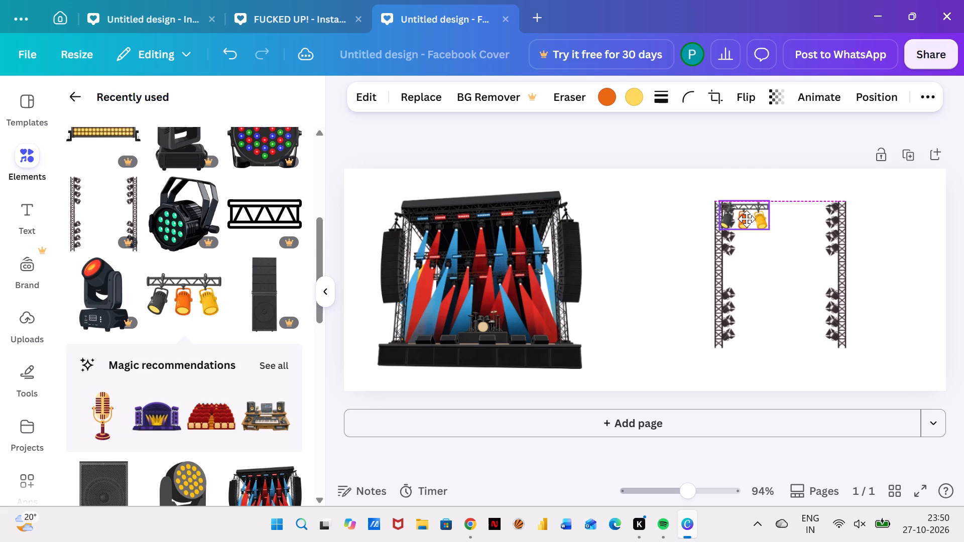
drag(747, 219, 744, 218)
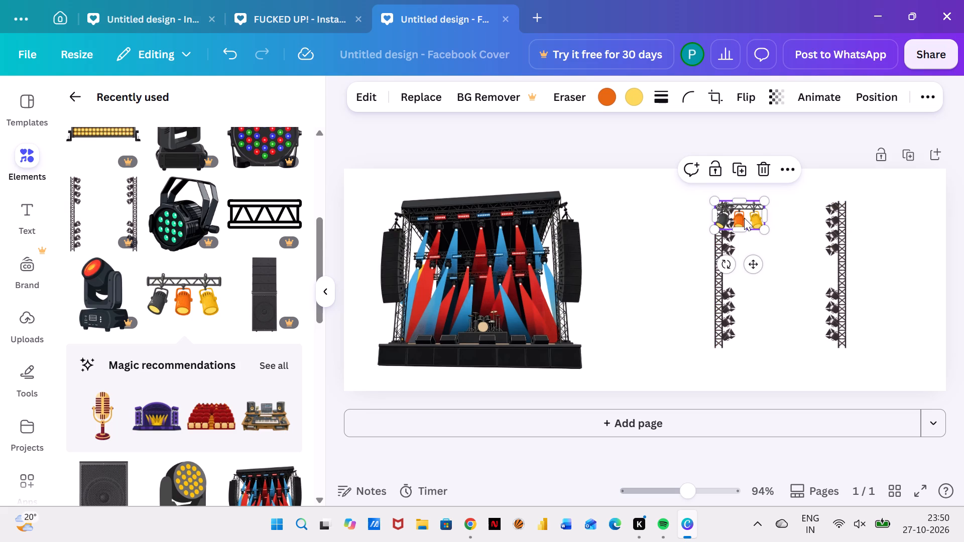
drag(744, 218, 752, 222)
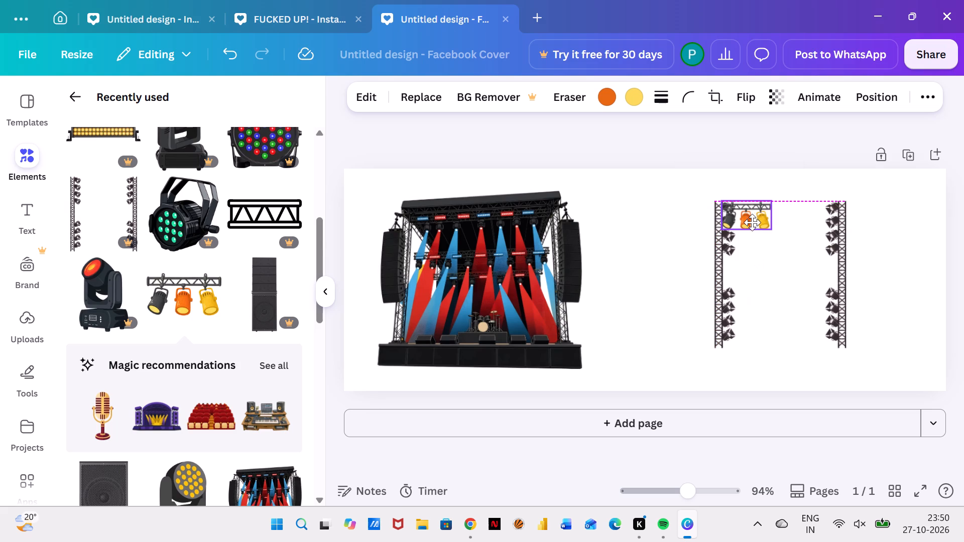
drag(752, 222, 752, 223)
drag(750, 222, 748, 220)
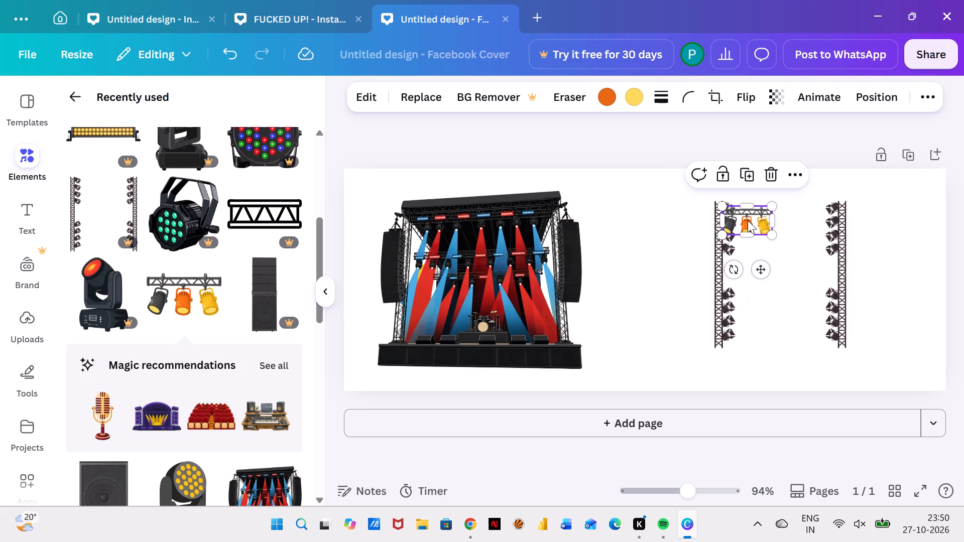
drag(748, 220, 745, 280)
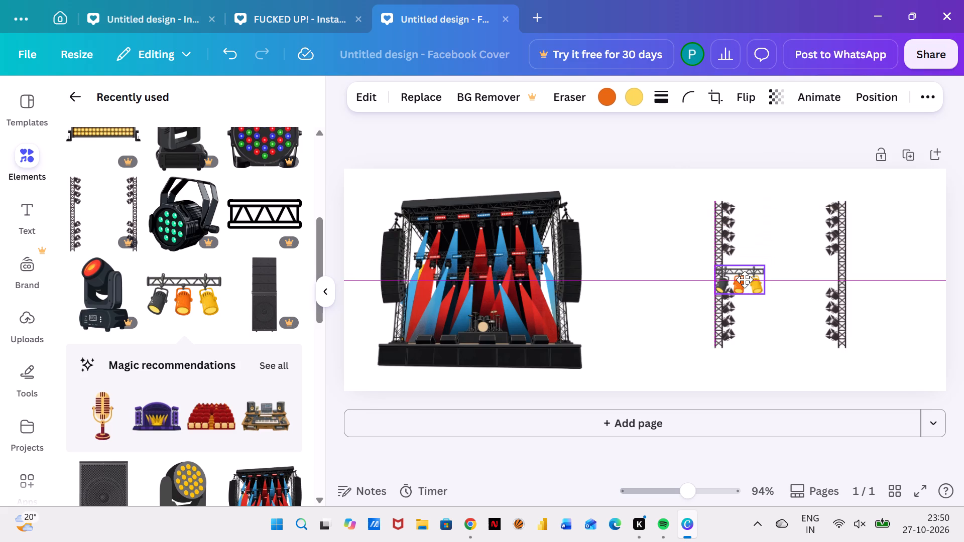
drag(745, 280, 750, 174)
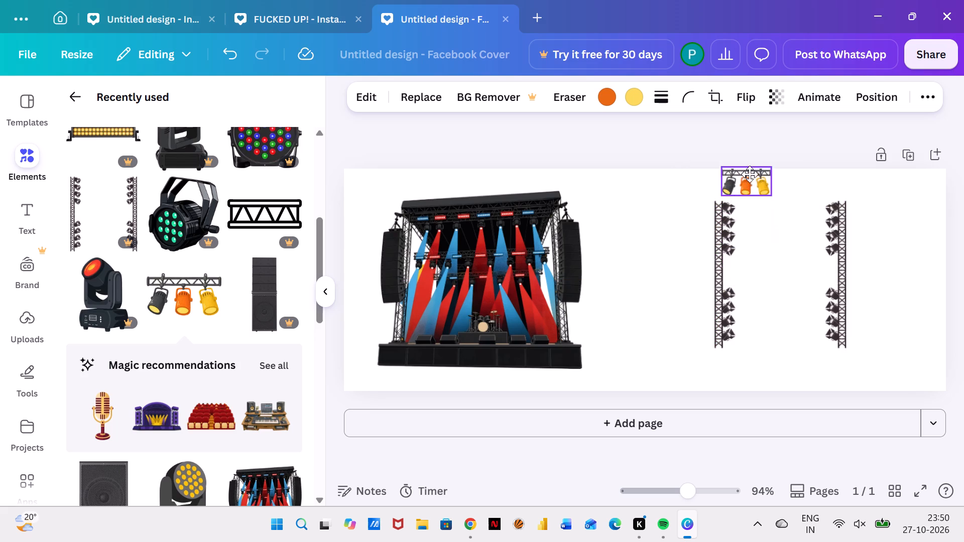
drag(750, 174, 748, 215)
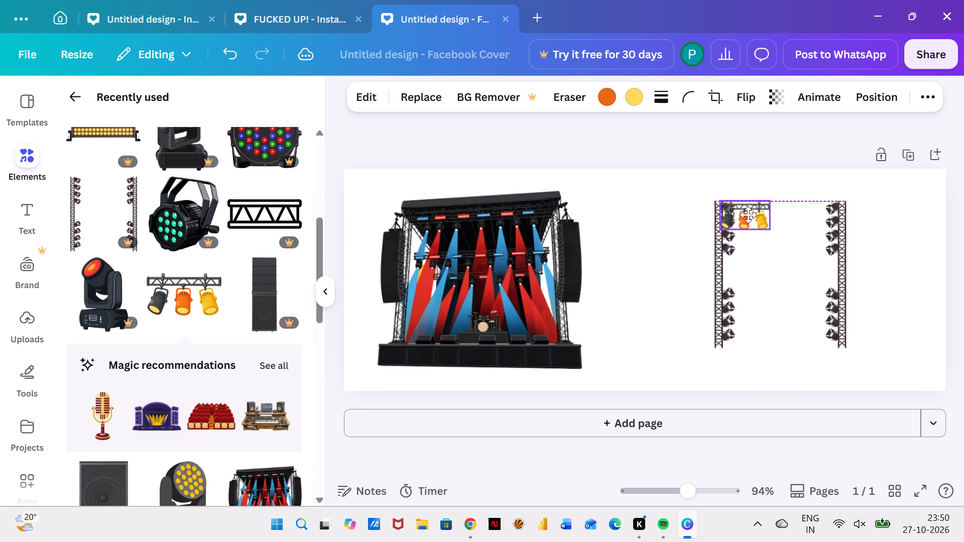
drag(748, 215, 748, 214)
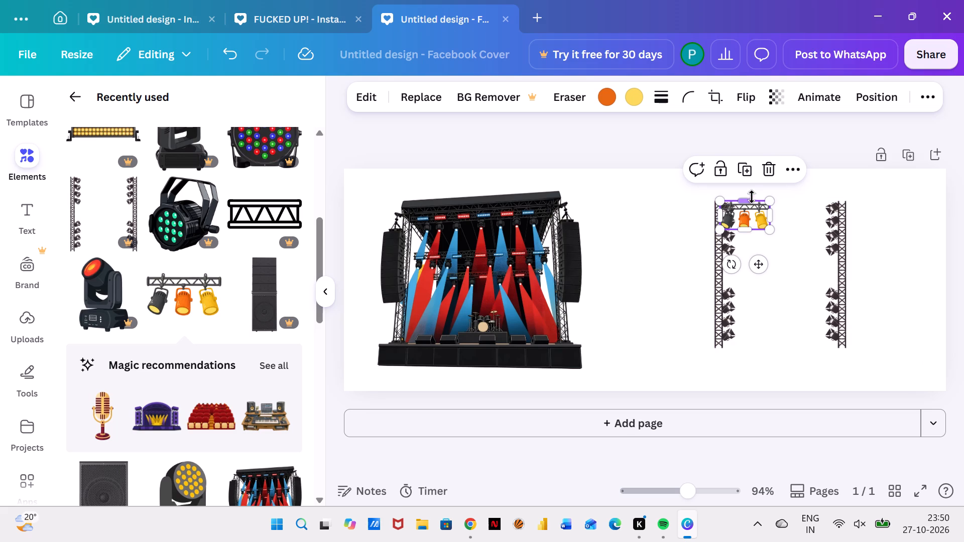
Duplicate the truss bar with the black, orange and yellow spotlights.
click(748, 165)
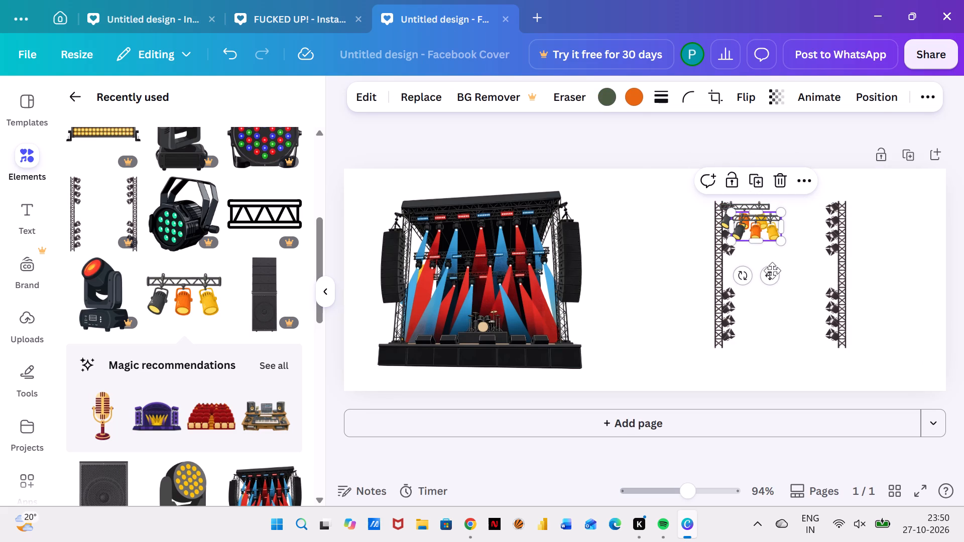
Place the duplicated spotlight truss bar end to end with the original, extending it toward the right truss tower at the same height.
drag(772, 274, 804, 267)
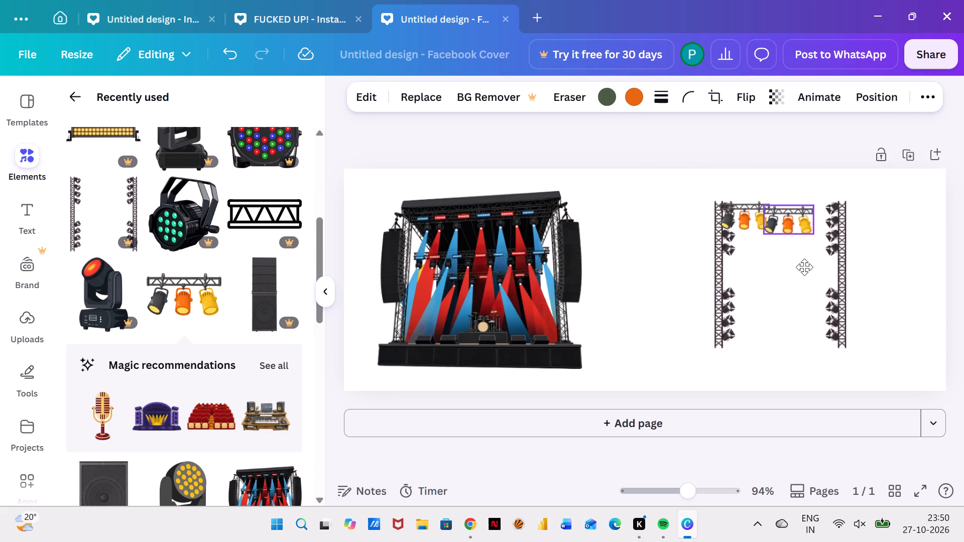
drag(804, 267, 810, 265)
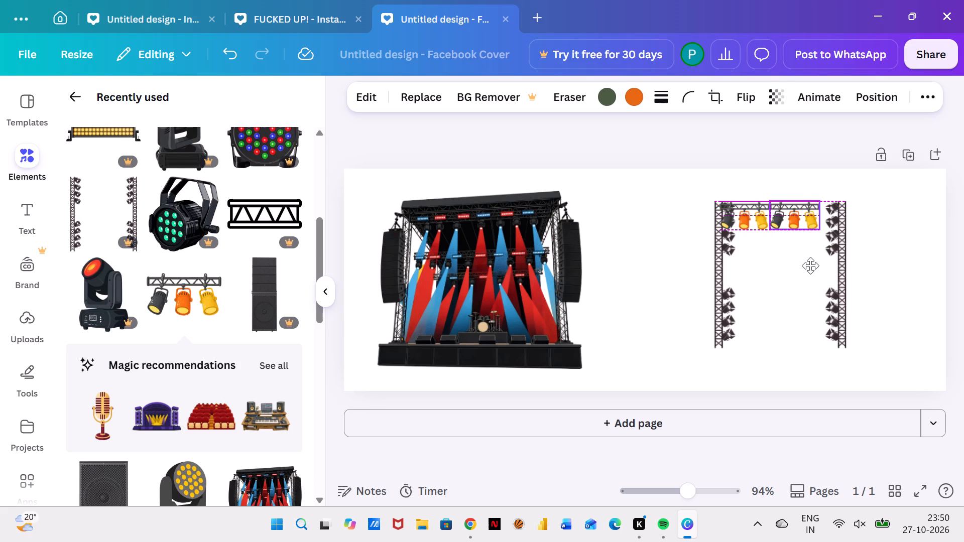
drag(810, 265, 810, 262)
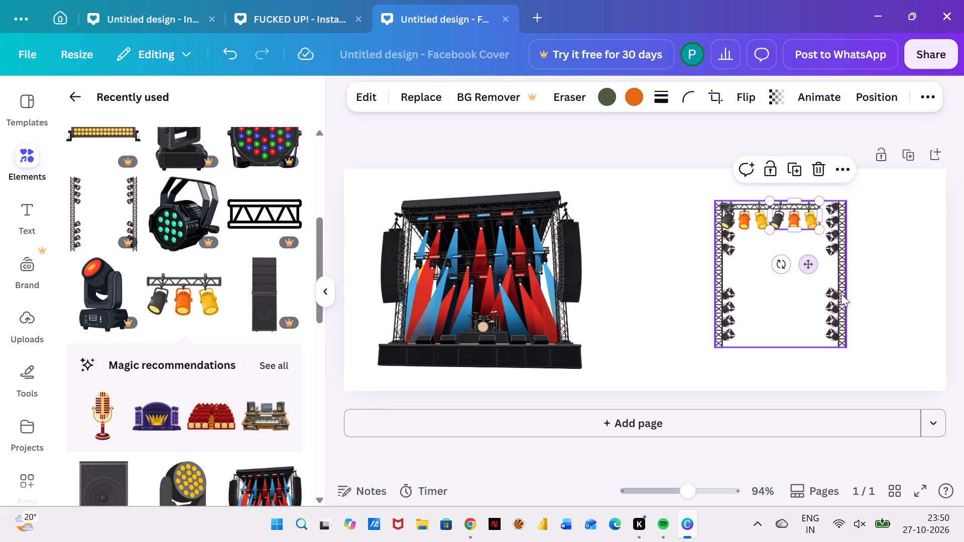
Delete the pair of truss towers surrounding the two spotlight truss bars.
click(841, 294)
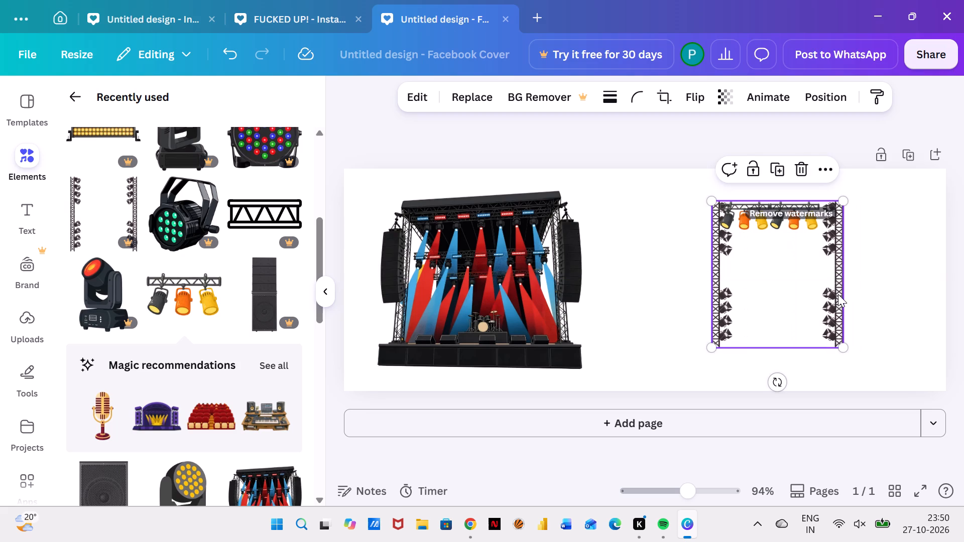
click(806, 173)
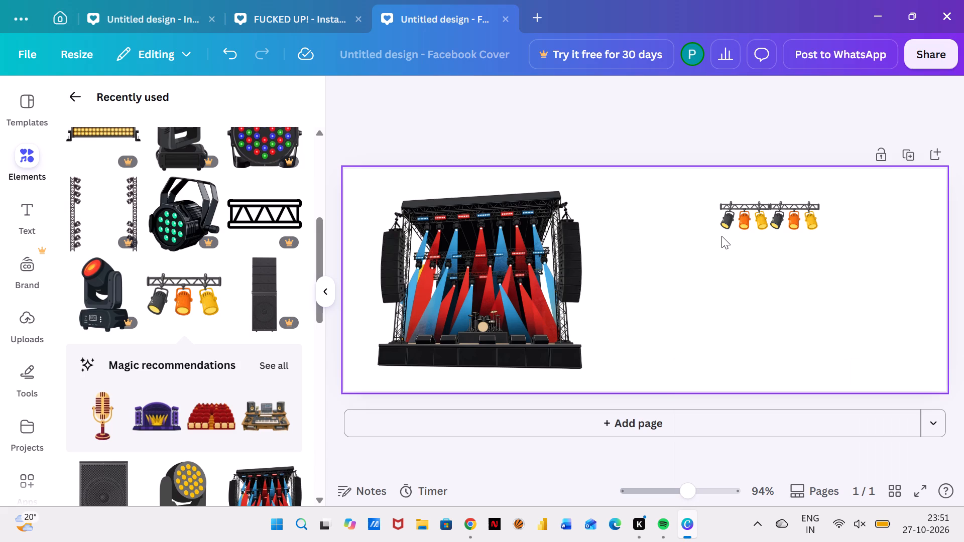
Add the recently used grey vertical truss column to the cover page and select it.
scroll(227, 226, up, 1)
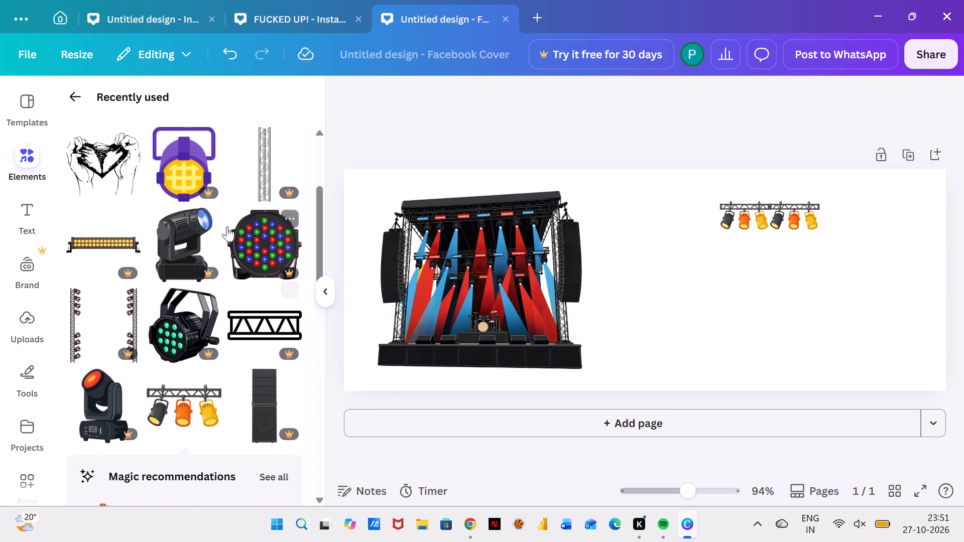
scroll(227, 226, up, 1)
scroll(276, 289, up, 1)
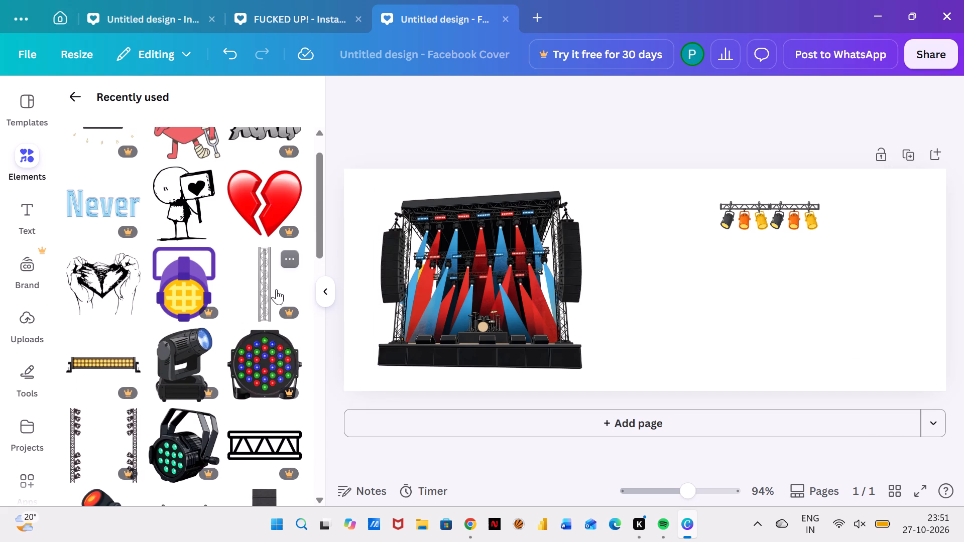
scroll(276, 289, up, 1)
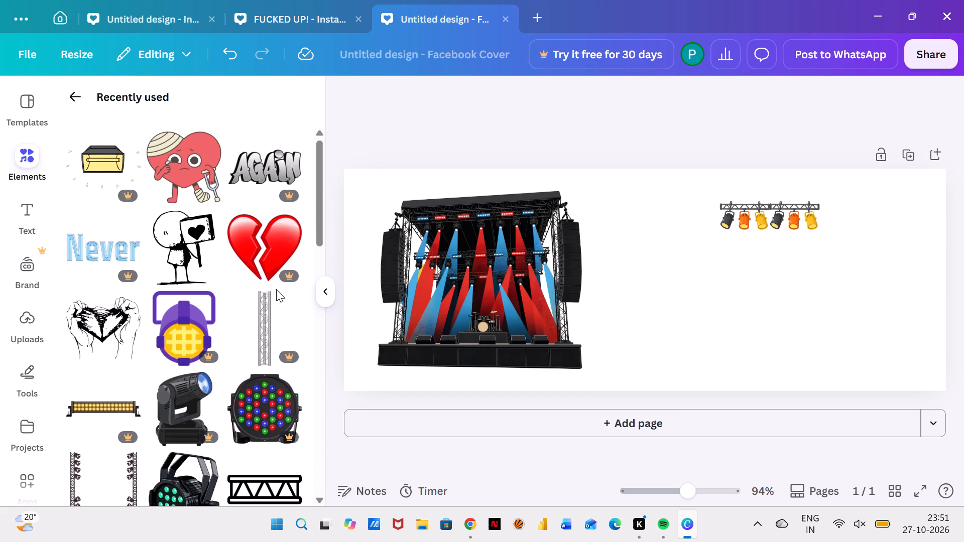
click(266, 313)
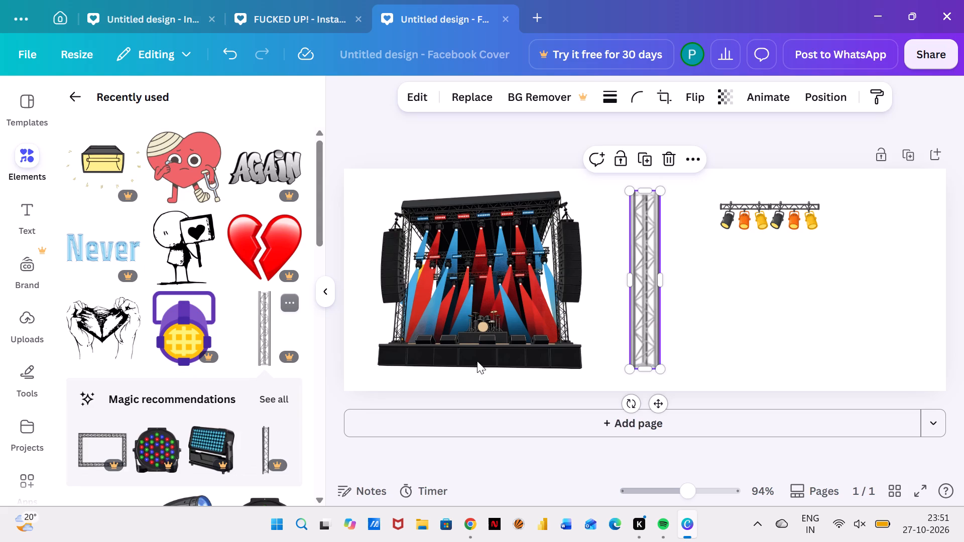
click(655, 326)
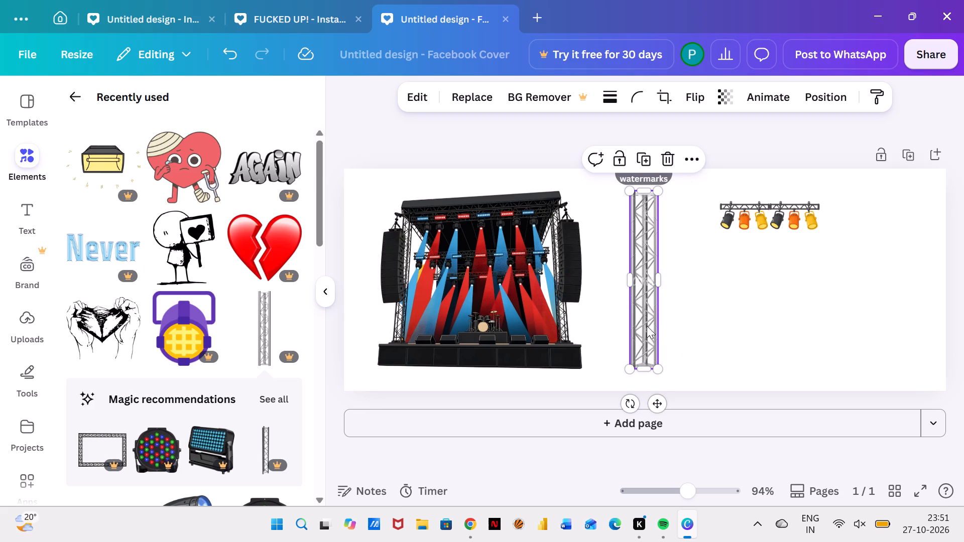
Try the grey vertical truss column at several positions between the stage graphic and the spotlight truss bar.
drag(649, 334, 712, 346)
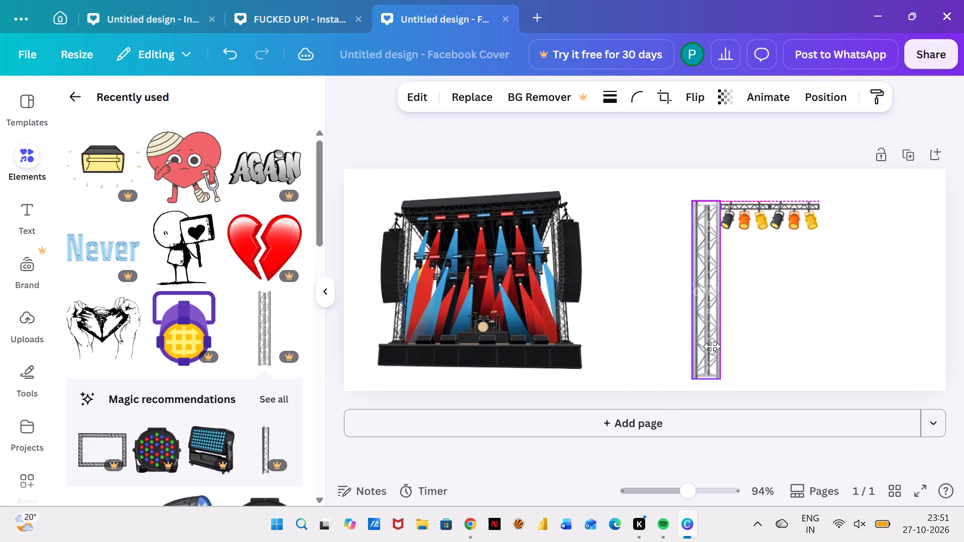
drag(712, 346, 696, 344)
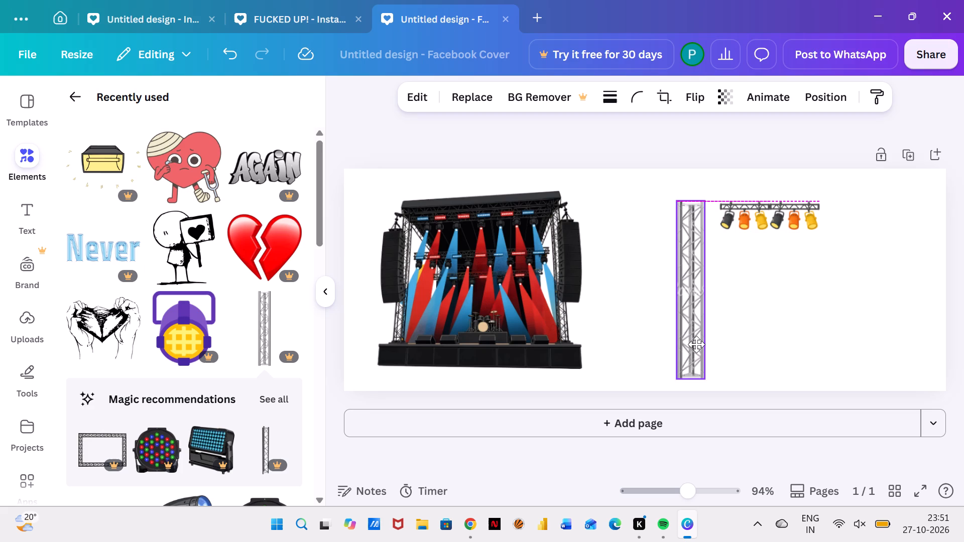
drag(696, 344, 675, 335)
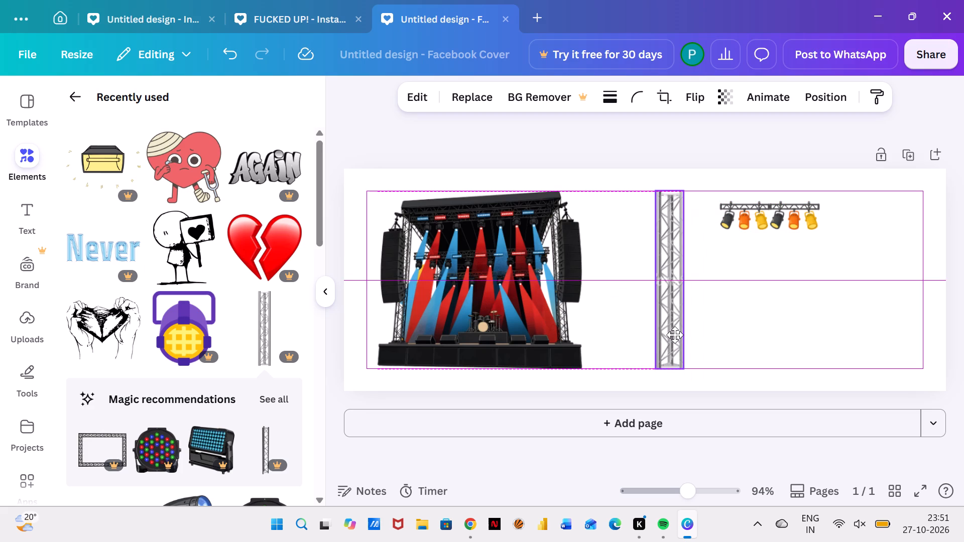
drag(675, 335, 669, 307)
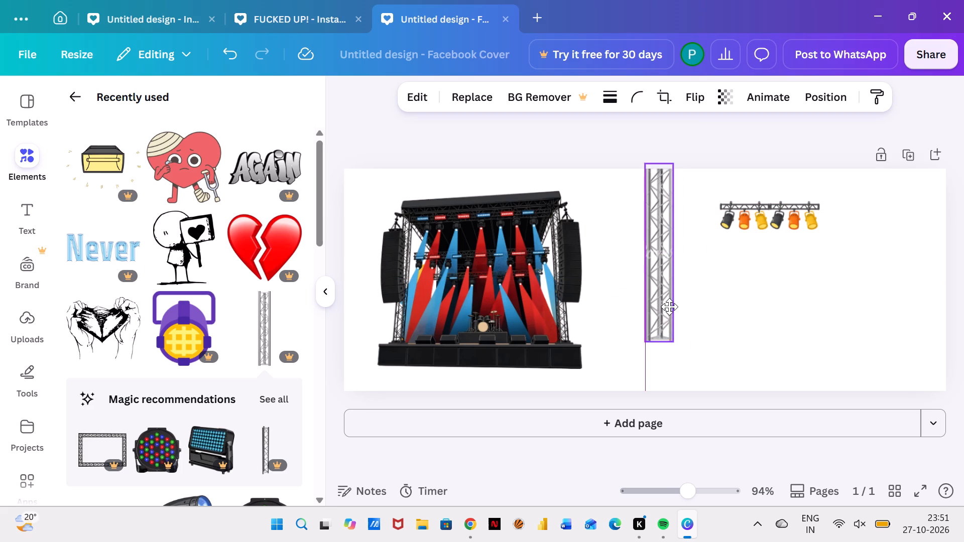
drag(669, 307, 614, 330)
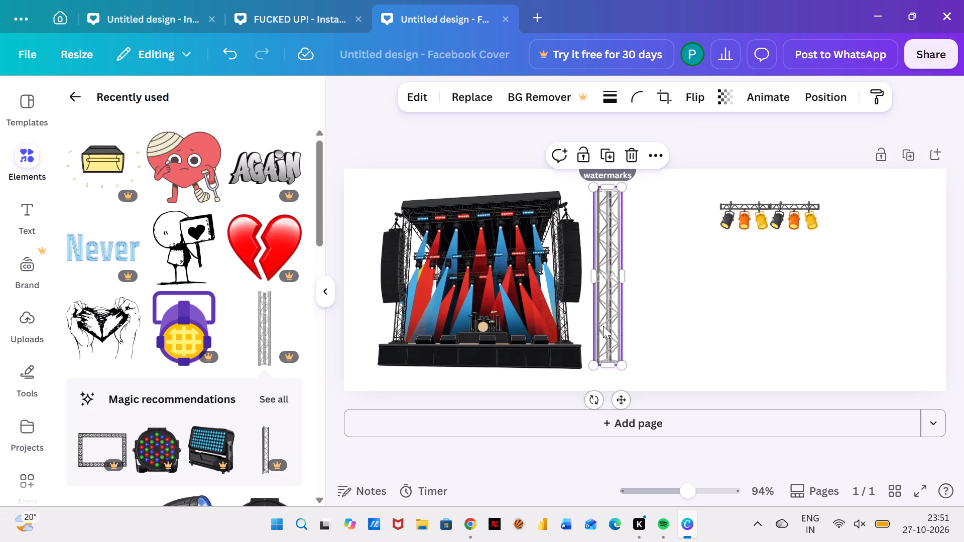
Delete the grey vertical truss column from the cover page.
click(623, 151)
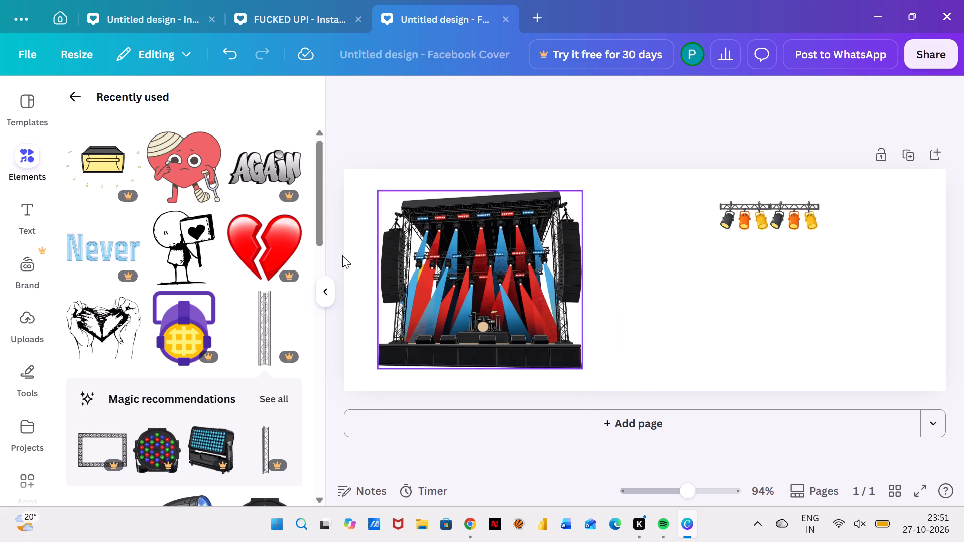
Add the recently used dark grey truss gate with two columns and a top beam to the cover page.
scroll(162, 343, up, 2)
scroll(162, 343, down, 3)
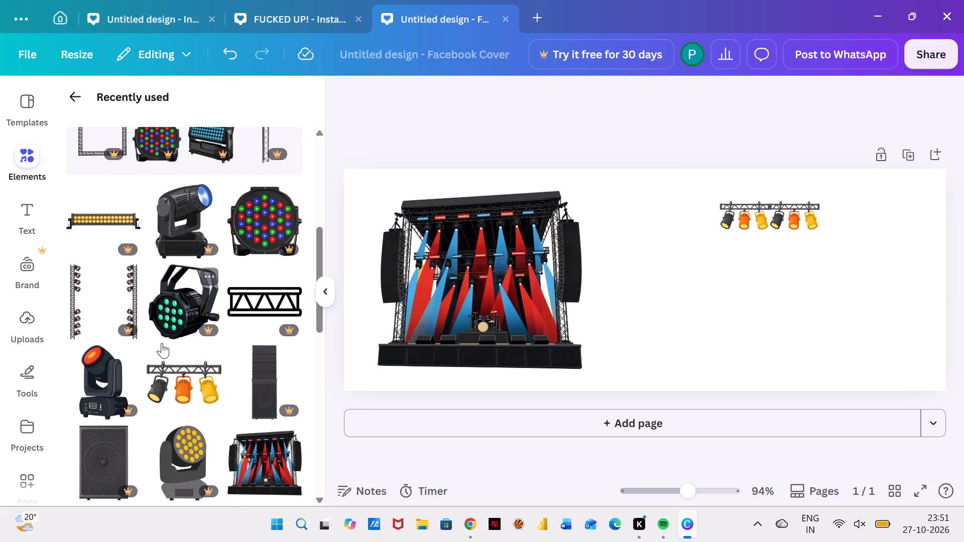
scroll(162, 343, down, 2)
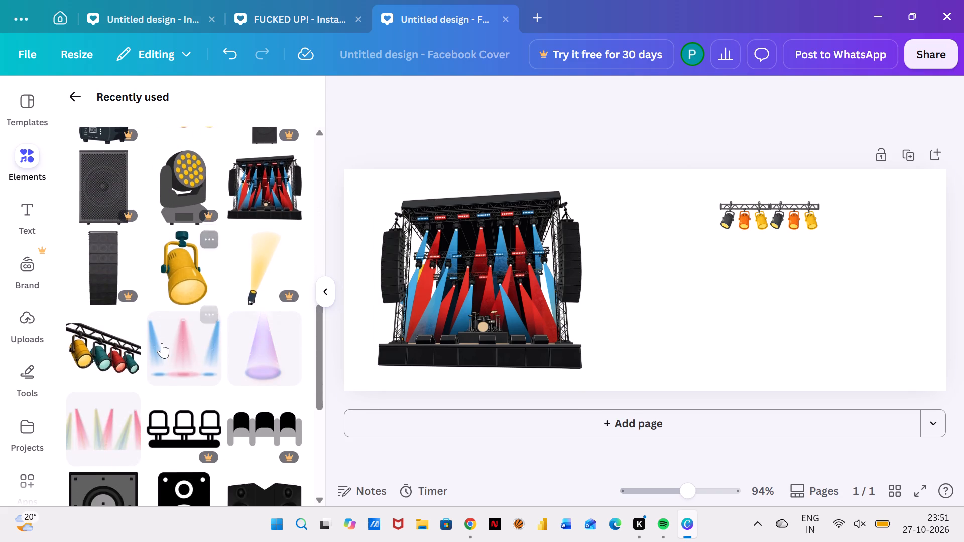
scroll(162, 343, down, 2)
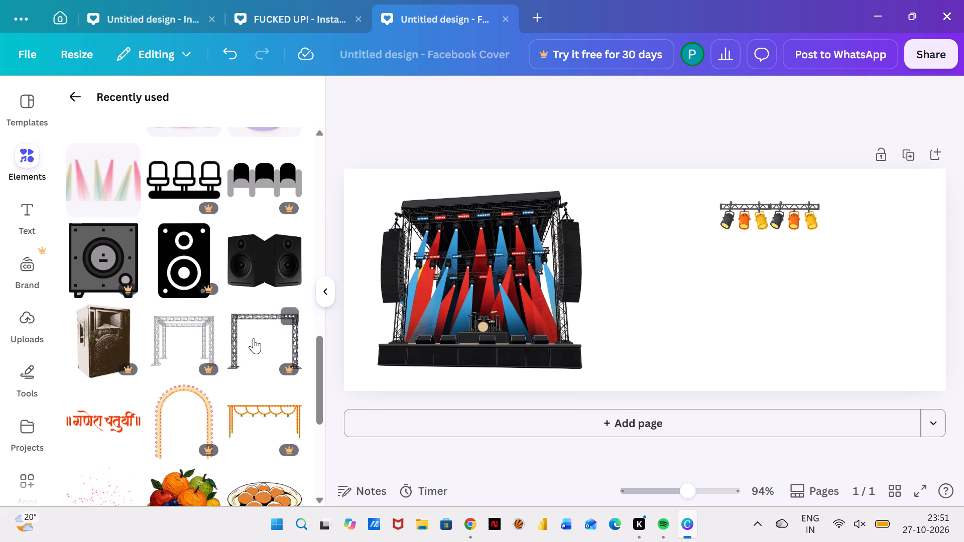
click(264, 312)
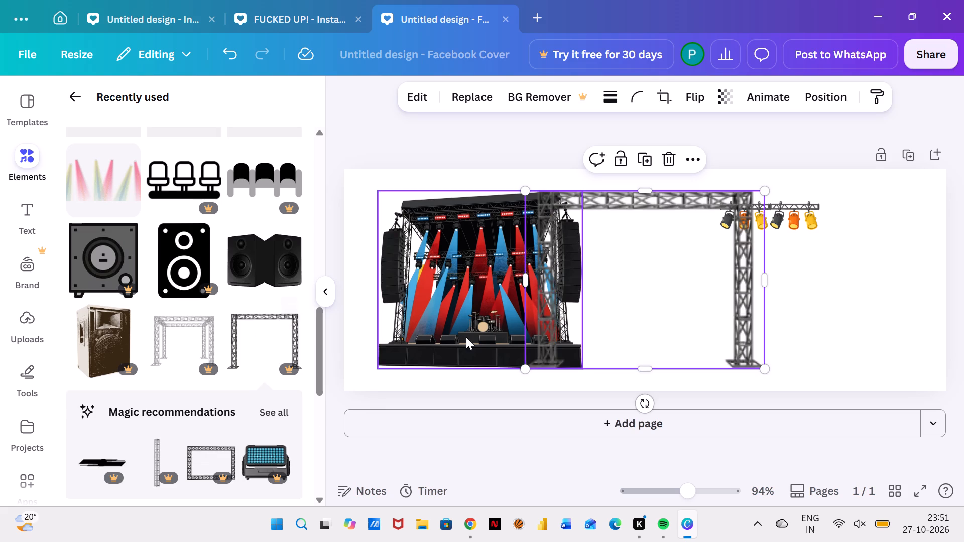
Make the truss gate slightly taller and move it beside the stage so its top beam frames the spotlight bar.
drag(661, 193, 736, 205)
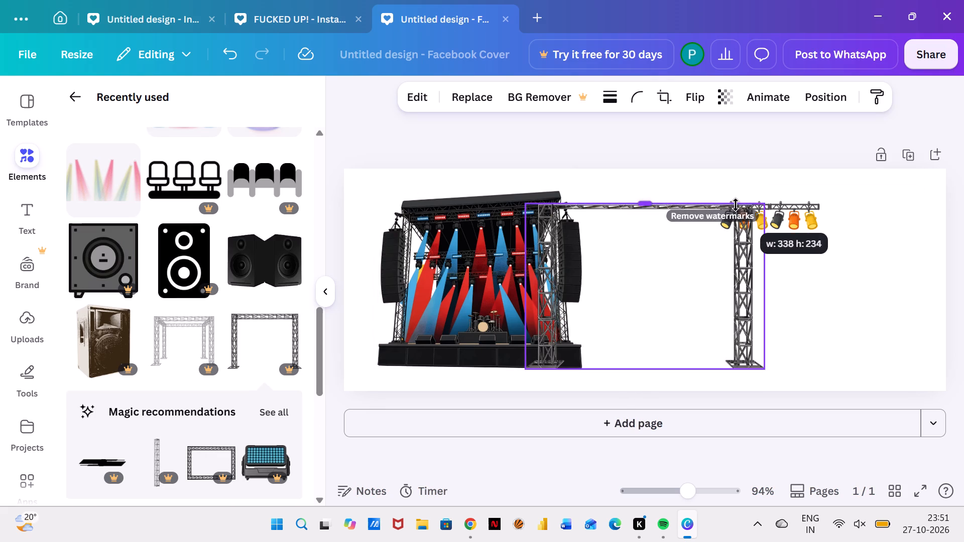
drag(736, 205, 713, 184)
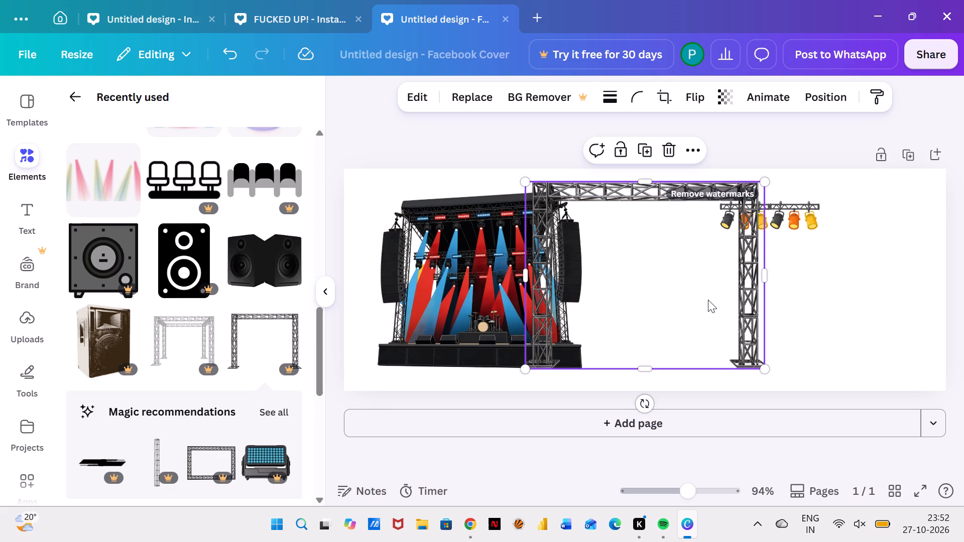
drag(703, 300, 814, 310)
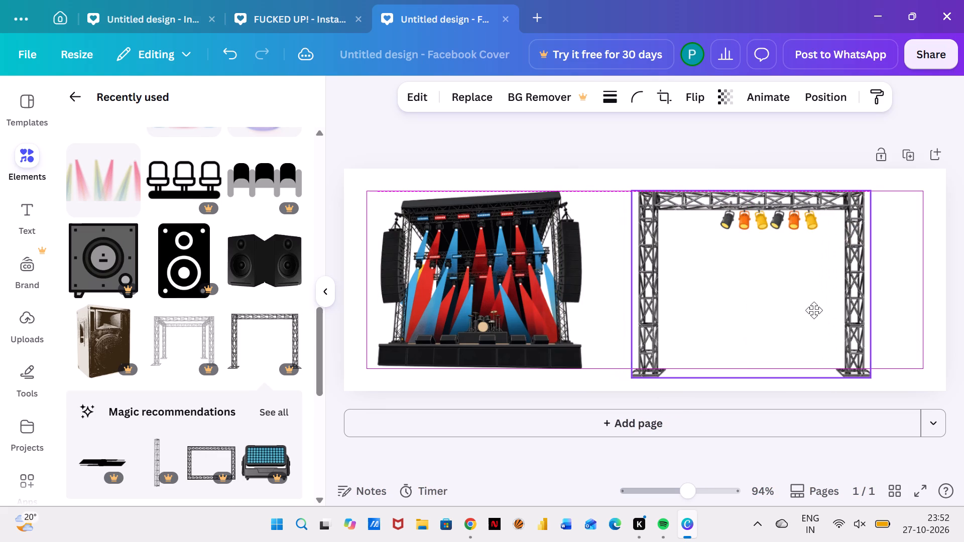
Position the large gate-shaped truss frame centred around the six-spotlight bar, with its feet level with the concert stage's base.
drag(814, 310, 814, 310)
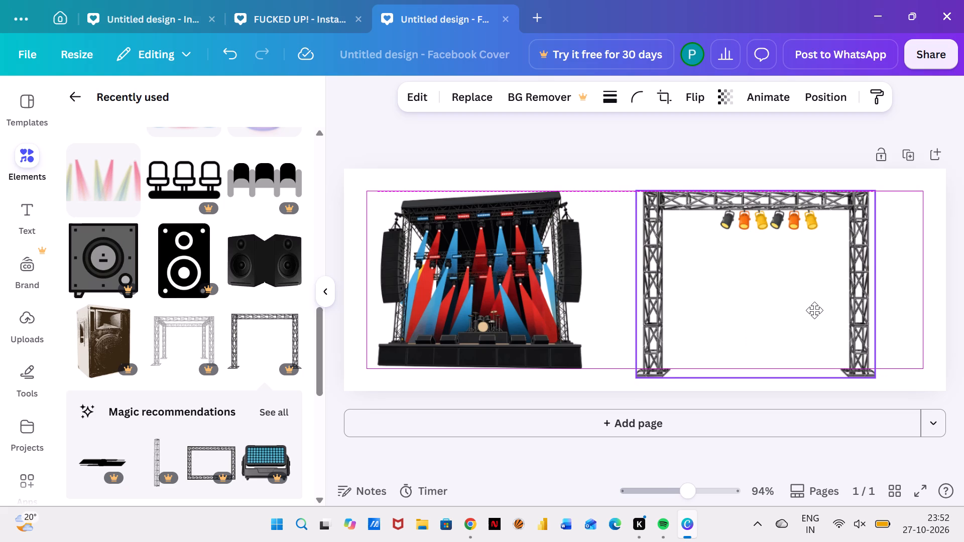
drag(814, 310, 827, 300)
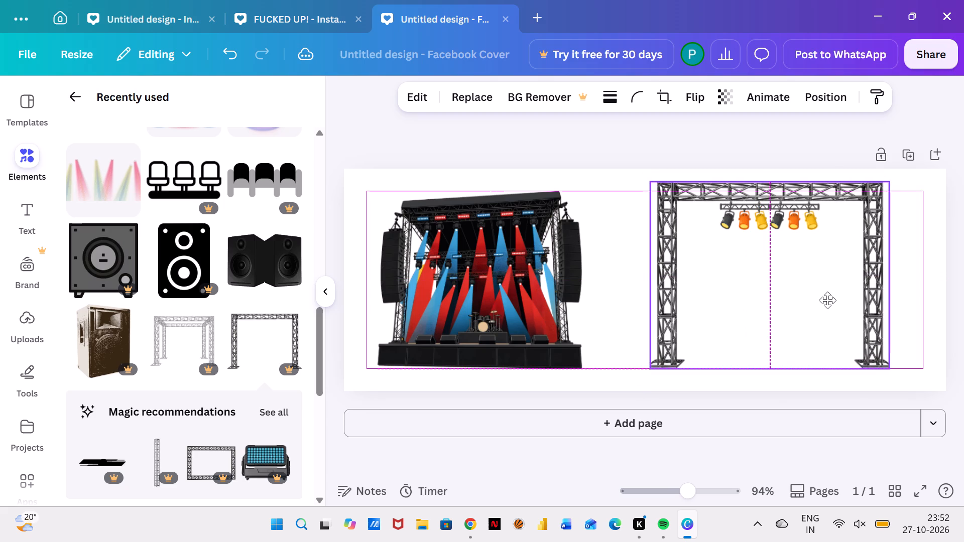
drag(827, 300, 828, 301)
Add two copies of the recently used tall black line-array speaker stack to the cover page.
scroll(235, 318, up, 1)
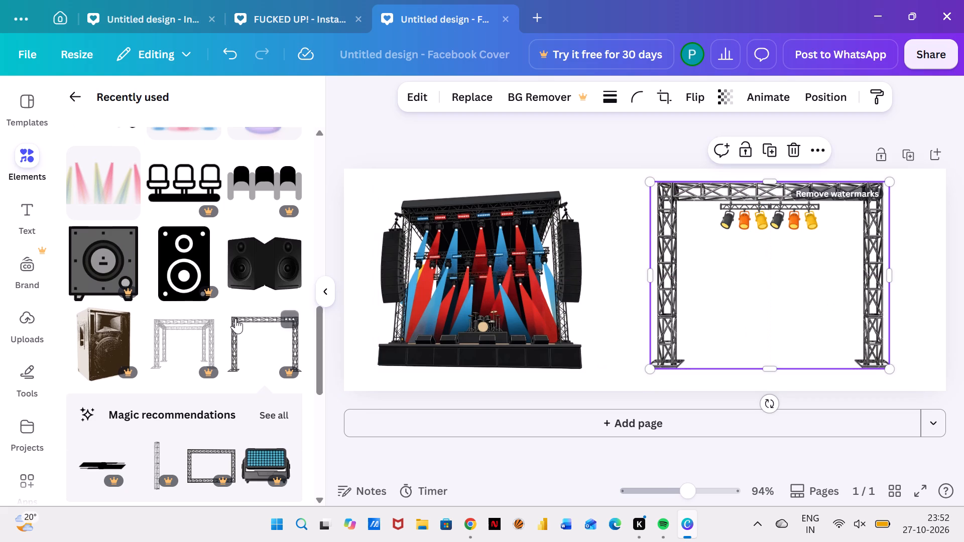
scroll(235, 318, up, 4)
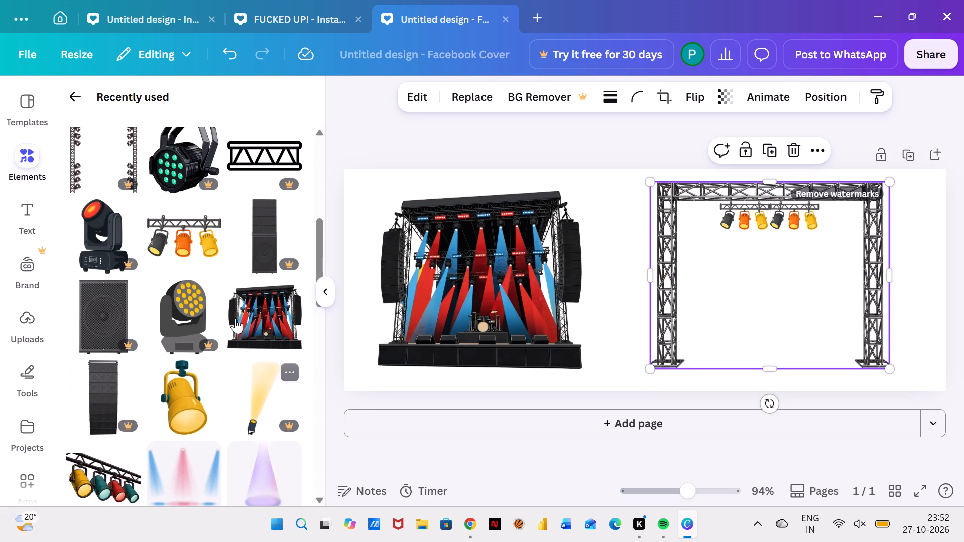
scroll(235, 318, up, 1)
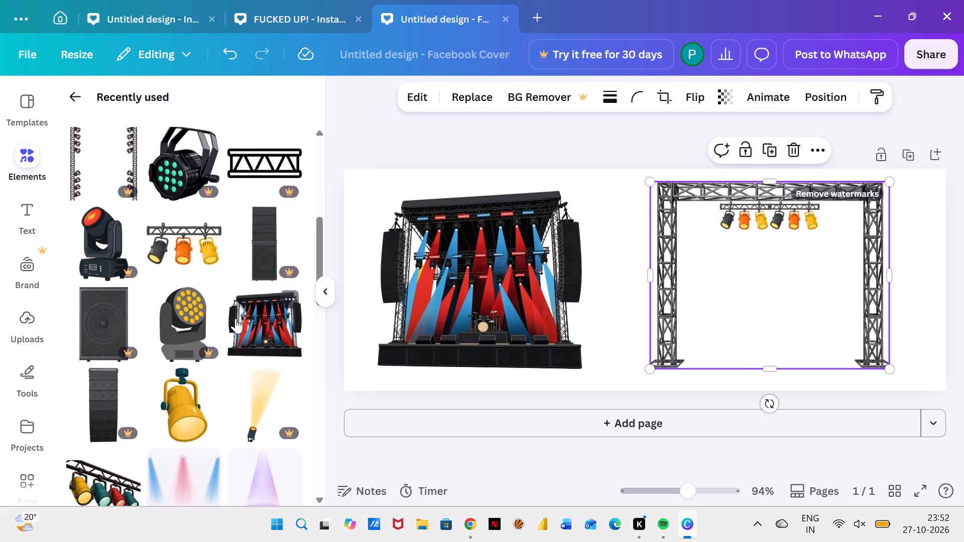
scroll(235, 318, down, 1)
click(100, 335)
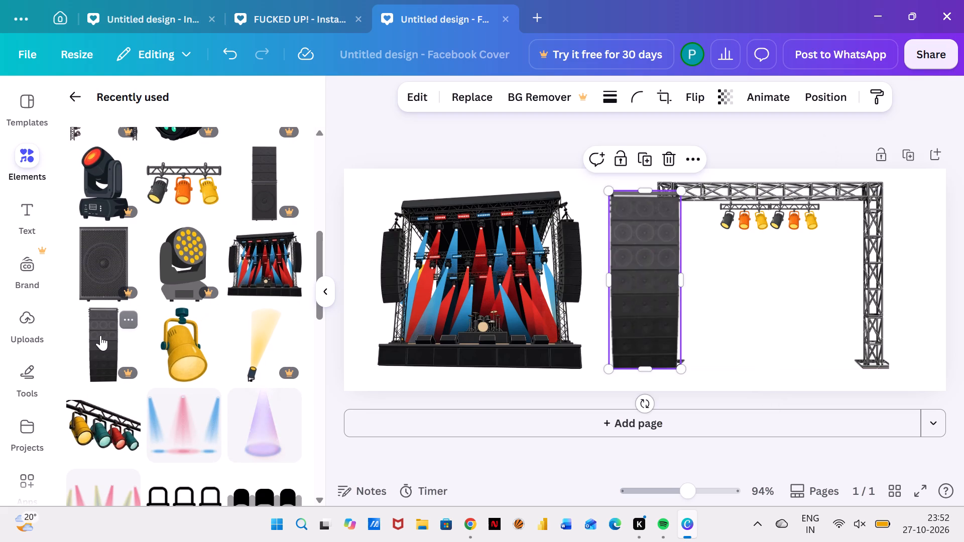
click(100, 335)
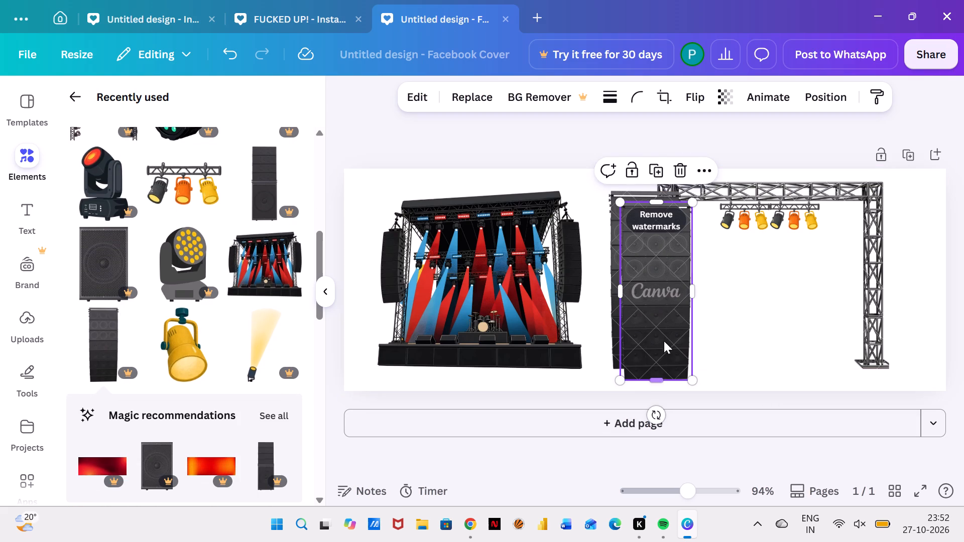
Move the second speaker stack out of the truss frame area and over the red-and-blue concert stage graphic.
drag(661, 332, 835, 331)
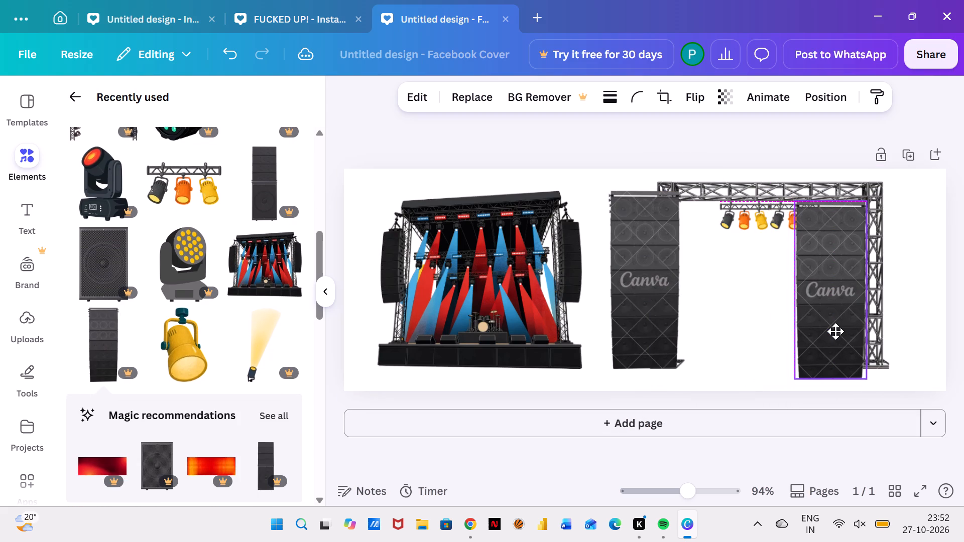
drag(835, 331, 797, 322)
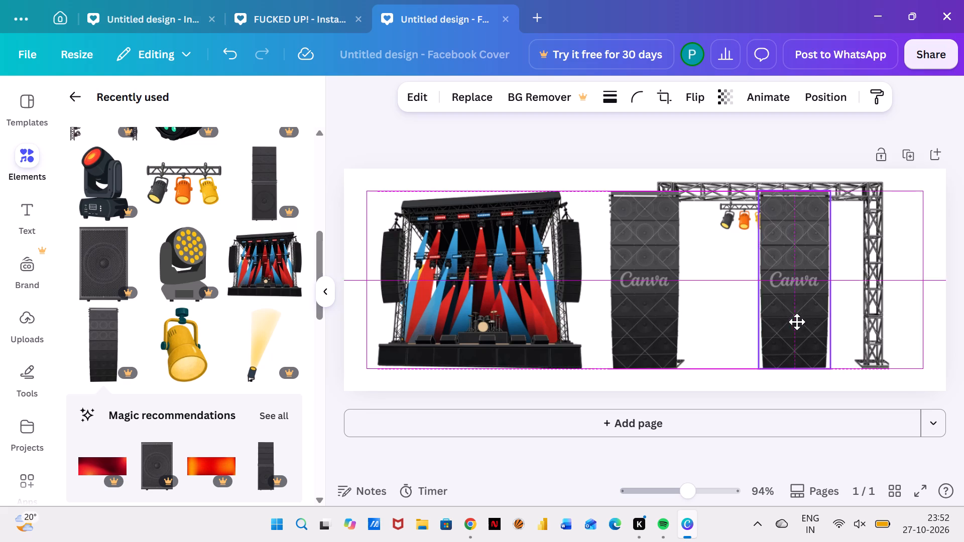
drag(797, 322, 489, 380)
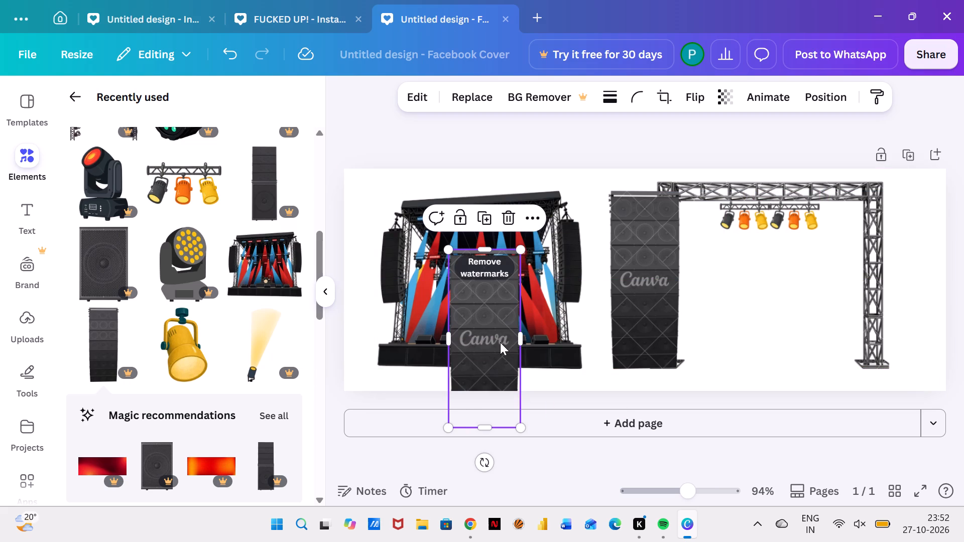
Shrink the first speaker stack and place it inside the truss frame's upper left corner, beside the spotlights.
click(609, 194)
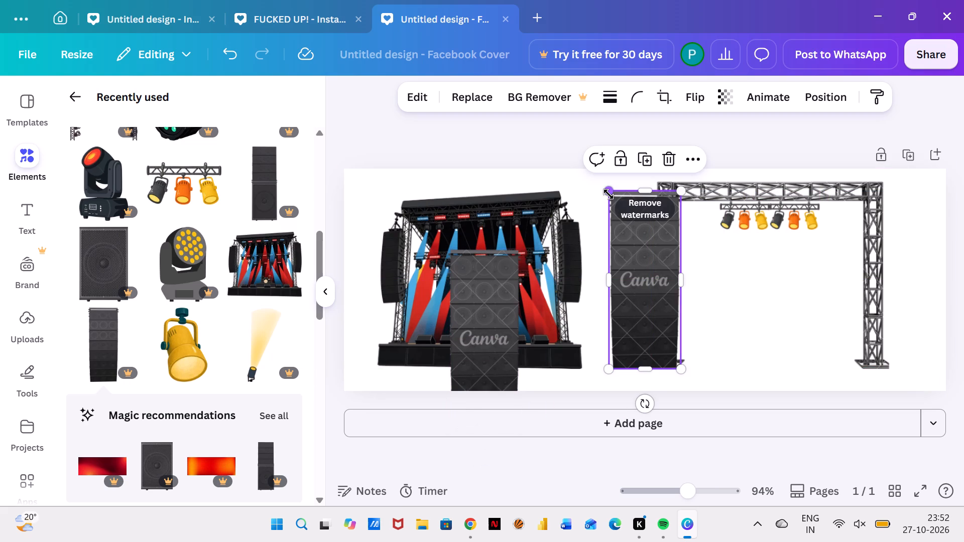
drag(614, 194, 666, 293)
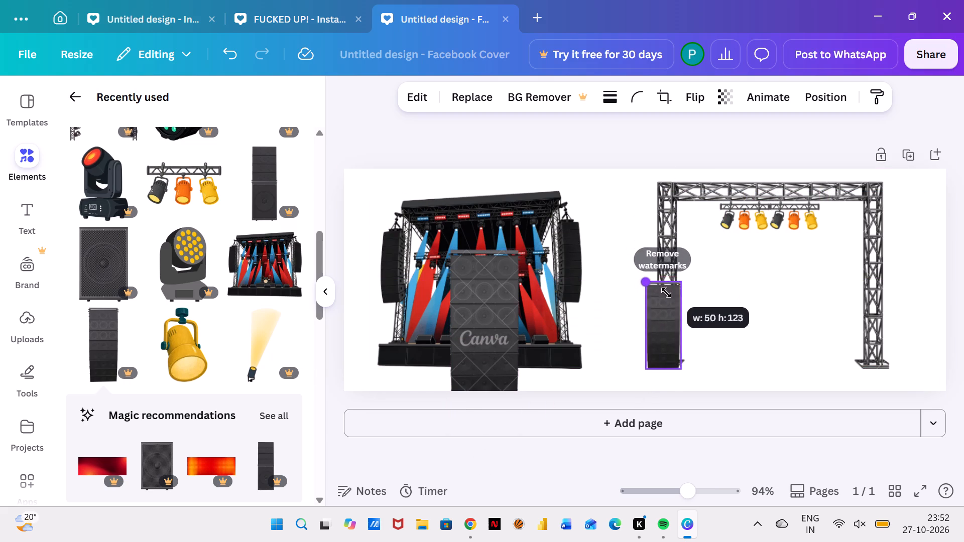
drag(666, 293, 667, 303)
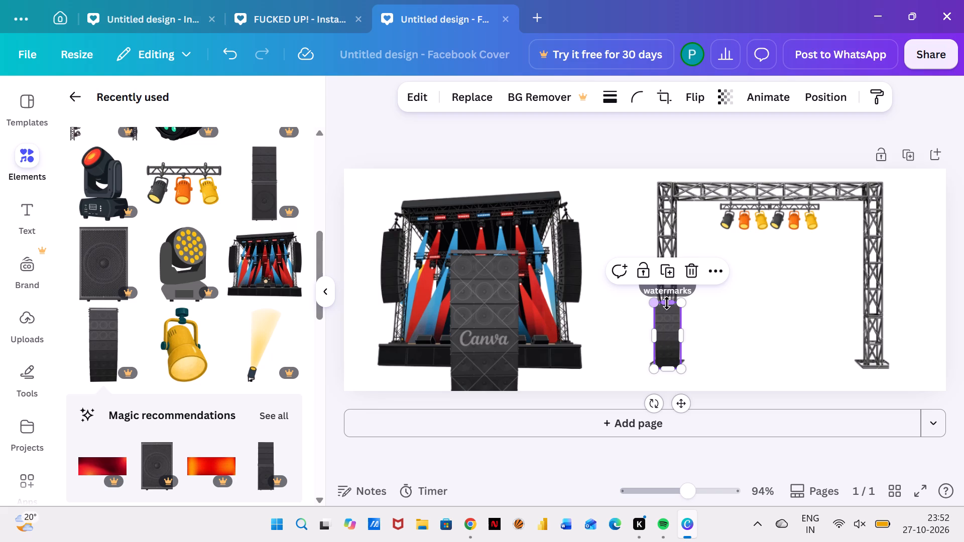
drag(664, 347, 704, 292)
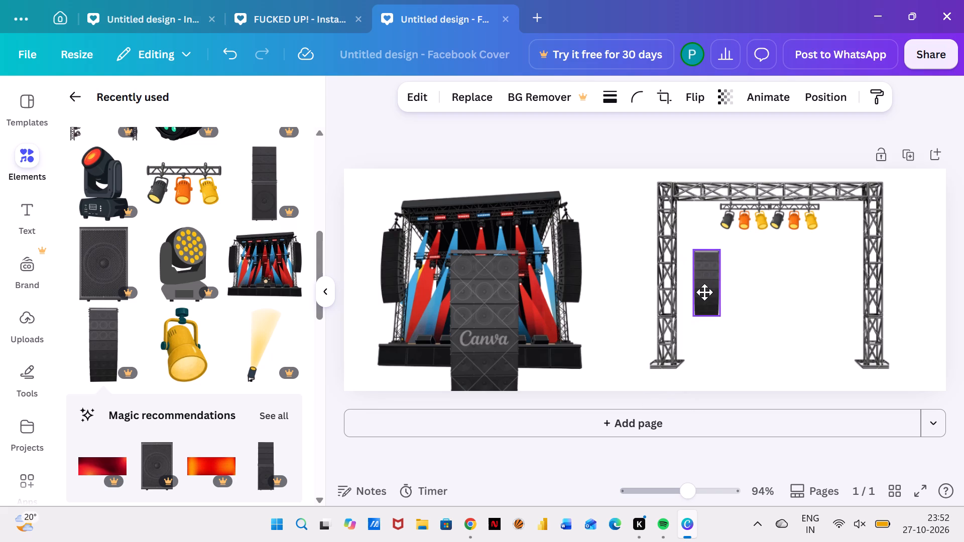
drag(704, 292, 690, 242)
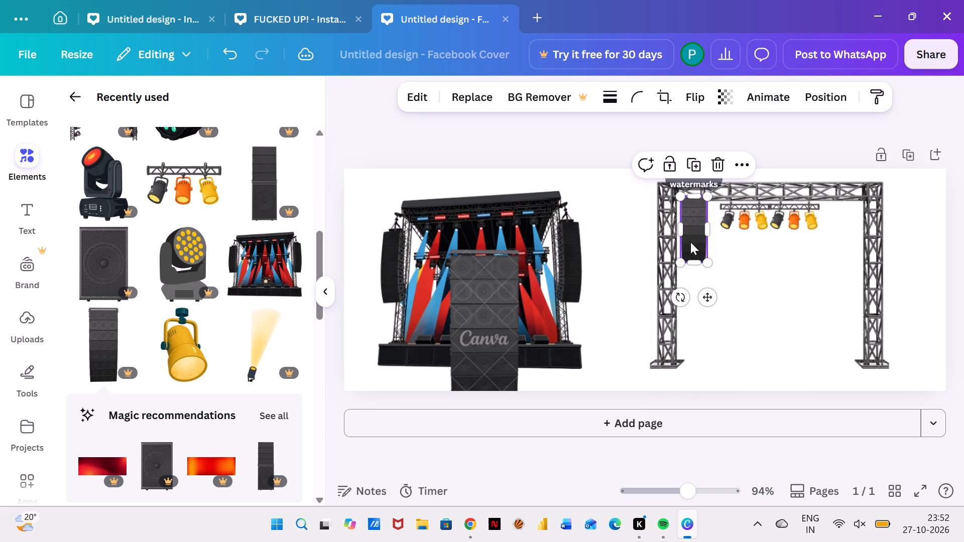
Look through the recently used elements for speaker, lighting and truss graphics that could go with the truss frame.
click(493, 321)
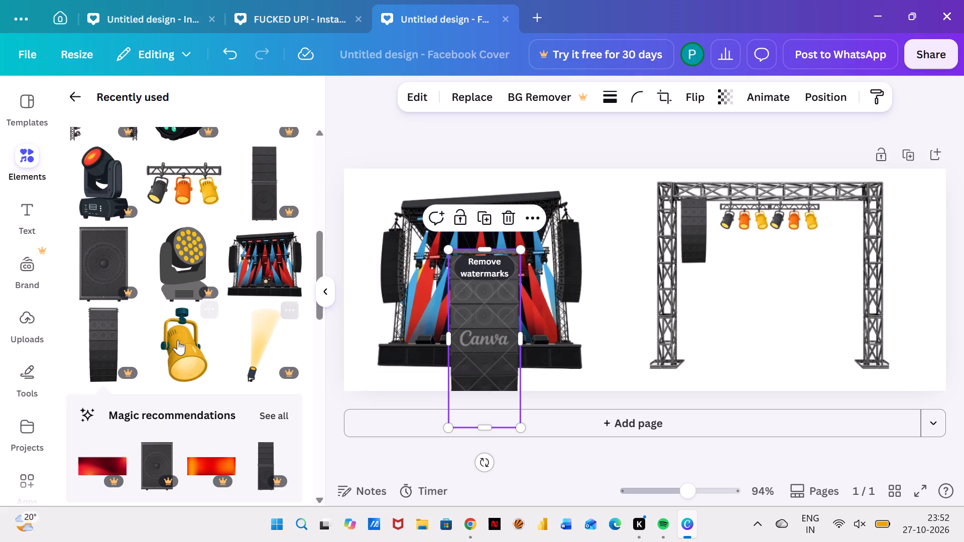
scroll(178, 333, down, 3)
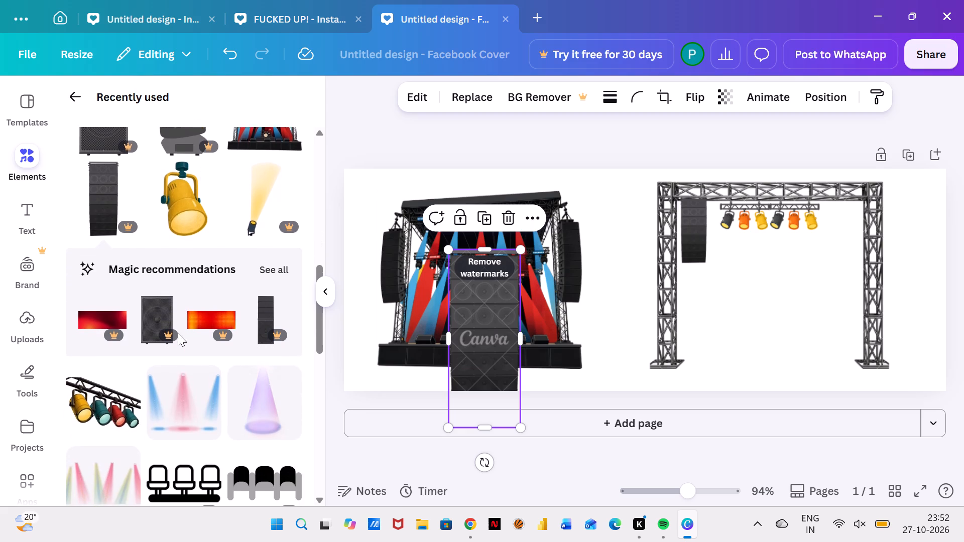
scroll(178, 333, down, 1)
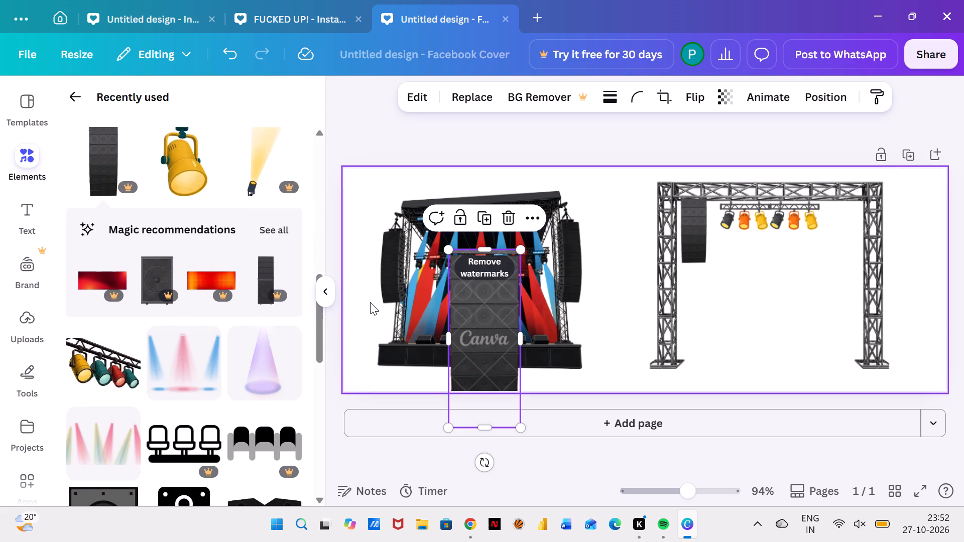
scroll(204, 328, down, 2)
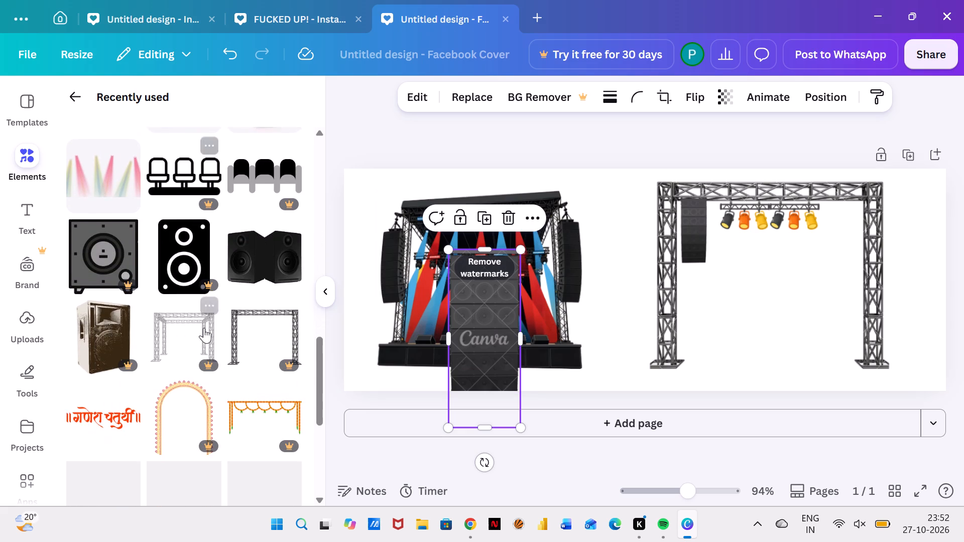
scroll(204, 328, down, 1)
scroll(204, 328, up, 2)
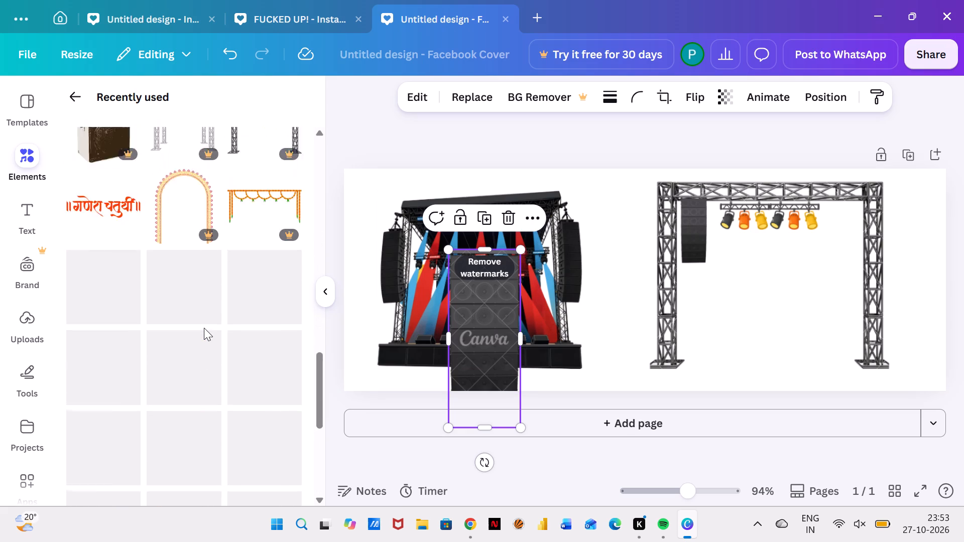
scroll(204, 328, up, 4)
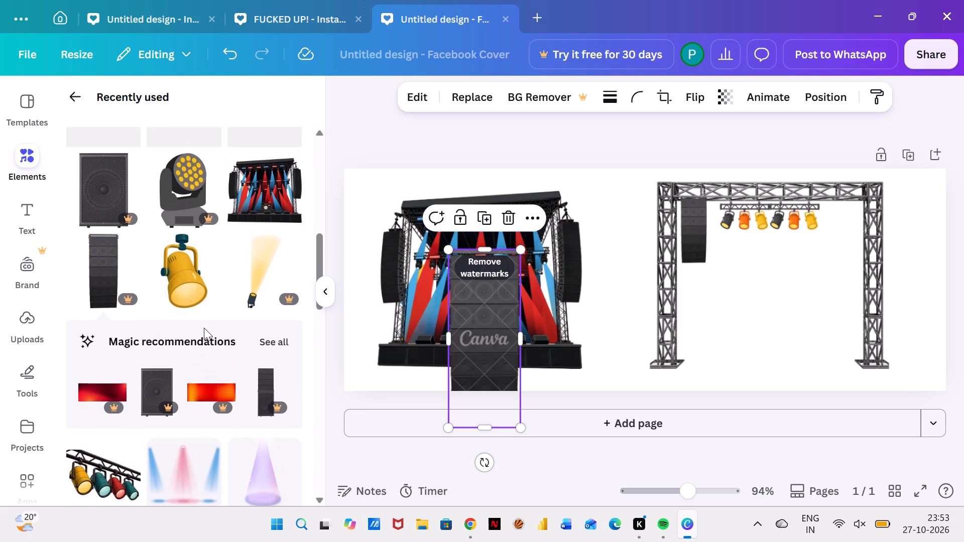
scroll(204, 328, up, 2)
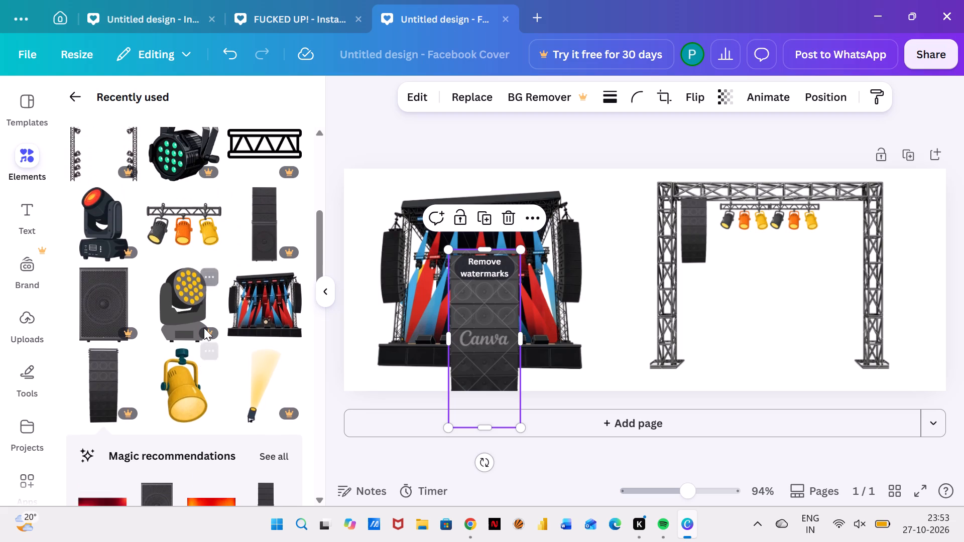
scroll(204, 328, up, 2)
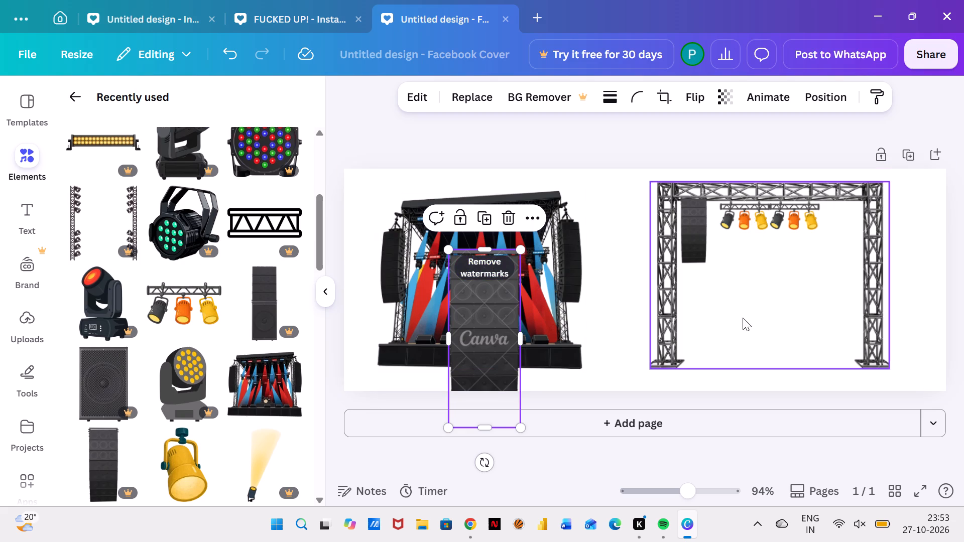
Delete both line-array speaker stacks: the small one inside the truss frame and the large one over the concert stage.
click(653, 187)
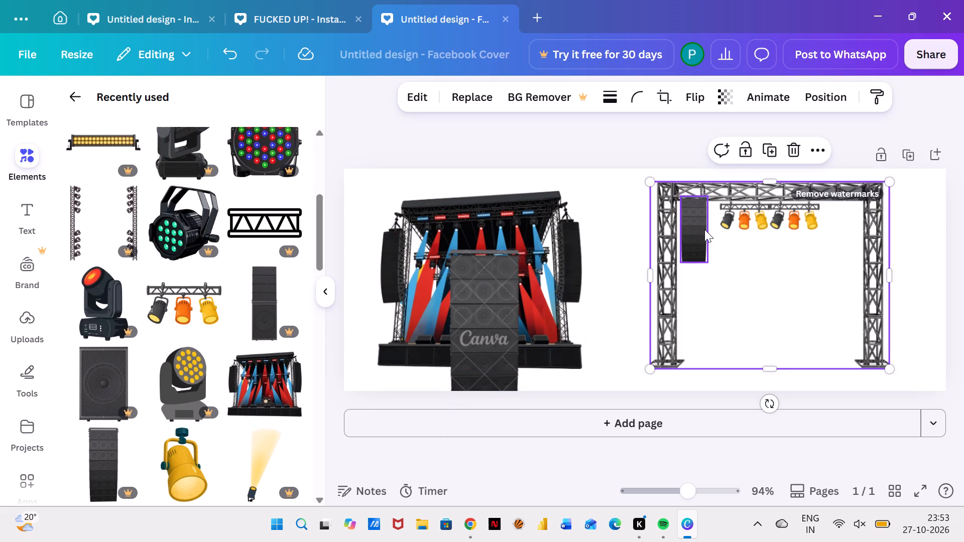
click(704, 229)
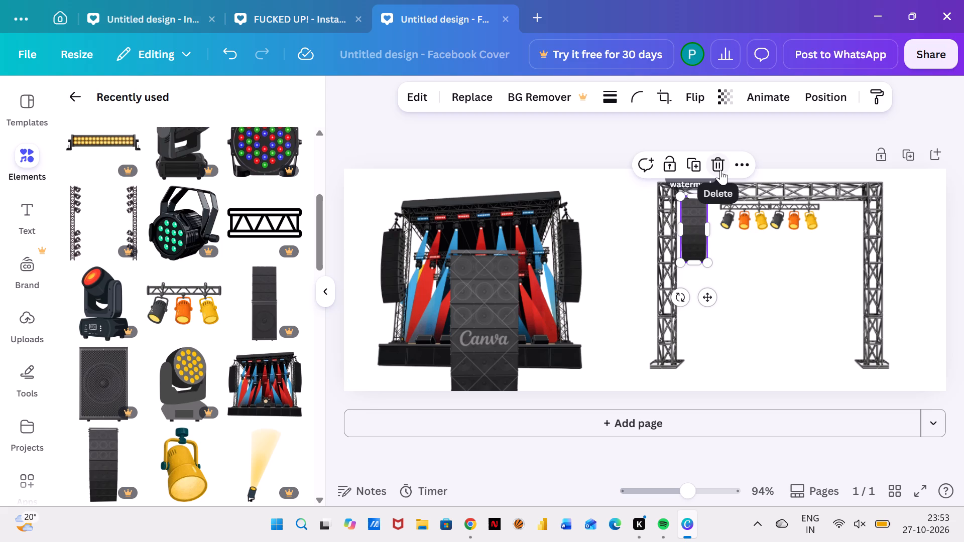
click(720, 170)
click(484, 317)
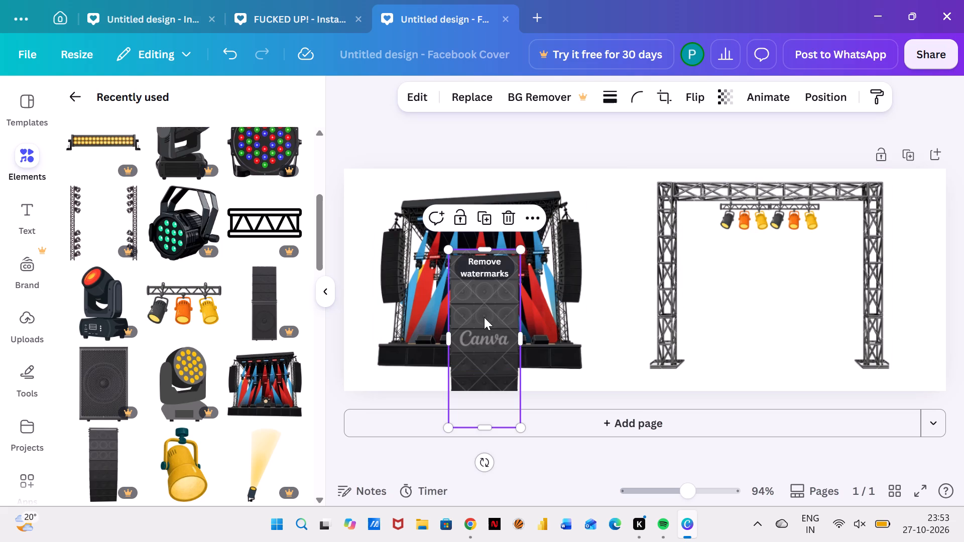
click(506, 220)
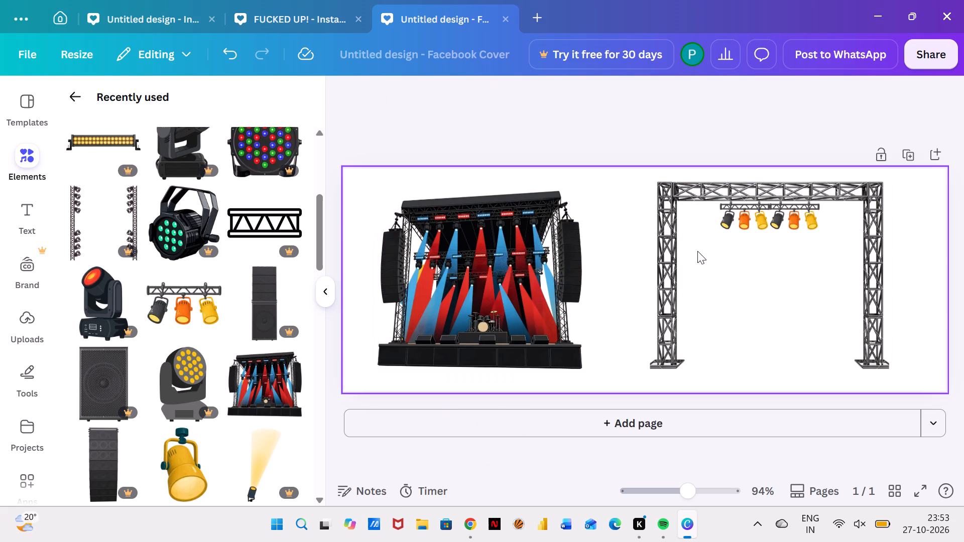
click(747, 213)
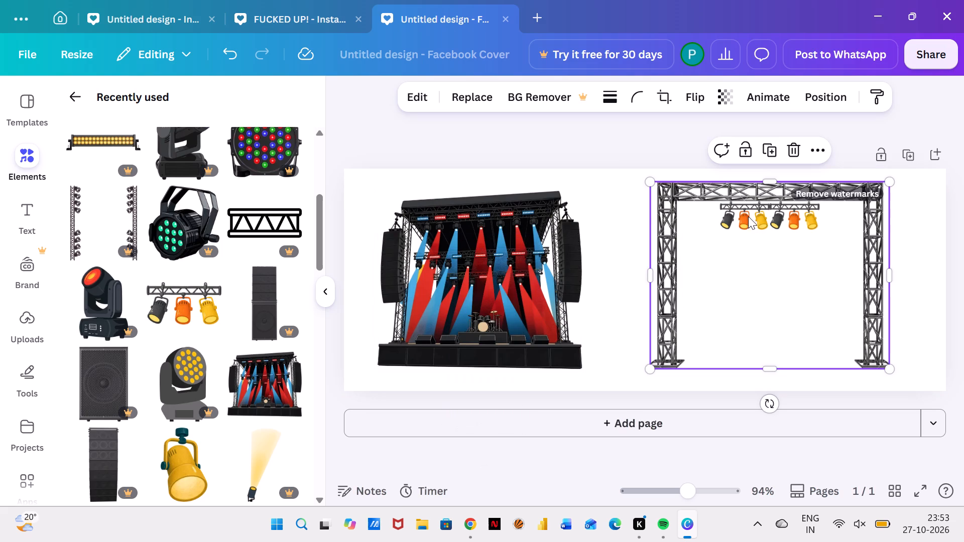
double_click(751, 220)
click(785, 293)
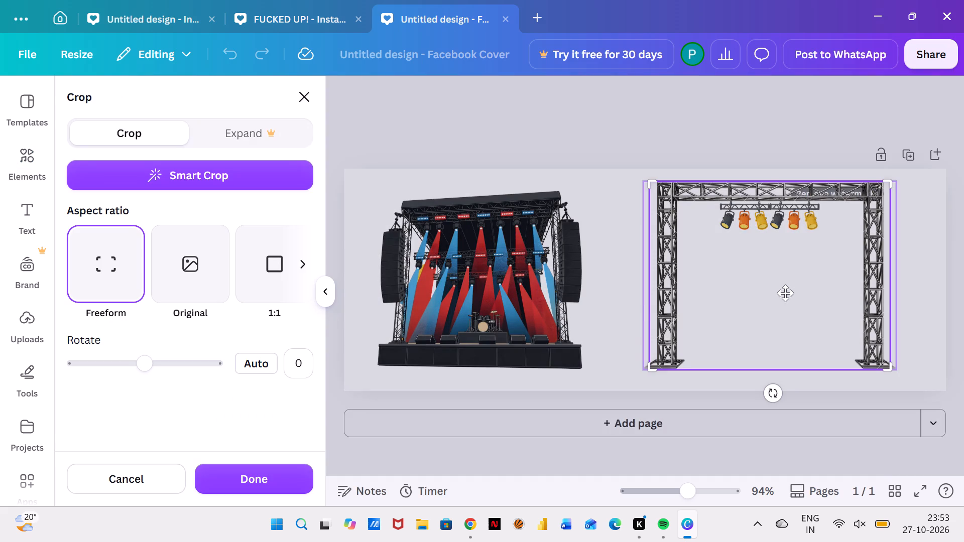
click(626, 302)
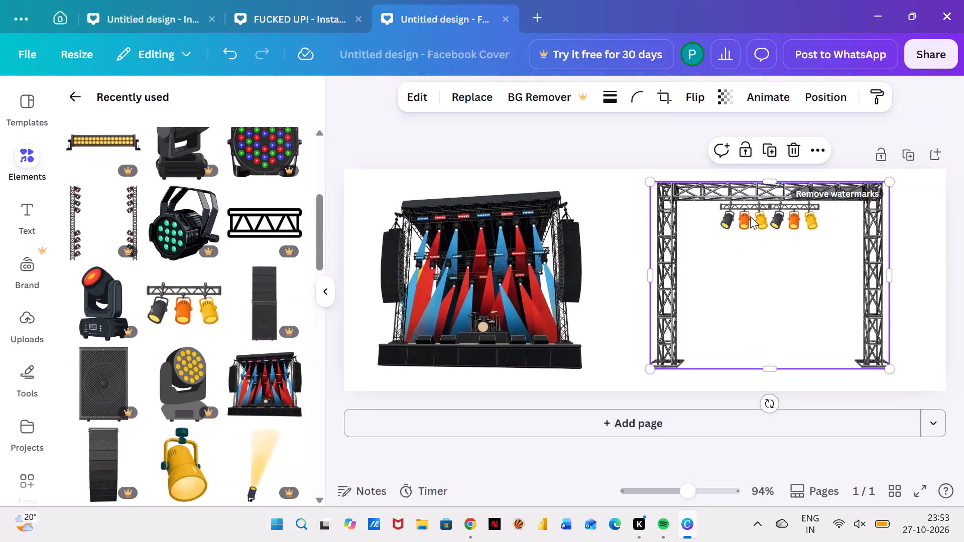
Move the truss frame off the hanging spotlights and delete both spotlight bars from the page.
click(748, 215)
click(748, 215)
drag(748, 215, 695, 254)
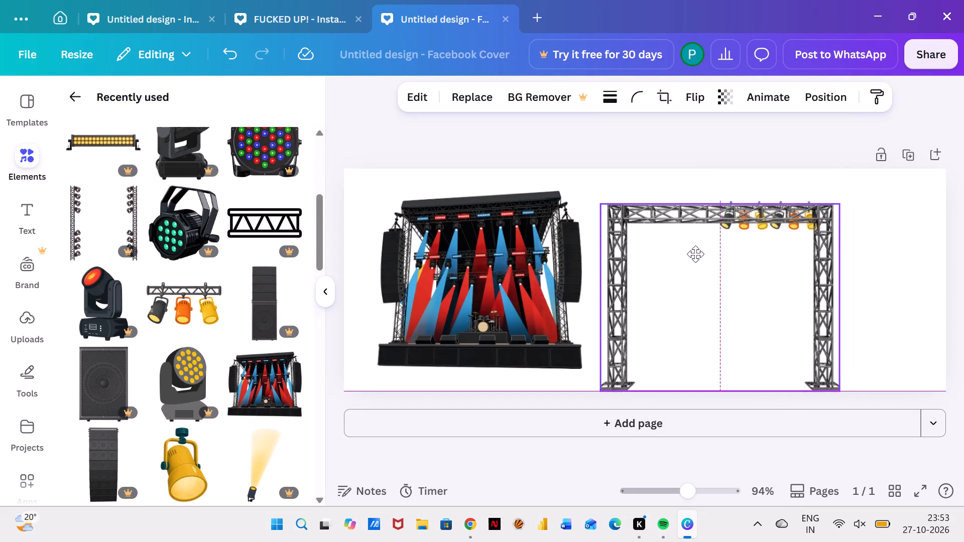
drag(695, 254, 505, 238)
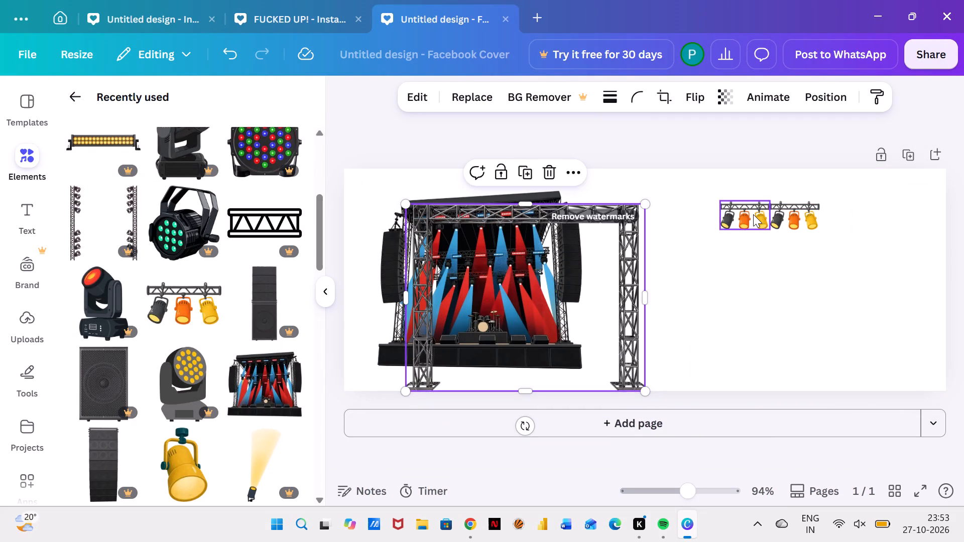
click(753, 214)
key(Delete)
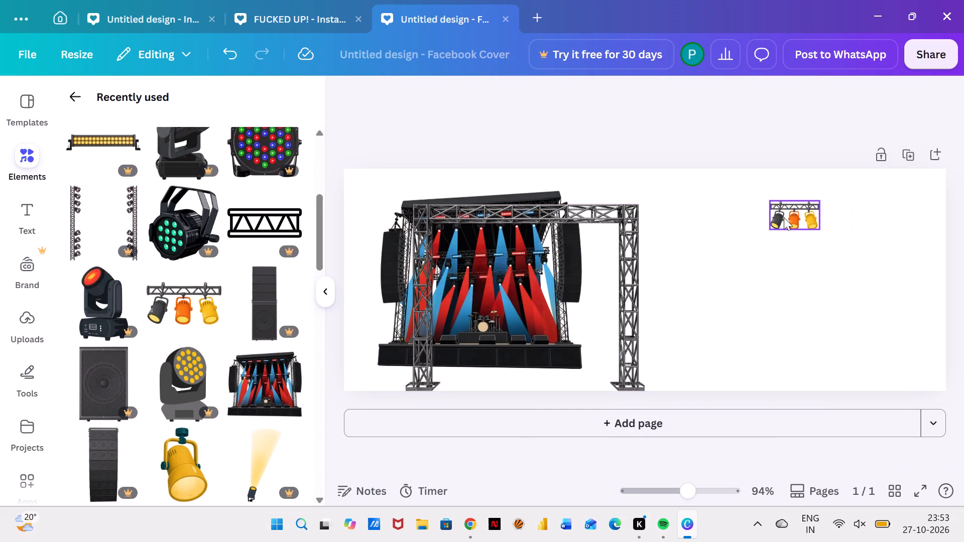
click(784, 217)
key(Delete)
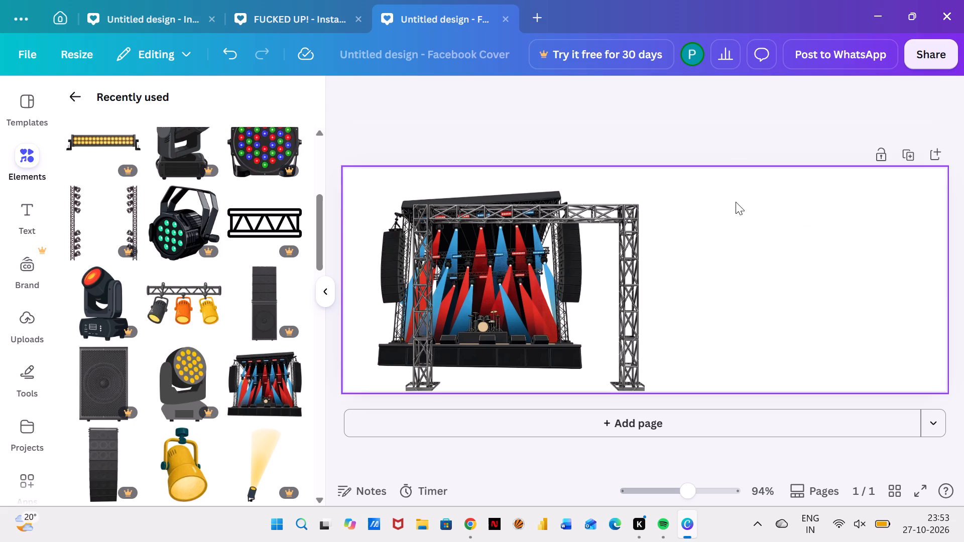
Move the truss frame back to the blank area beside the concert stage, shrink it and leave space beneath its feet.
drag(623, 221, 846, 211)
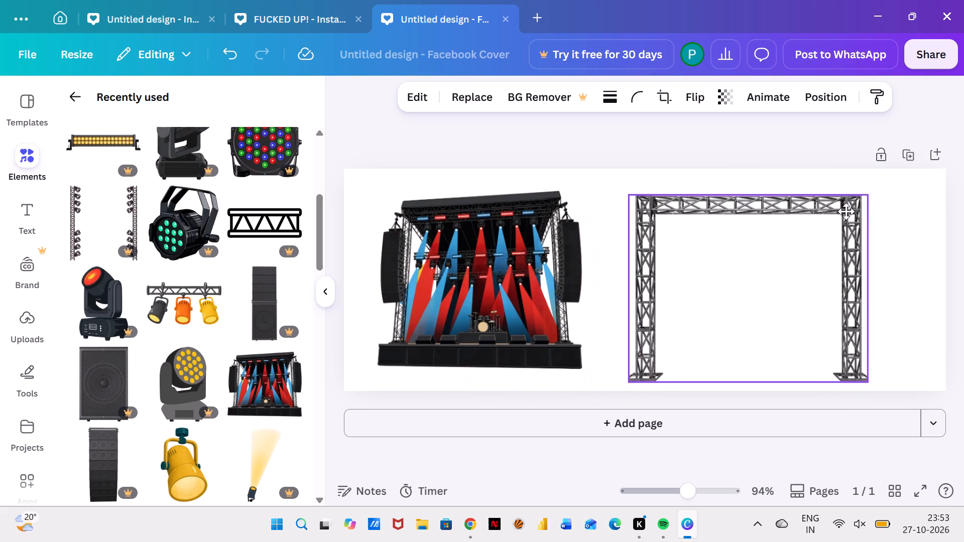
drag(846, 211, 847, 213)
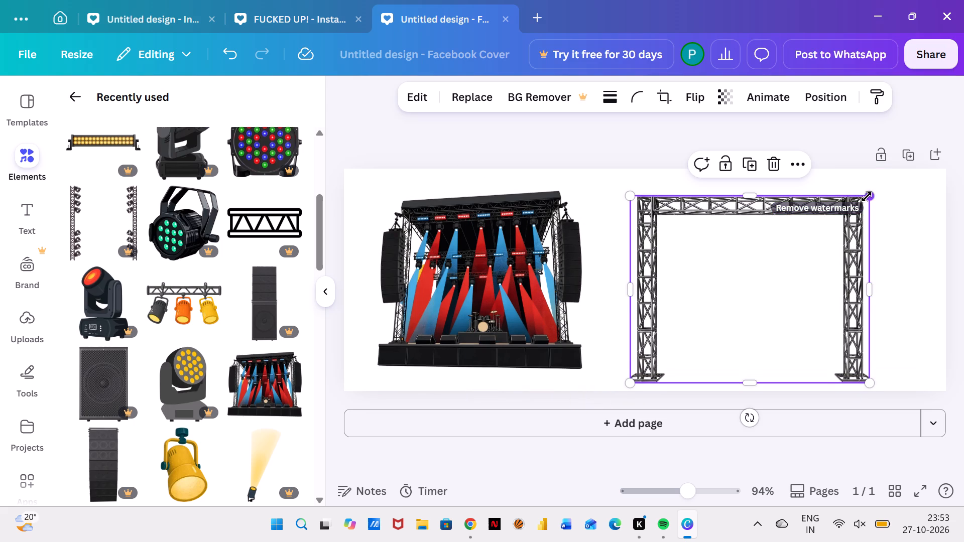
drag(867, 197, 800, 217)
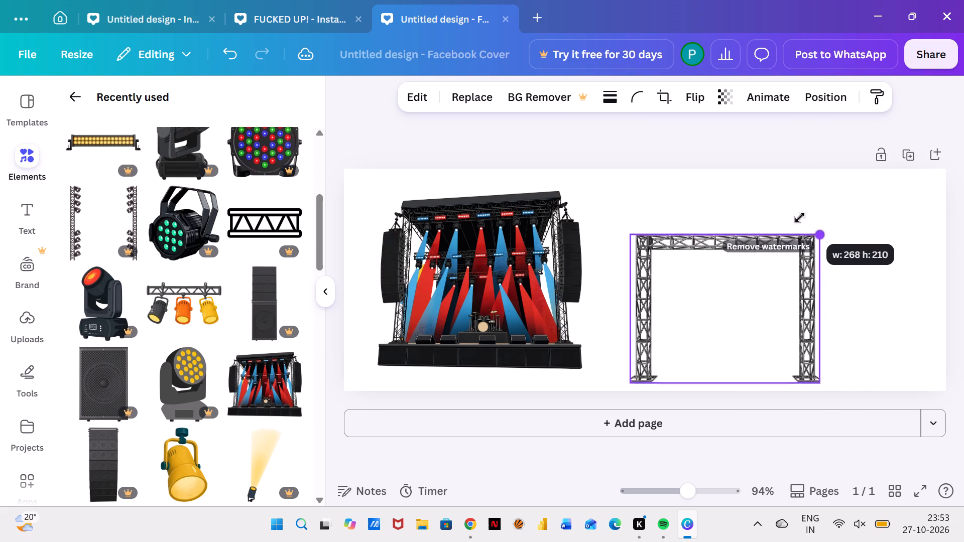
drag(800, 217, 799, 217)
drag(735, 289, 781, 265)
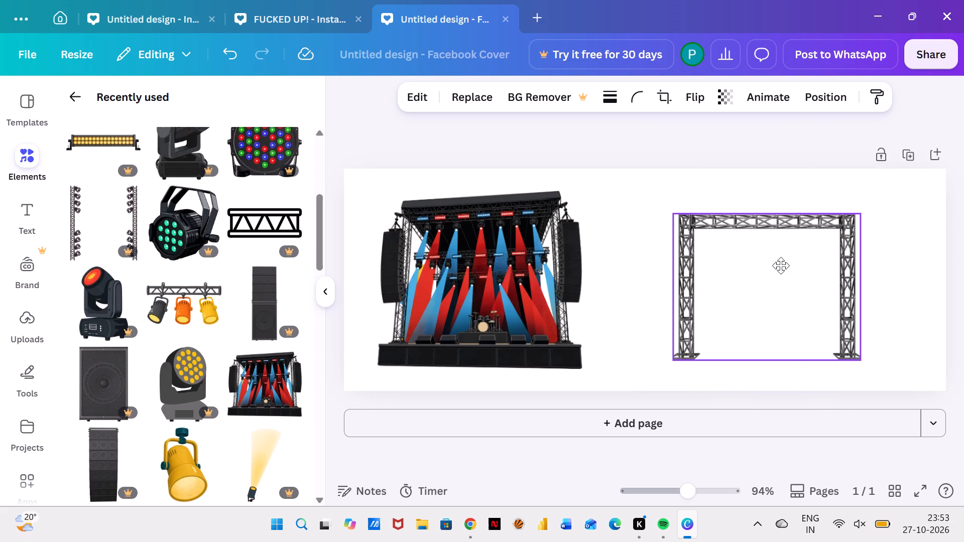
drag(781, 265, 776, 257)
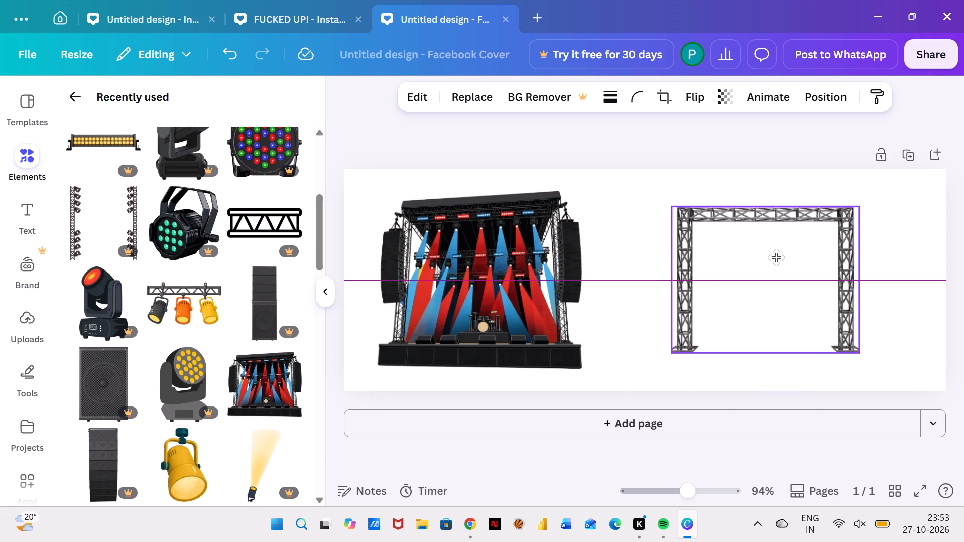
drag(776, 257, 777, 252)
drag(860, 201, 854, 206)
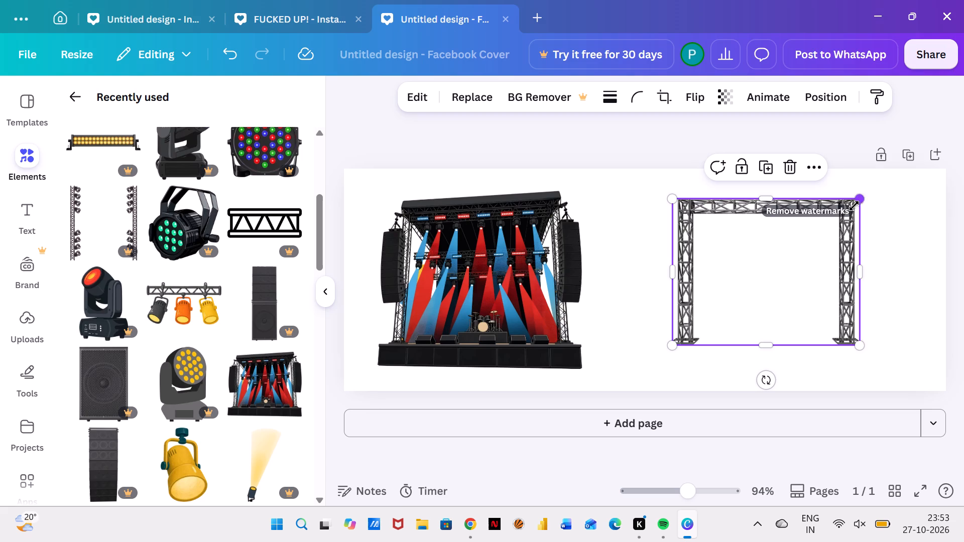
drag(854, 206, 842, 221)
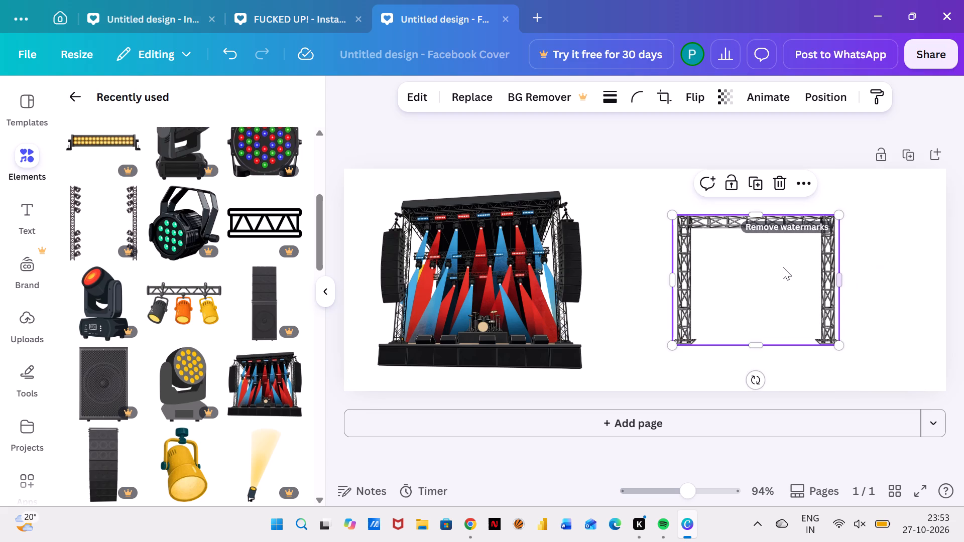
drag(778, 275, 795, 255)
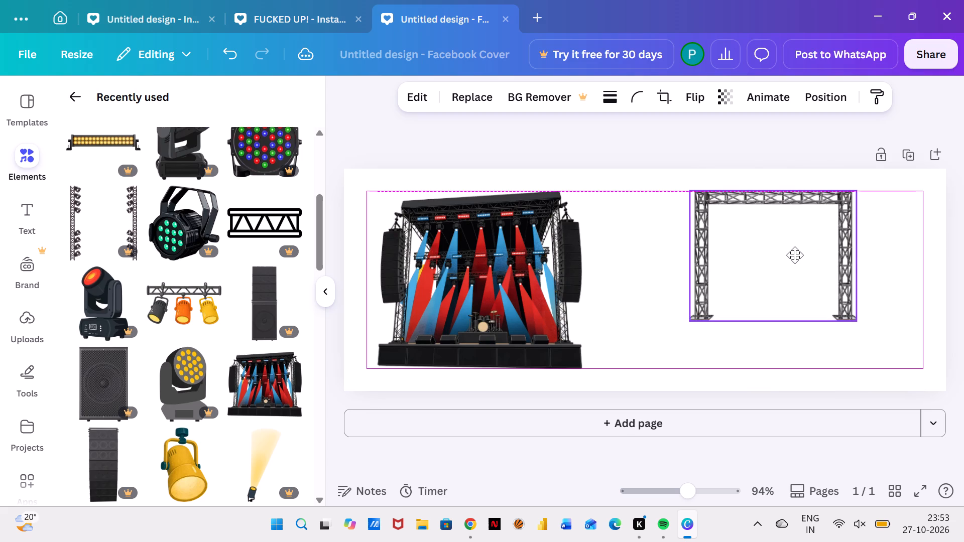
drag(795, 255, 797, 275)
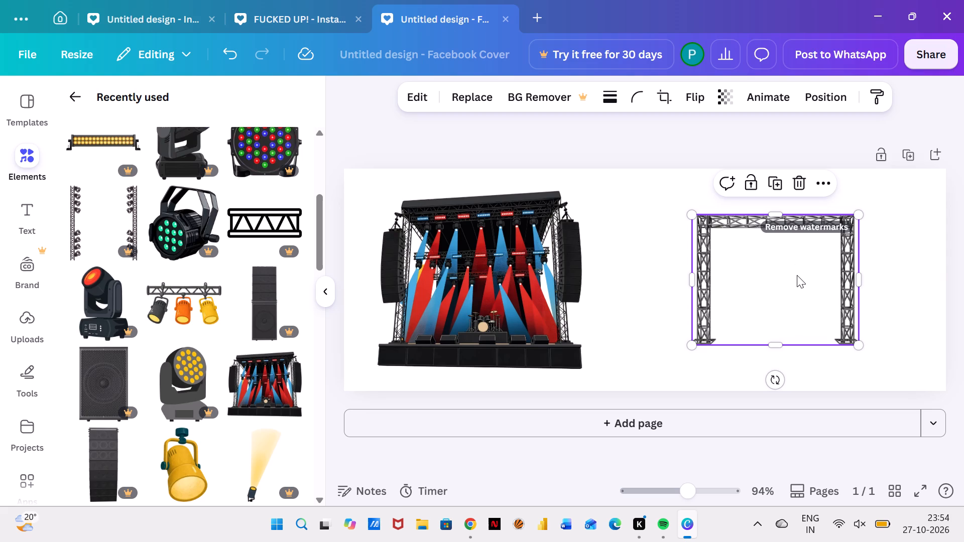
Add the recently used square-grilled black speaker box to the page and rotate it counterclockwise onto its side.
click(110, 374)
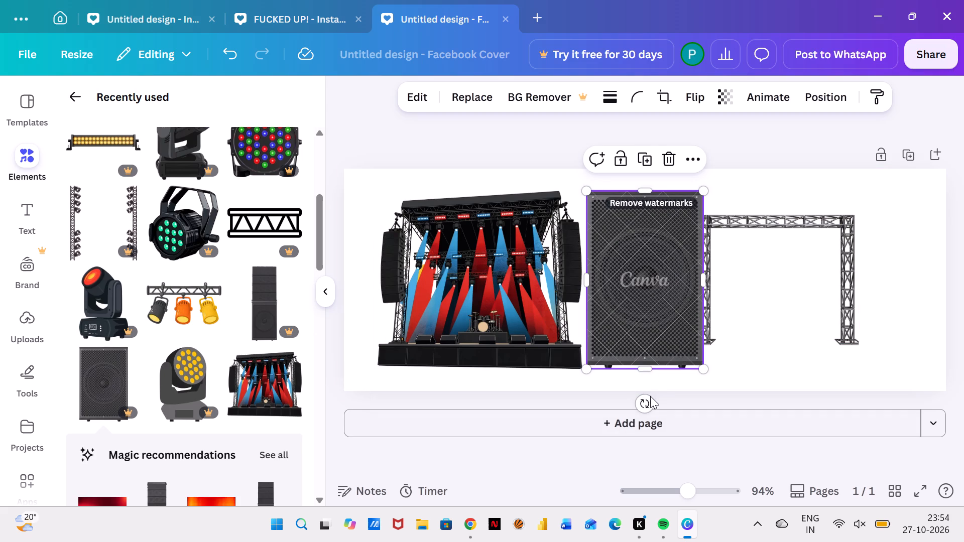
drag(645, 399, 707, 338)
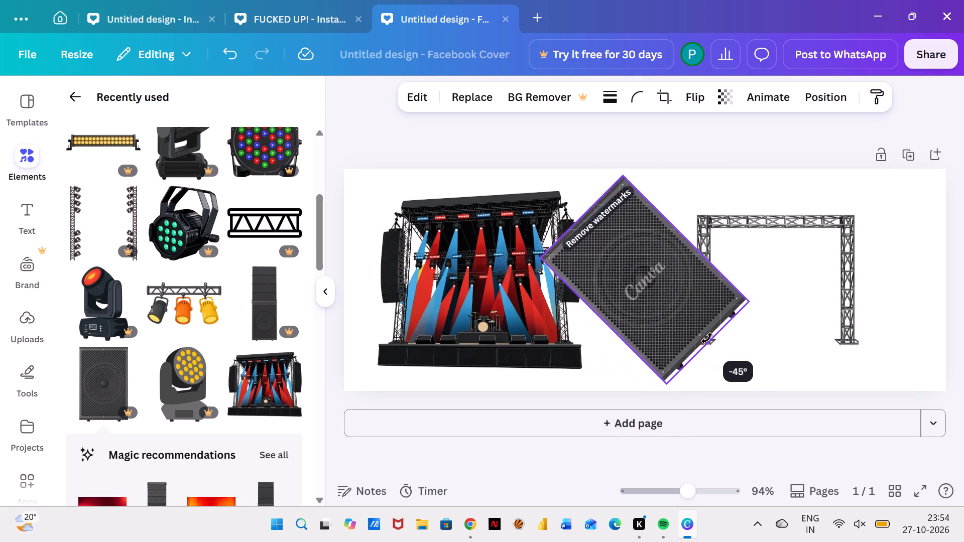
drag(707, 338, 750, 283)
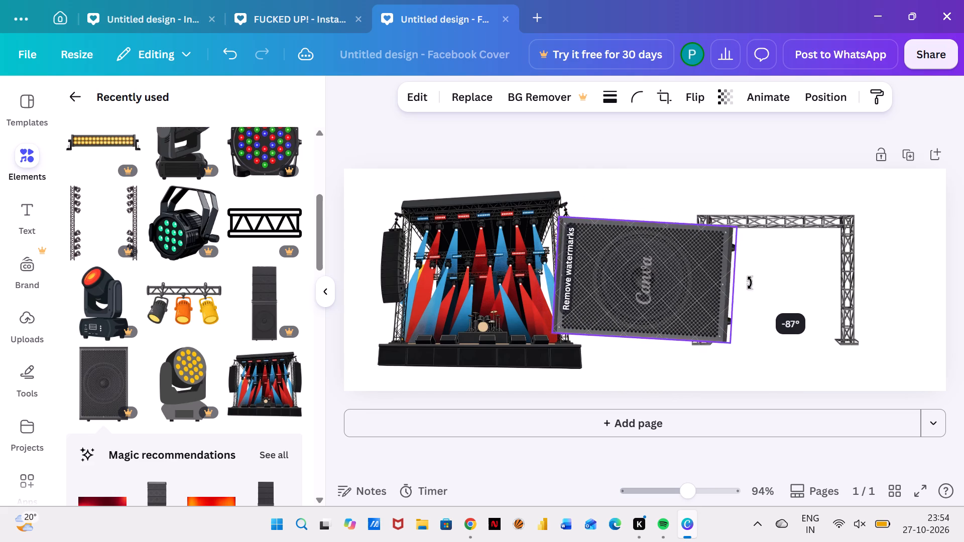
drag(750, 283, 751, 282)
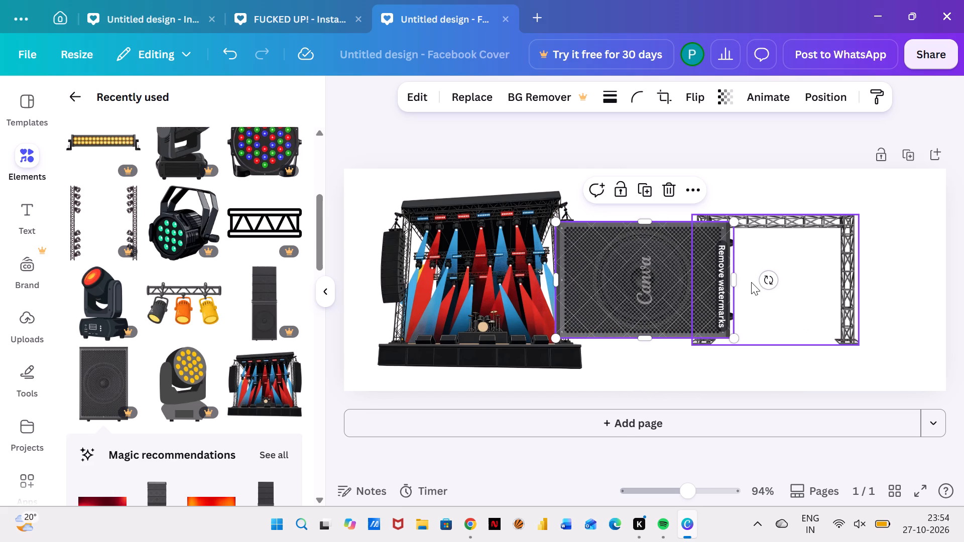
Shrink the speaker box to about a quarter of the truss frame's width and place it directly beneath the frame's left foot.
drag(734, 224, 712, 265)
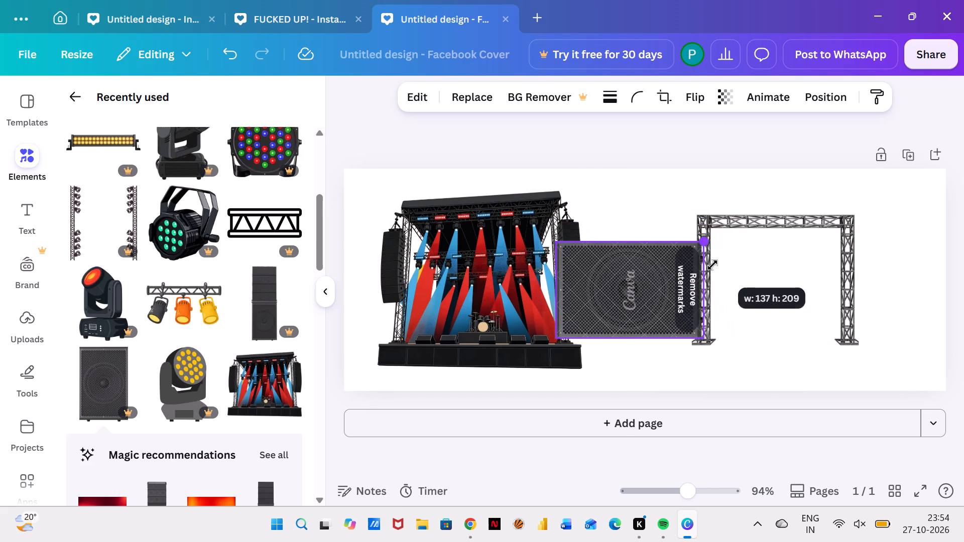
drag(712, 265, 667, 352)
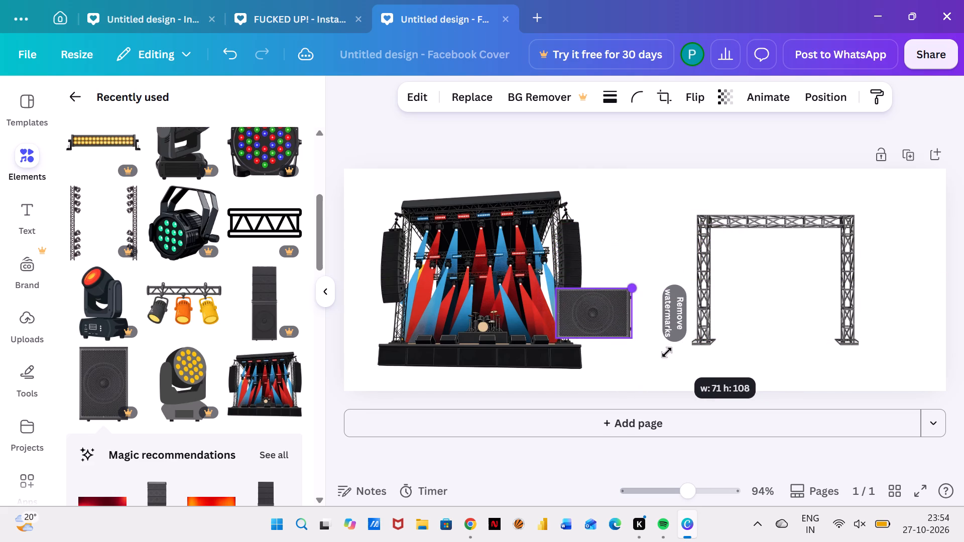
drag(667, 352, 650, 359)
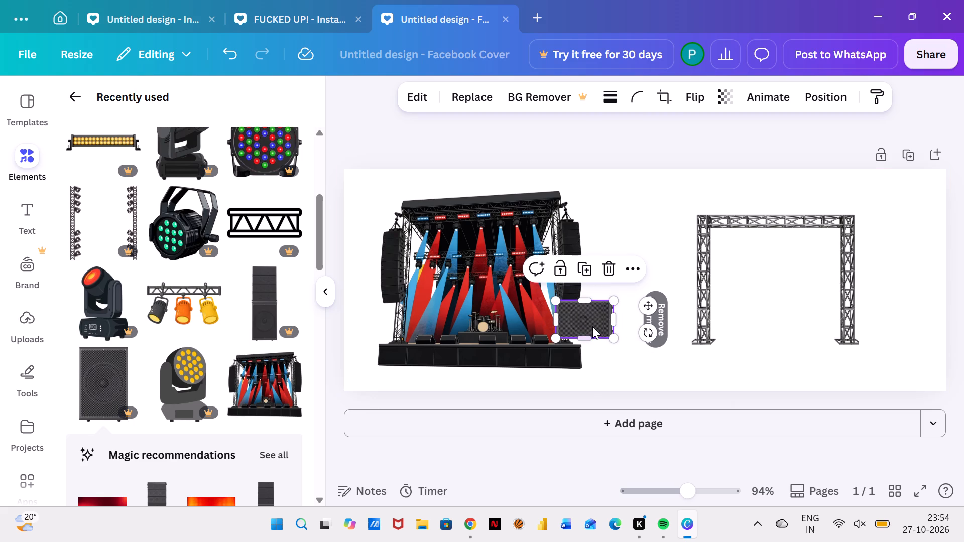
drag(592, 326, 735, 363)
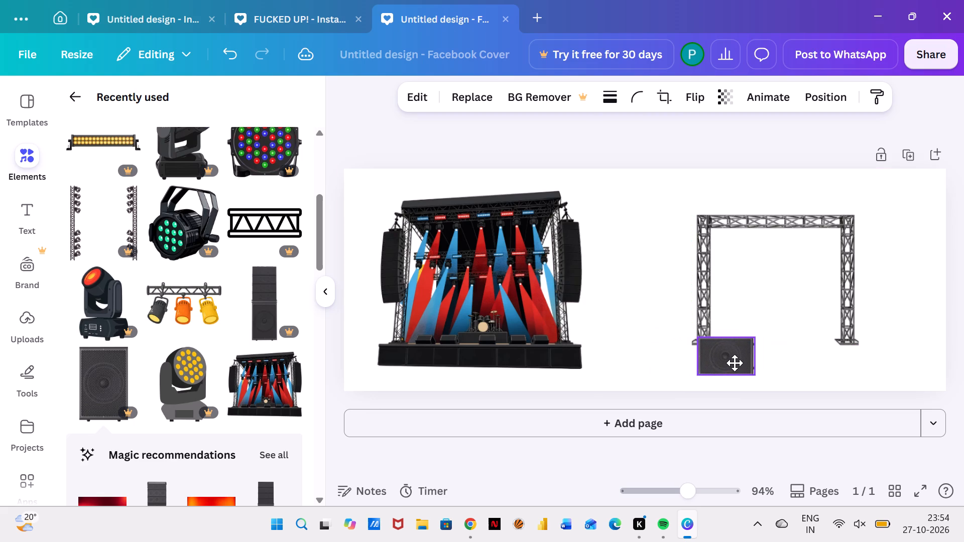
drag(735, 363, 736, 363)
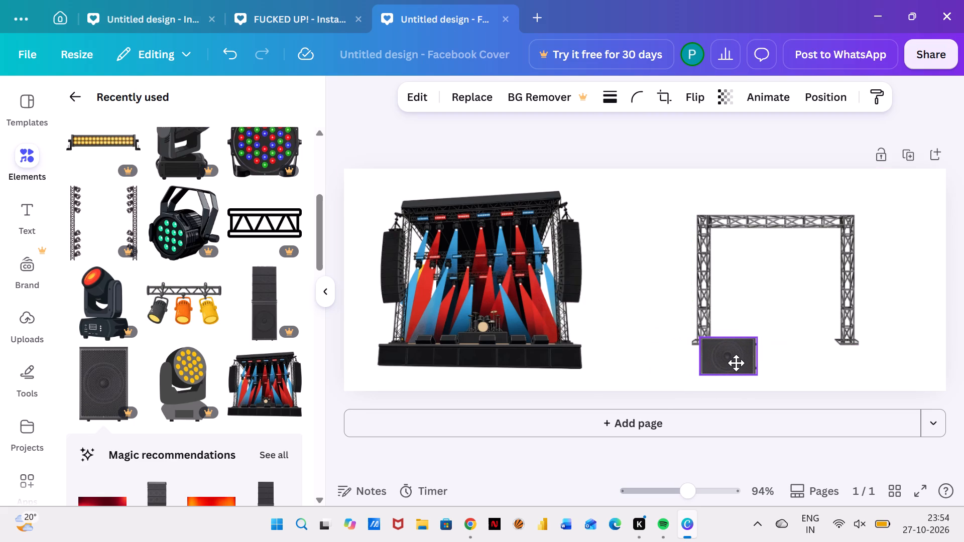
drag(736, 363, 726, 363)
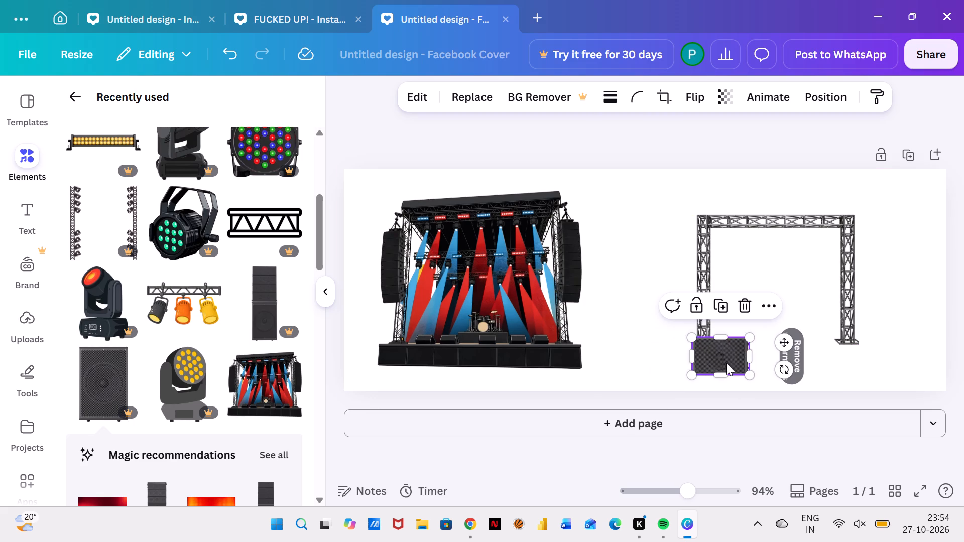
drag(747, 341, 741, 351)
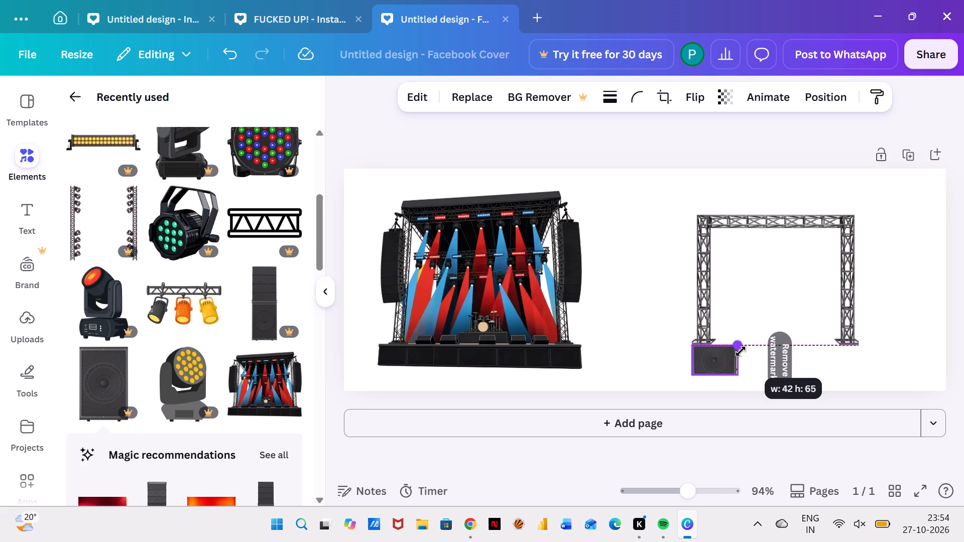
drag(741, 351, 734, 358)
Duplicate the small speaker box three times, lining up four boxes side by side beneath the truss frame.
click(715, 364)
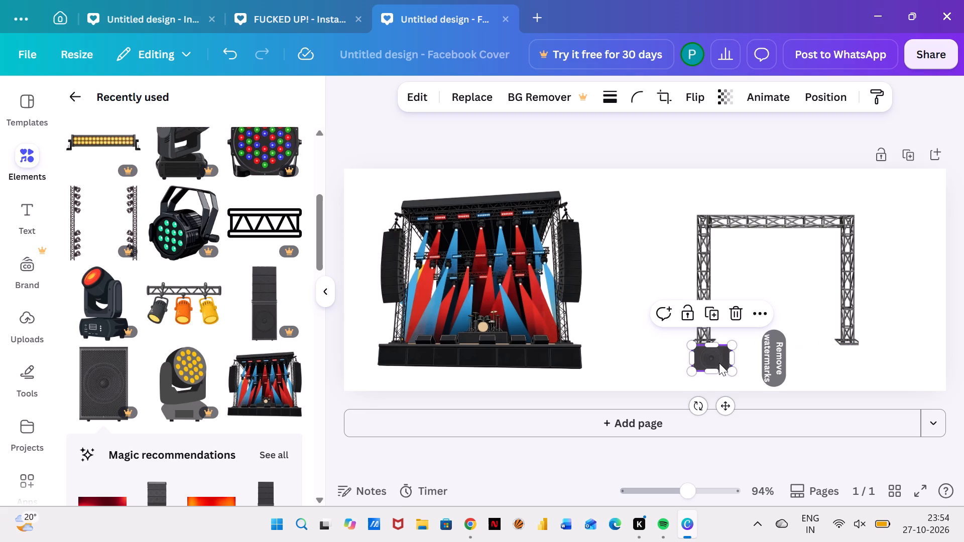
click(713, 310)
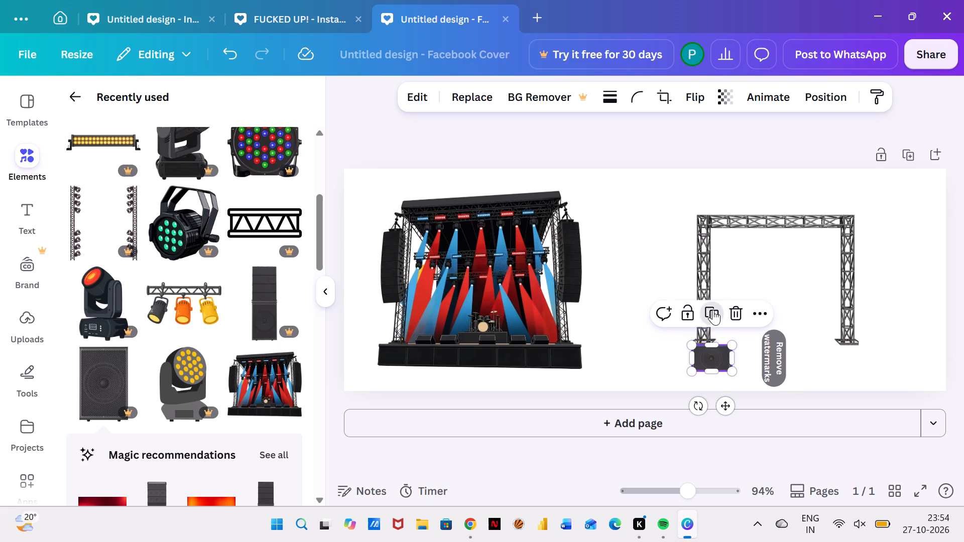
drag(722, 371, 733, 368)
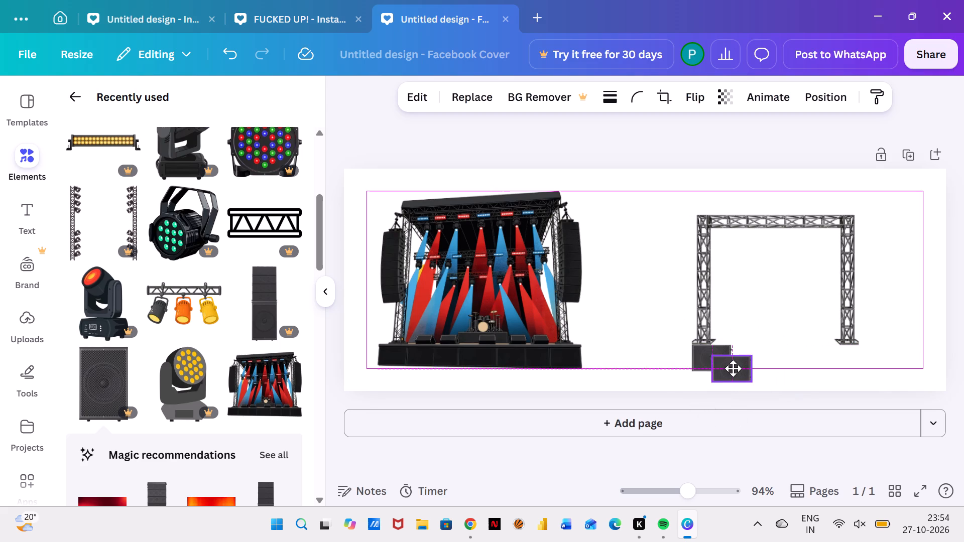
drag(733, 368, 750, 363)
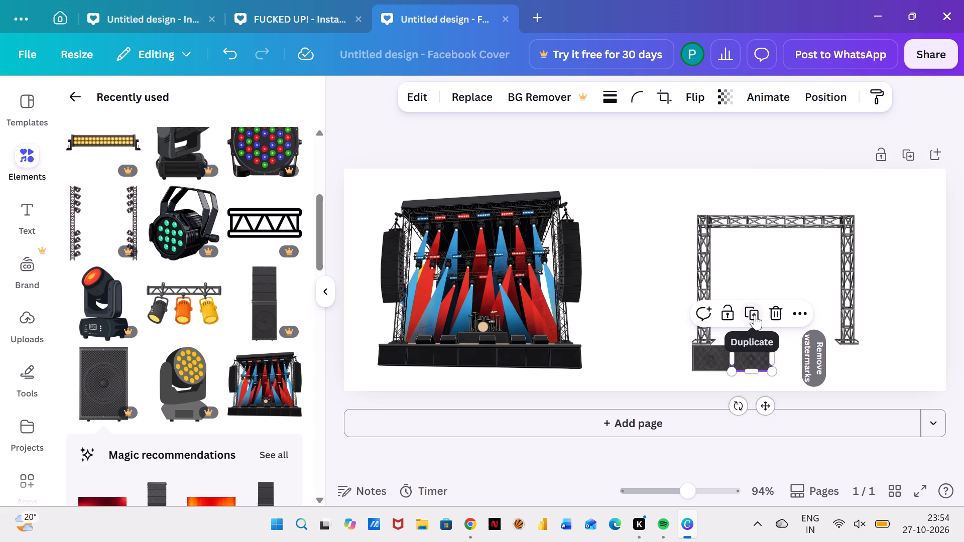
click(755, 315)
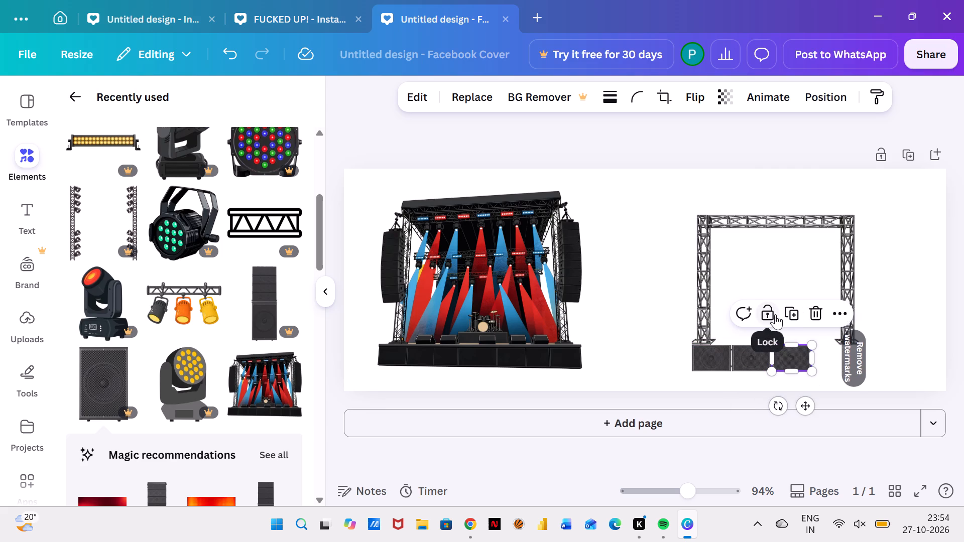
click(793, 313)
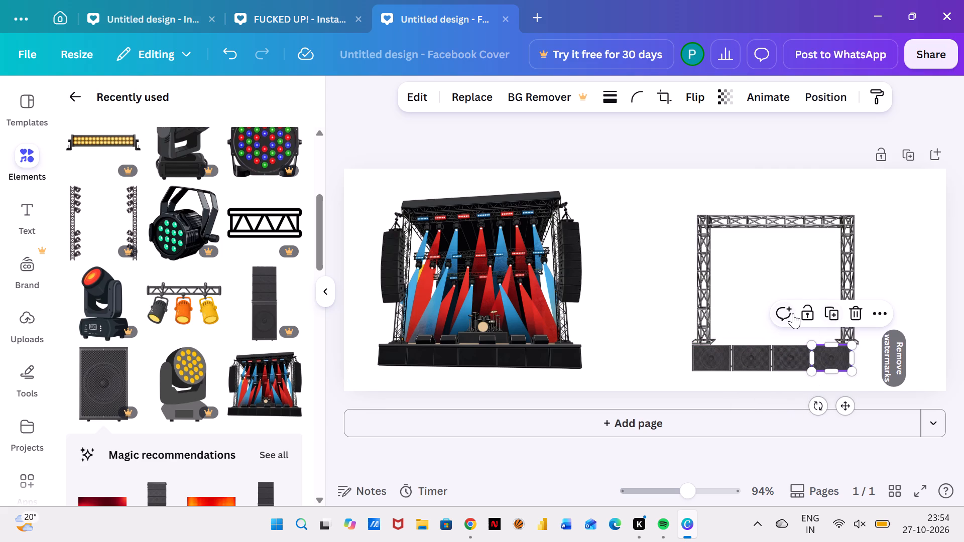
Shift the four speaker boxes slightly right, one by one, so the row ends flush with the truss frame's right foot.
click(826, 354)
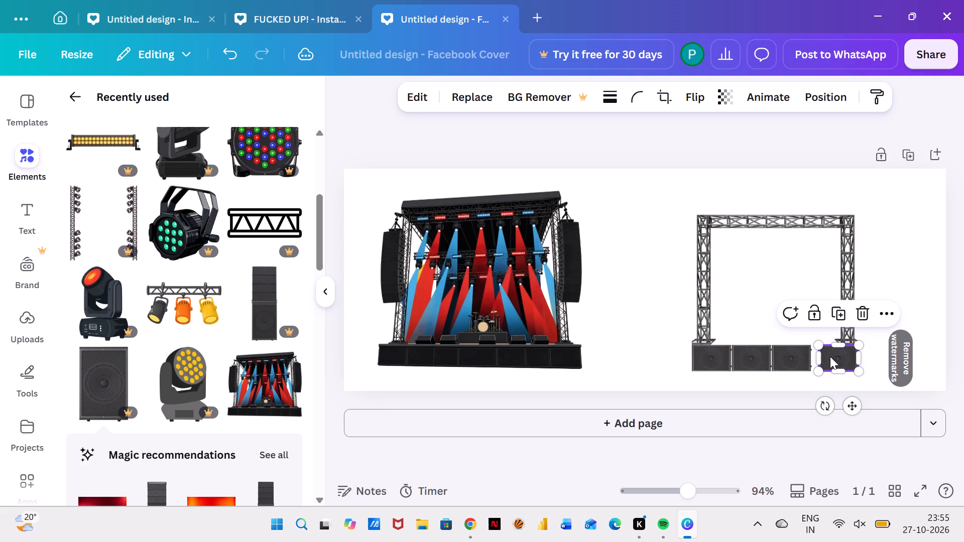
drag(796, 355, 804, 357)
drag(757, 355, 765, 355)
drag(716, 355, 725, 355)
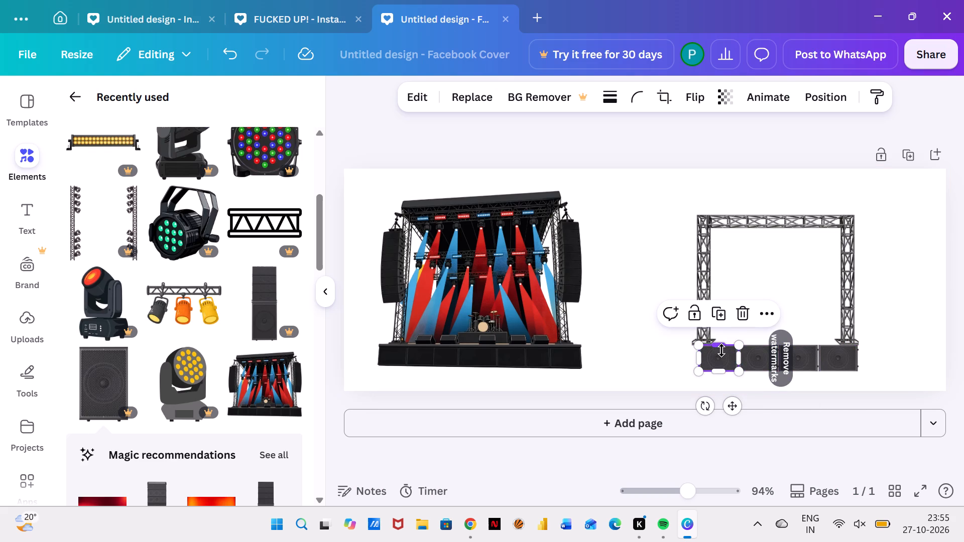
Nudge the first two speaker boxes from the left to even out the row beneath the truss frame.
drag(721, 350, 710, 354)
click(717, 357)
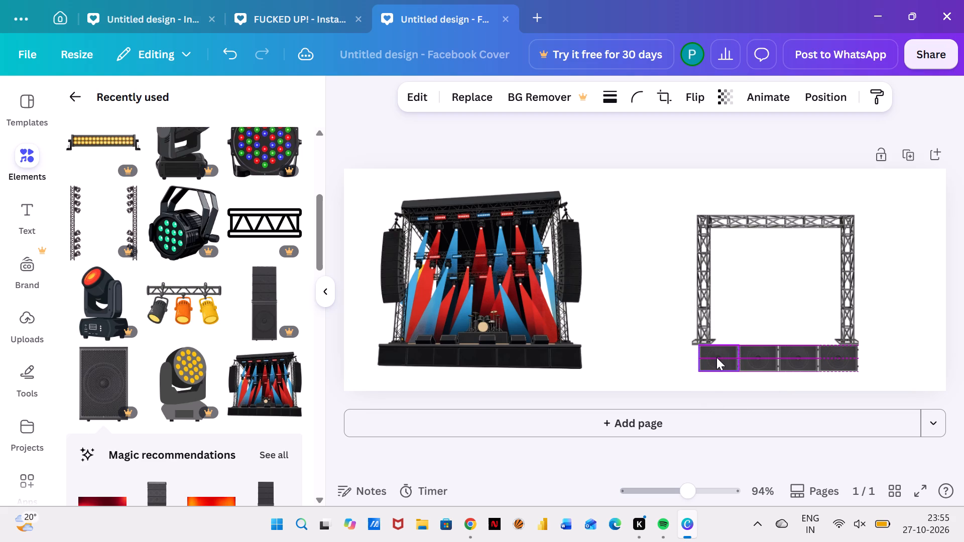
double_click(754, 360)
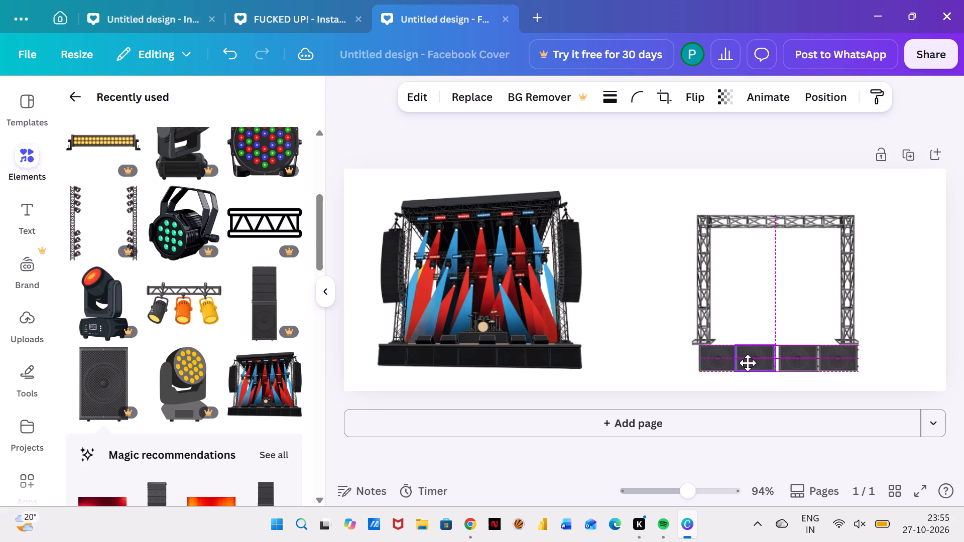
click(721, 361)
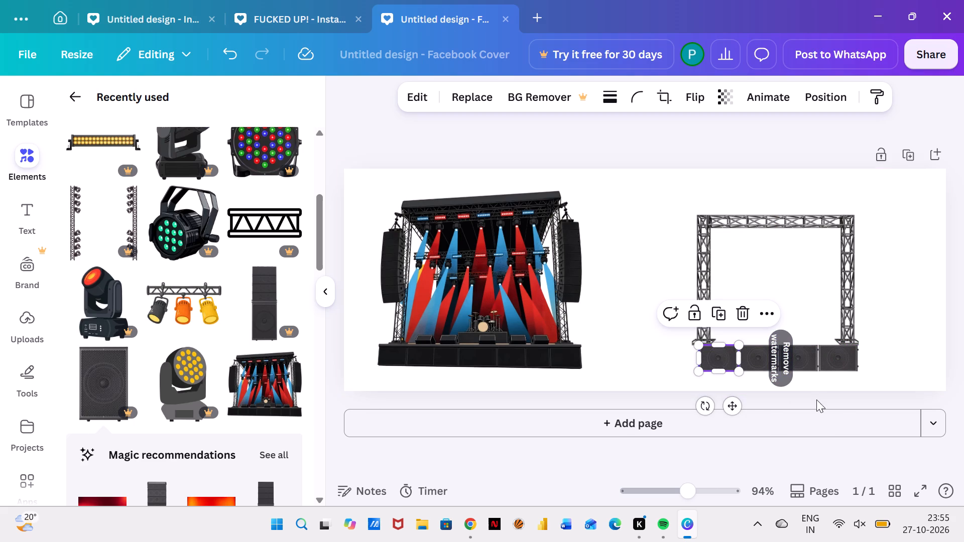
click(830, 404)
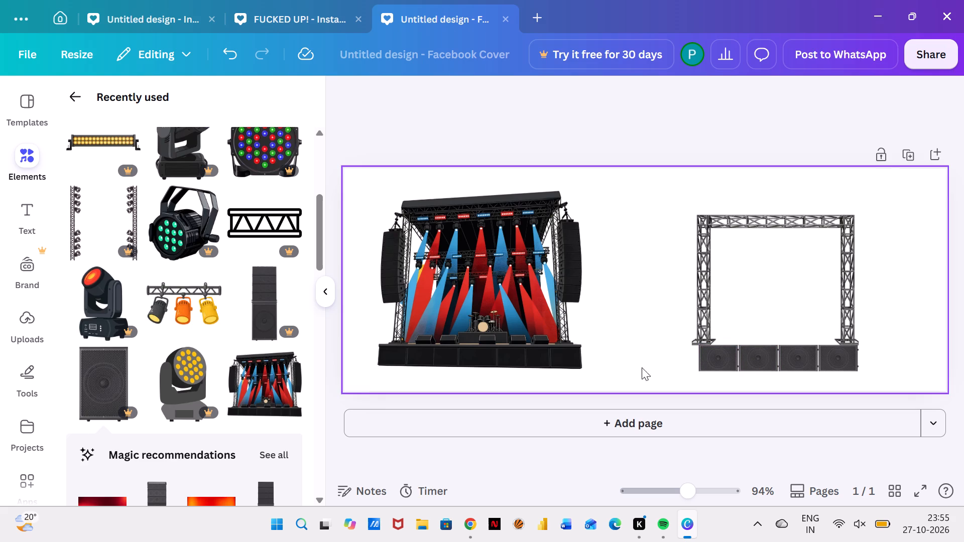
Add the recently used black stage light with a yellow pane and shrink it to just over a quarter of the truss frame's width.
scroll(306, 343, up, 7)
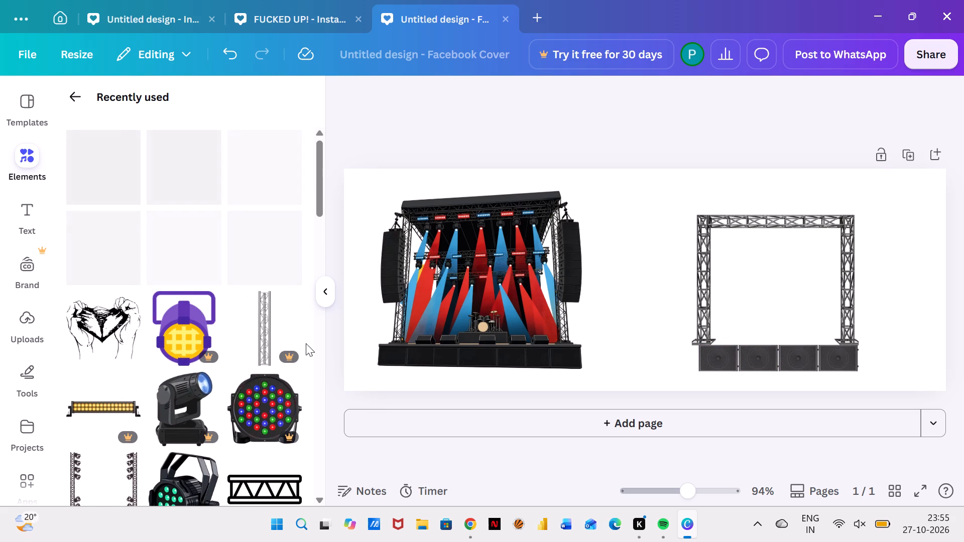
scroll(306, 343, up, 2)
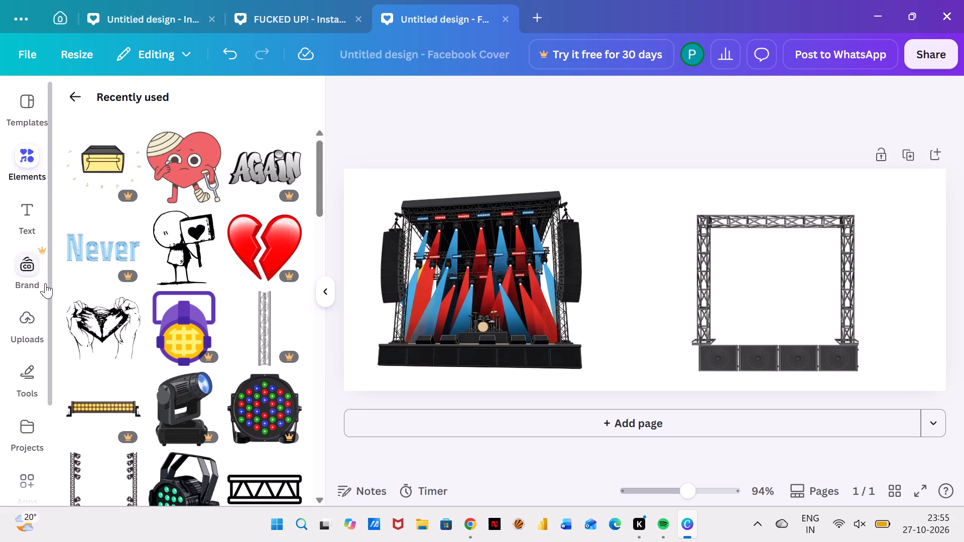
scroll(167, 353, down, 2)
scroll(167, 353, up, 2)
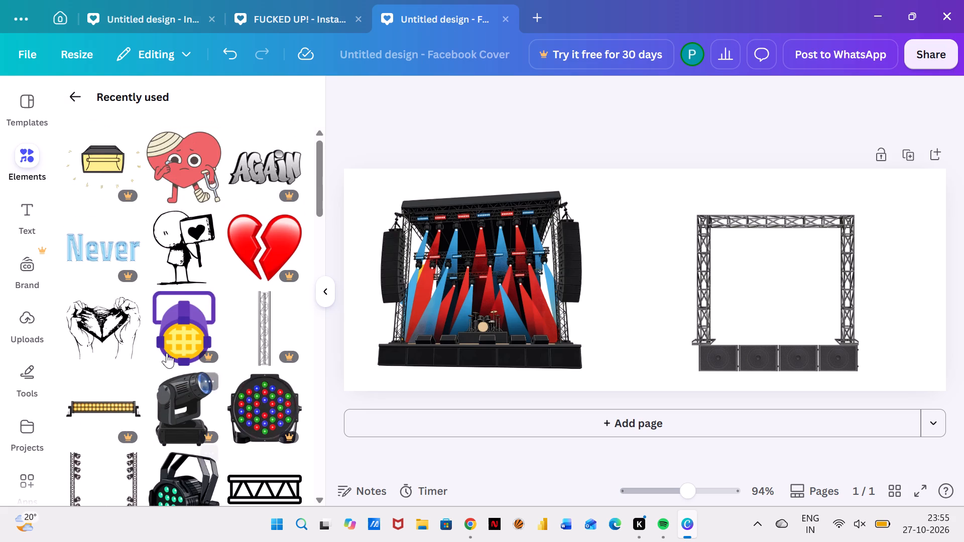
click(106, 159)
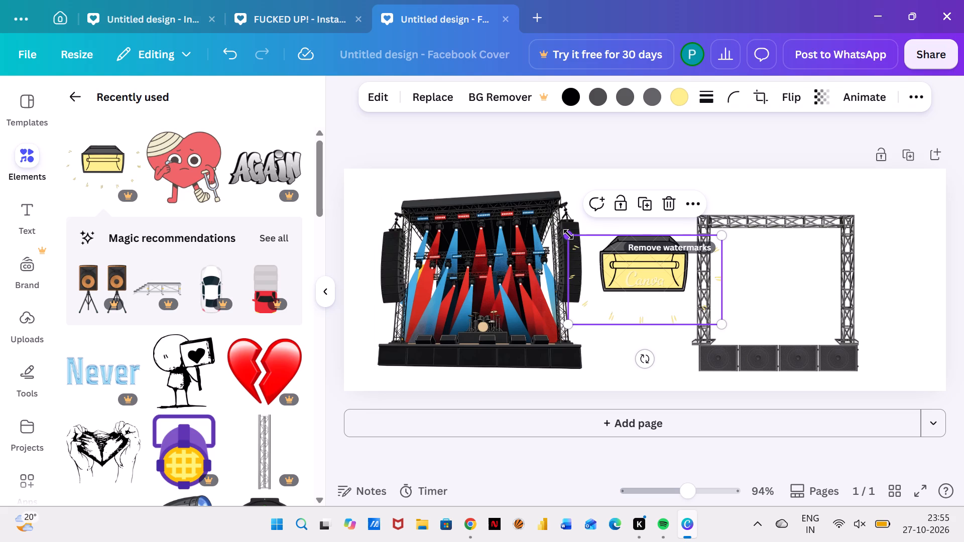
drag(572, 235, 573, 238)
drag(573, 238, 645, 285)
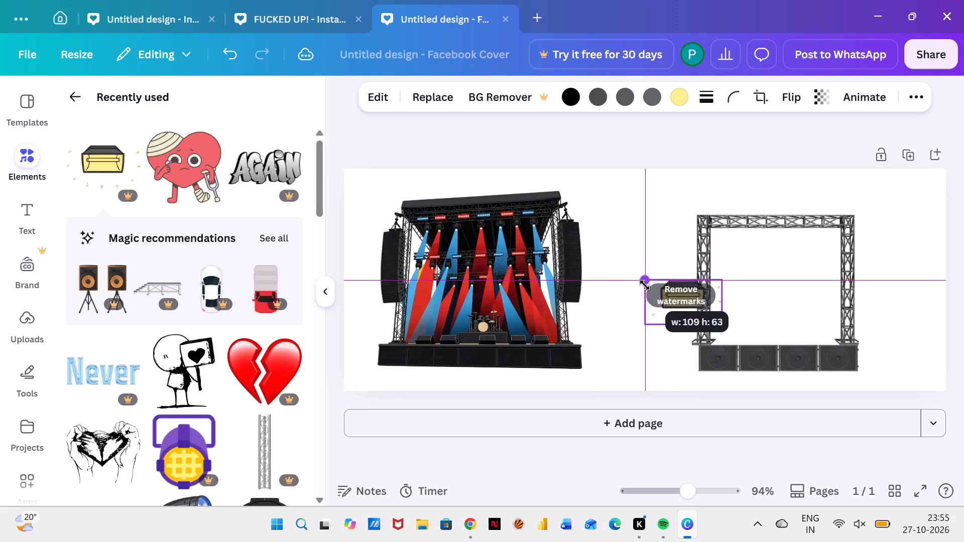
drag(645, 285, 672, 302)
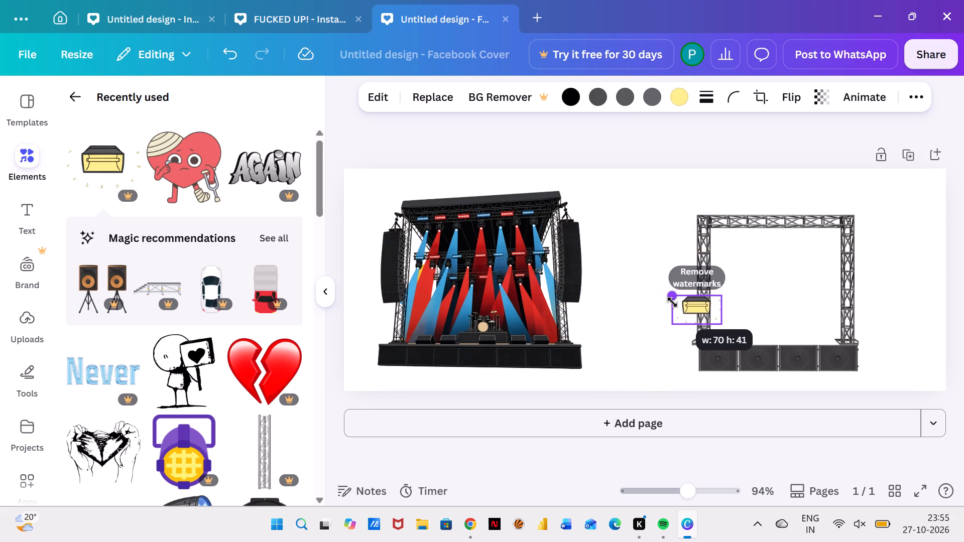
drag(672, 302, 676, 304)
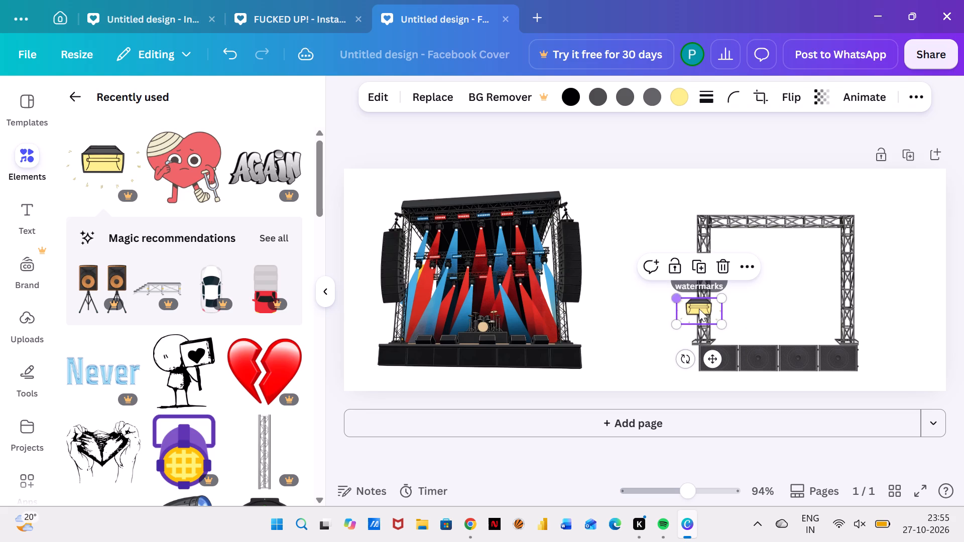
Place the small yellow stage light just beneath the truss frame's top beam, at its left corner.
drag(713, 357, 725, 335)
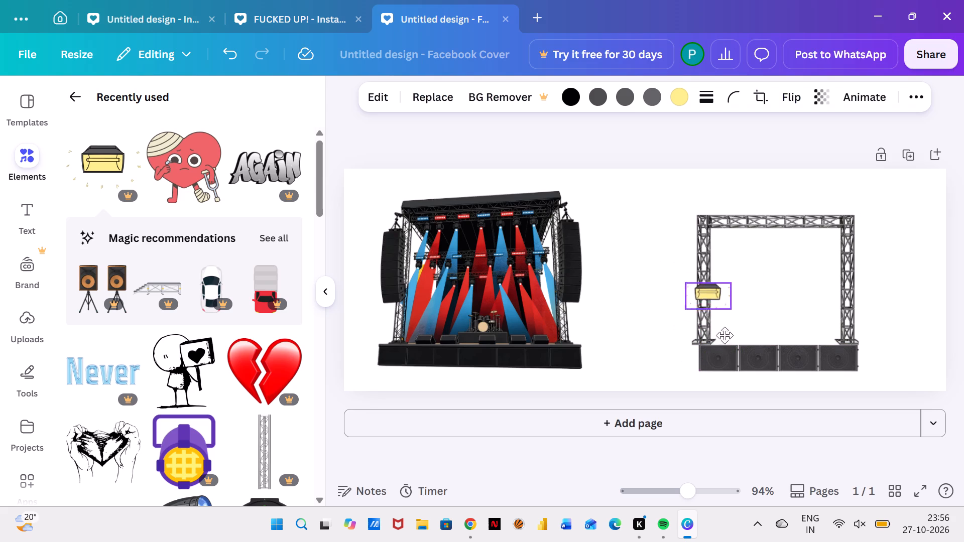
drag(725, 335, 735, 270)
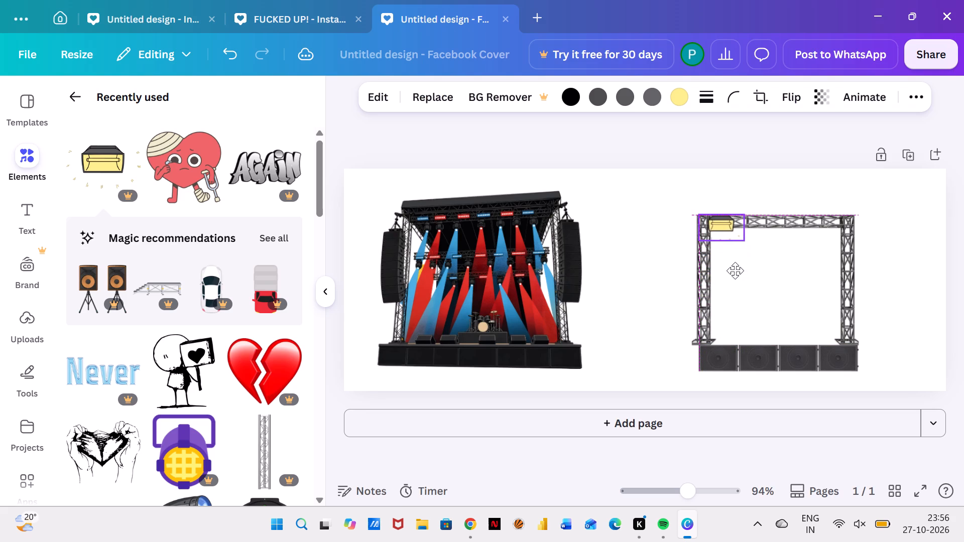
drag(735, 270, 738, 284)
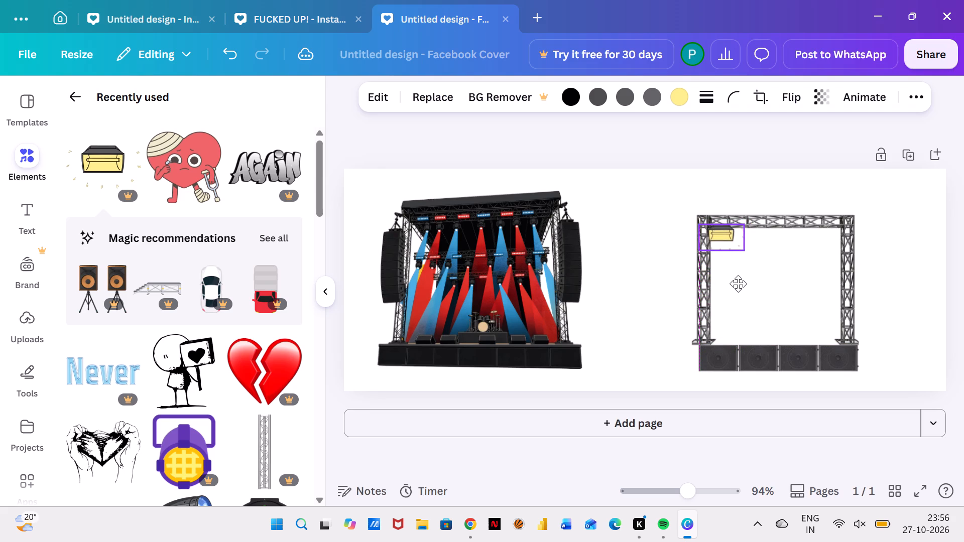
drag(738, 284, 741, 284)
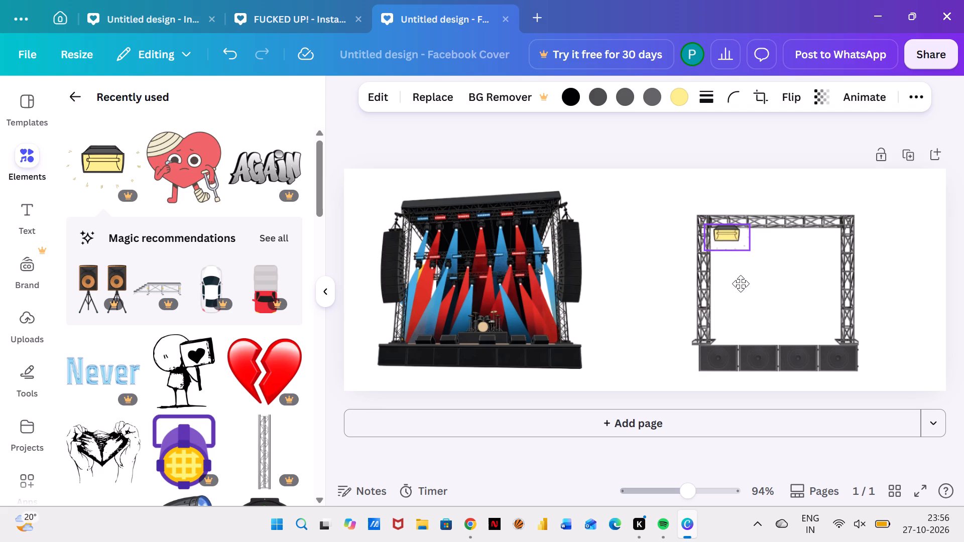
drag(741, 284, 740, 283)
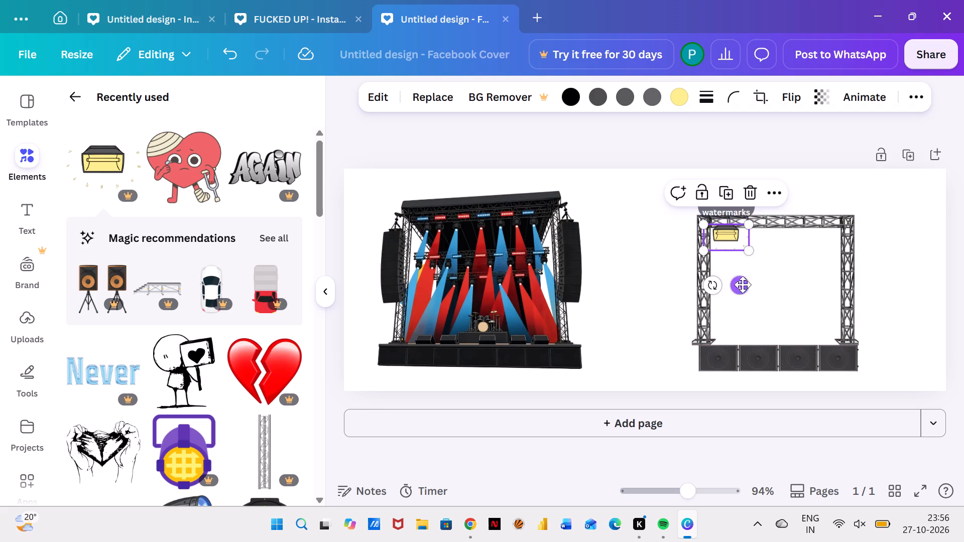
Duplicate the yellow stage light three times, lining up four evenly spaced lights beneath the top beam and leaving them all unlocked.
click(728, 197)
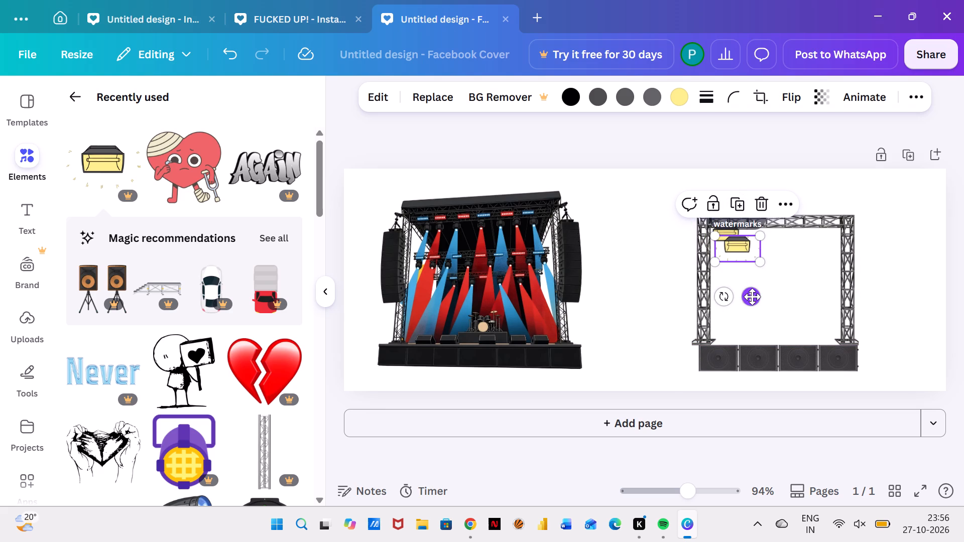
drag(752, 296, 780, 288)
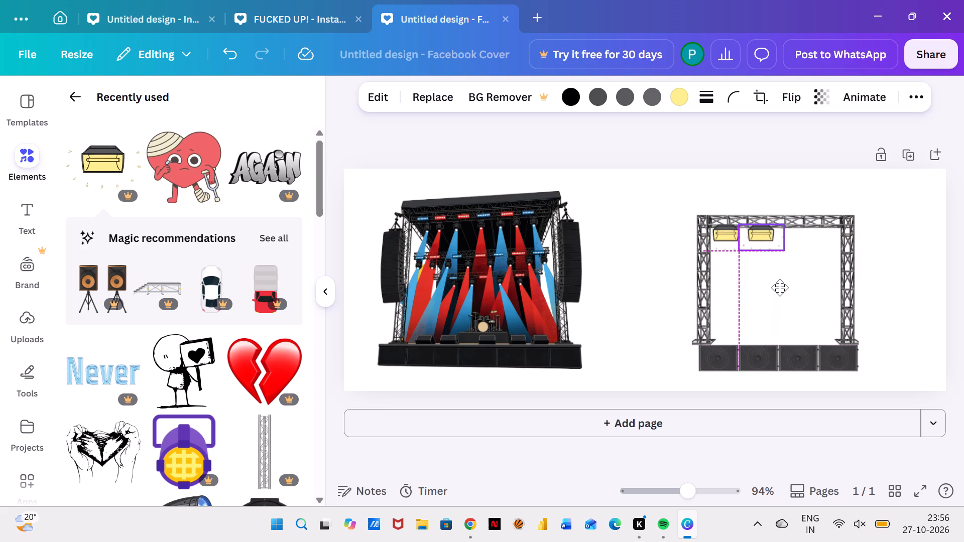
drag(780, 288, 780, 290)
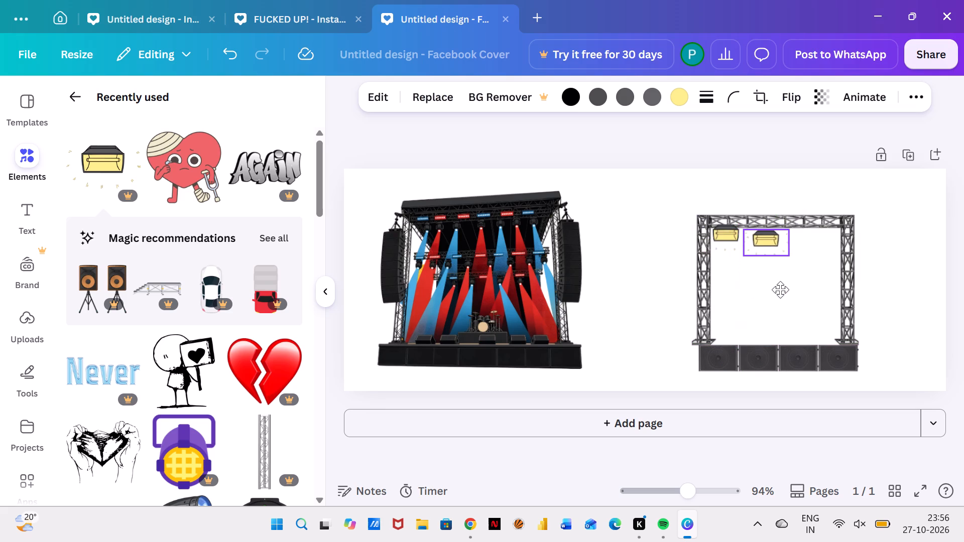
drag(780, 290, 776, 288)
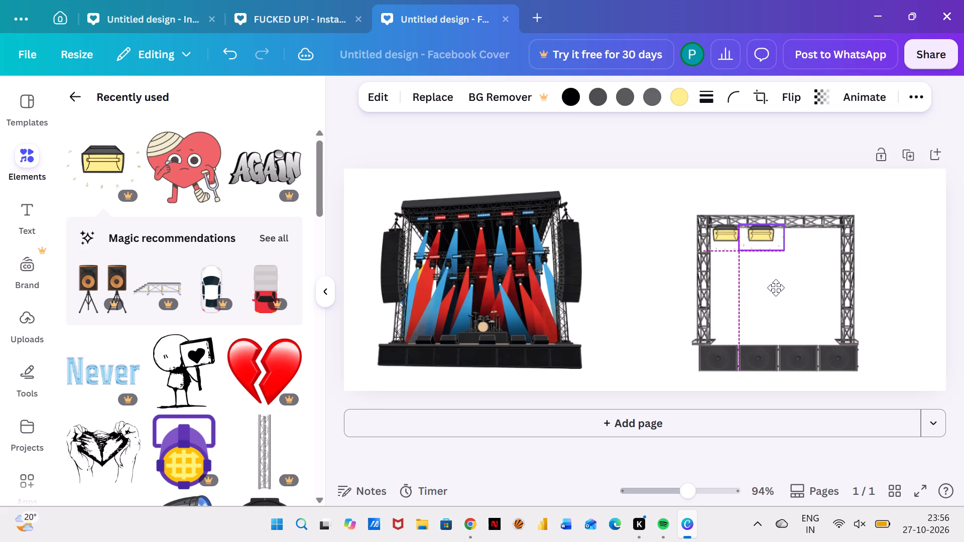
drag(776, 288, 774, 288)
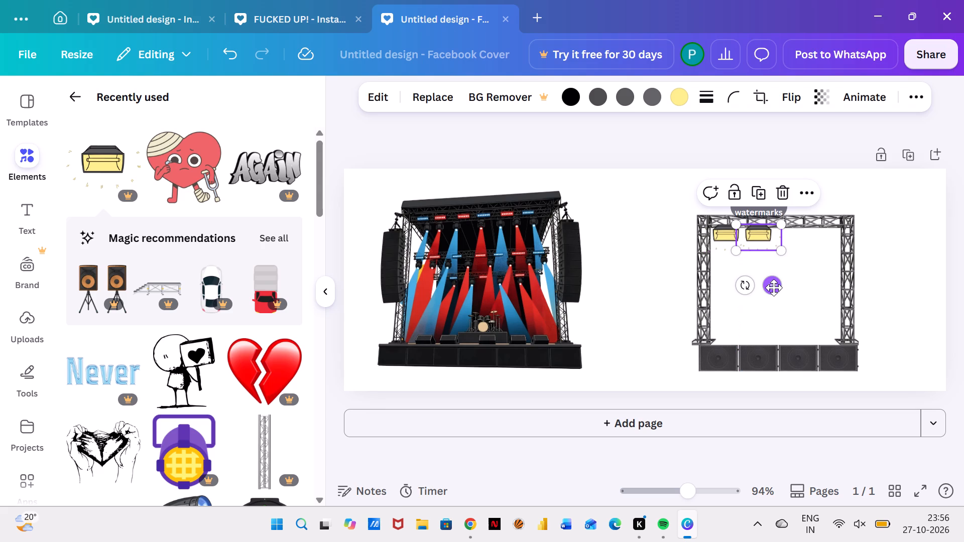
click(759, 198)
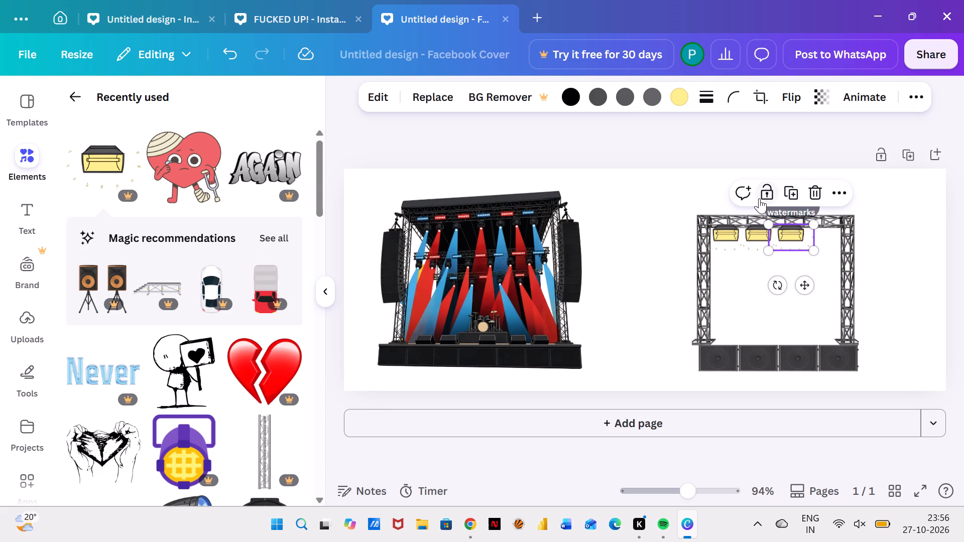
click(759, 198)
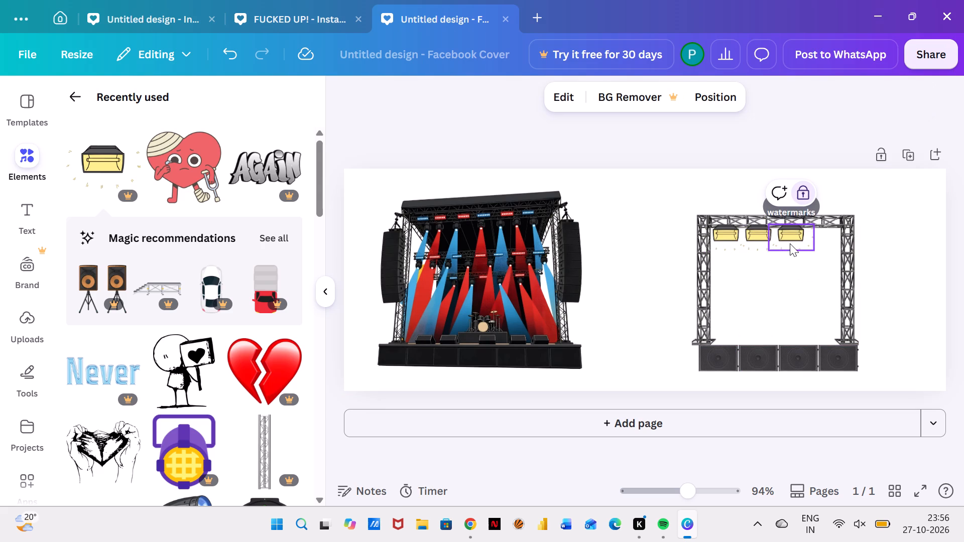
click(785, 237)
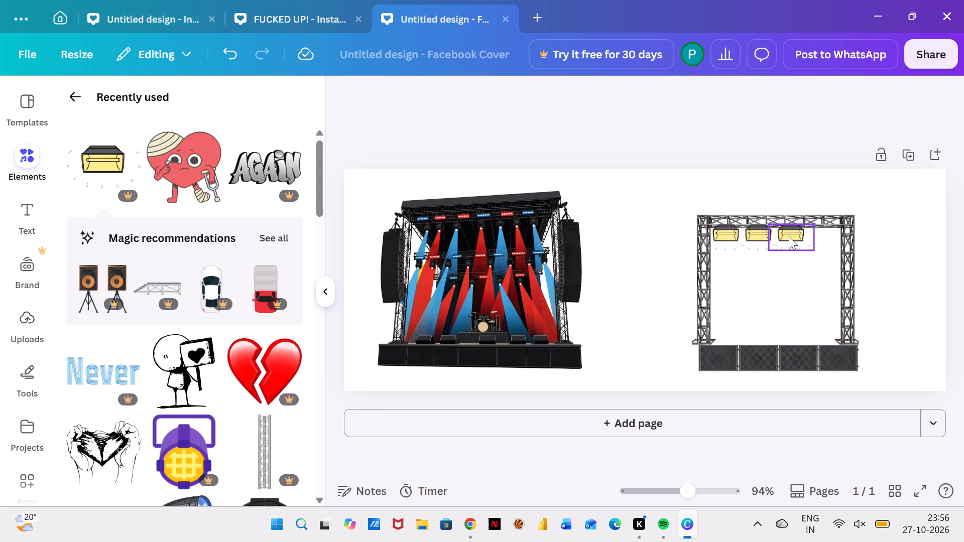
click(789, 236)
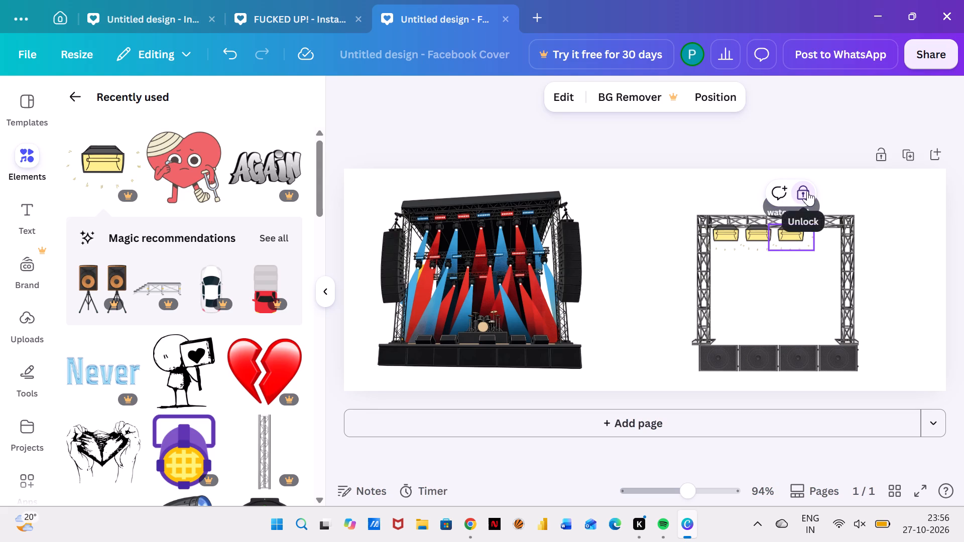
click(807, 191)
click(792, 190)
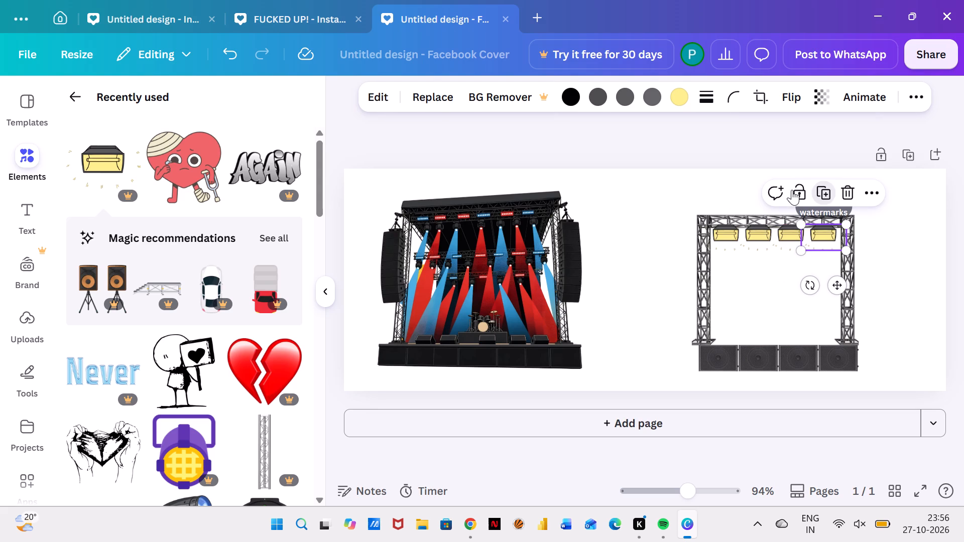
click(890, 286)
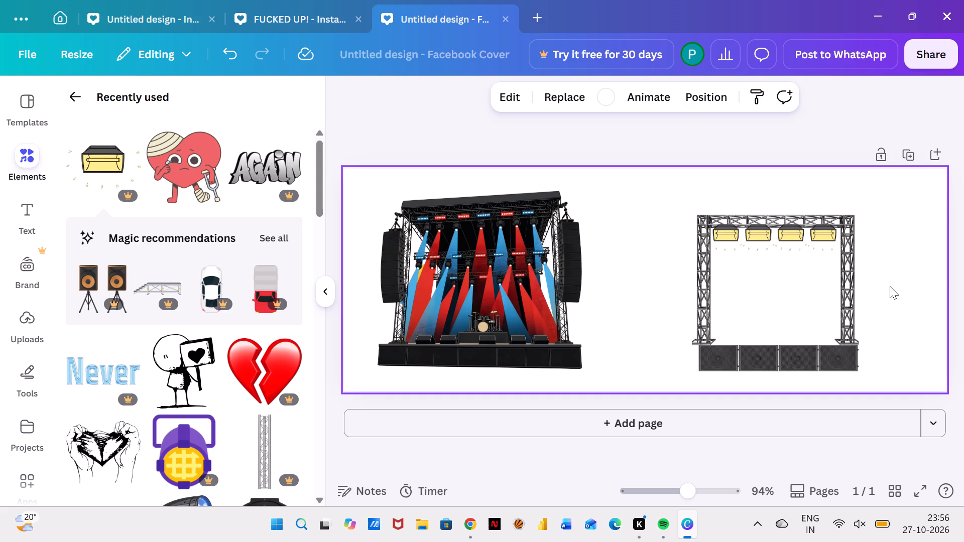
Delete all four speaker boxes beneath the truss frame, one by one.
click(719, 364)
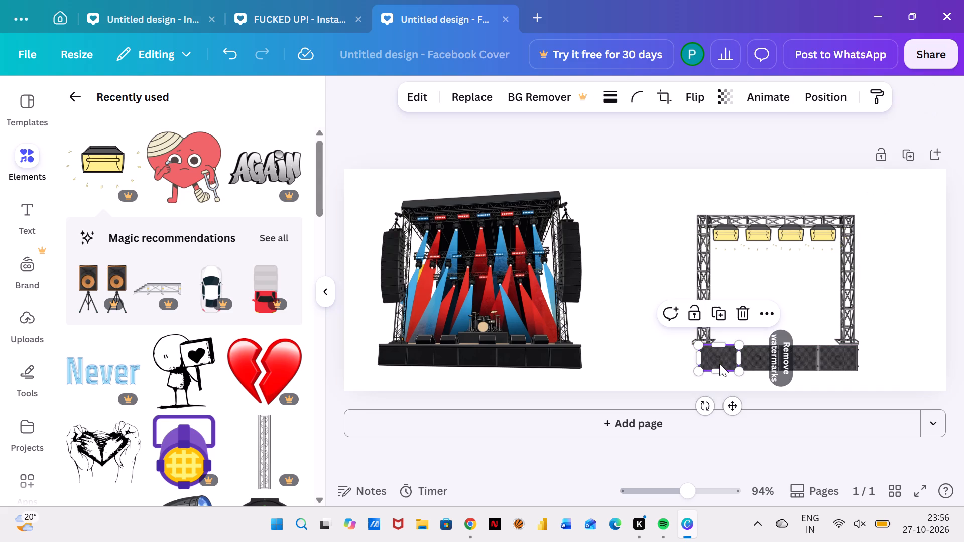
click(736, 311)
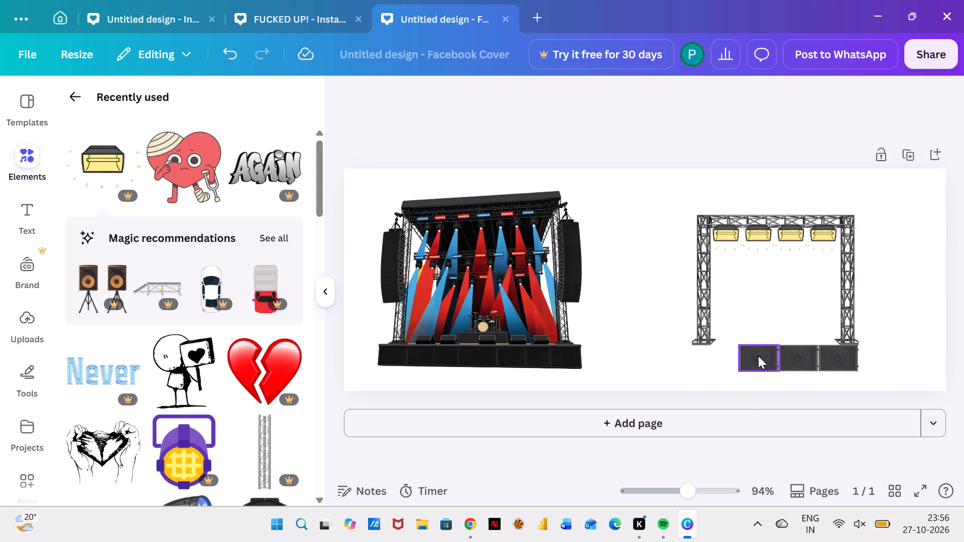
click(758, 356)
click(785, 315)
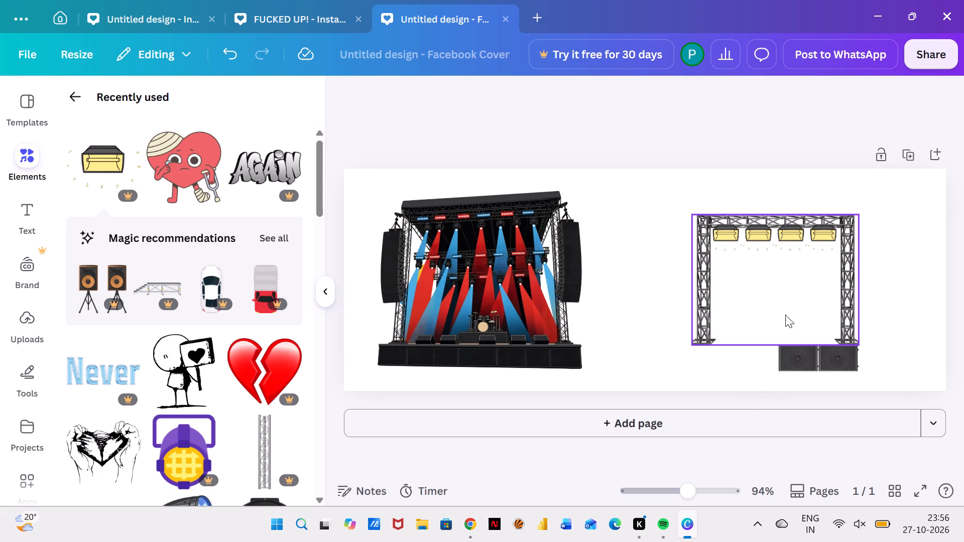
click(795, 356)
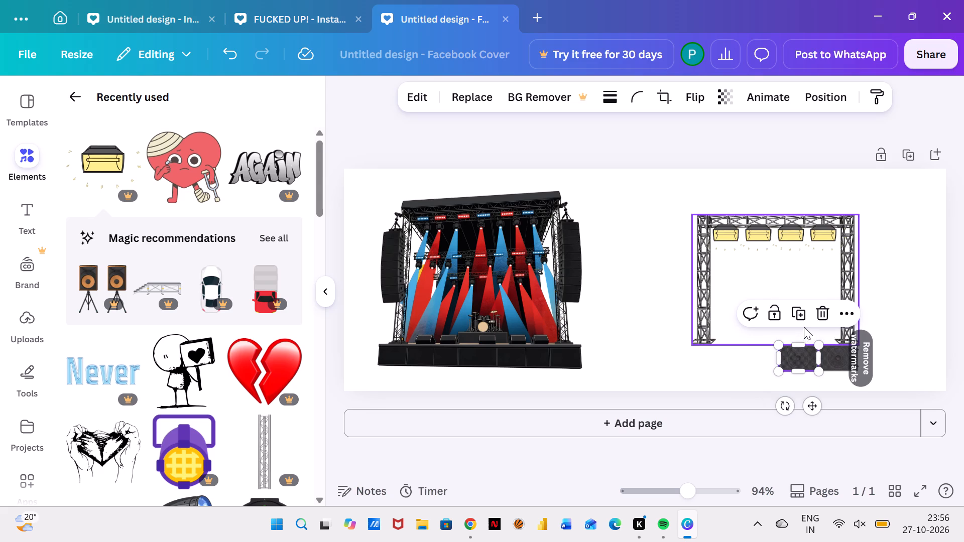
click(827, 317)
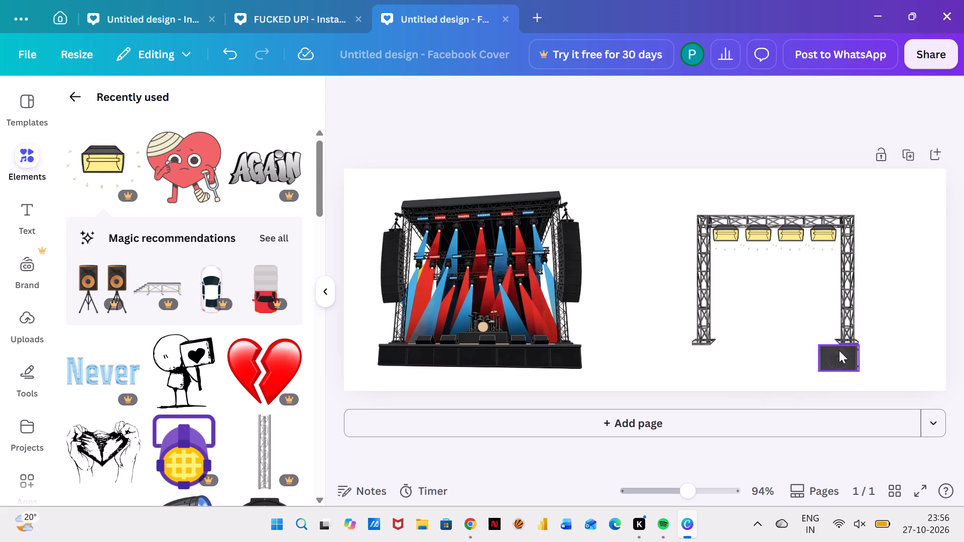
click(842, 358)
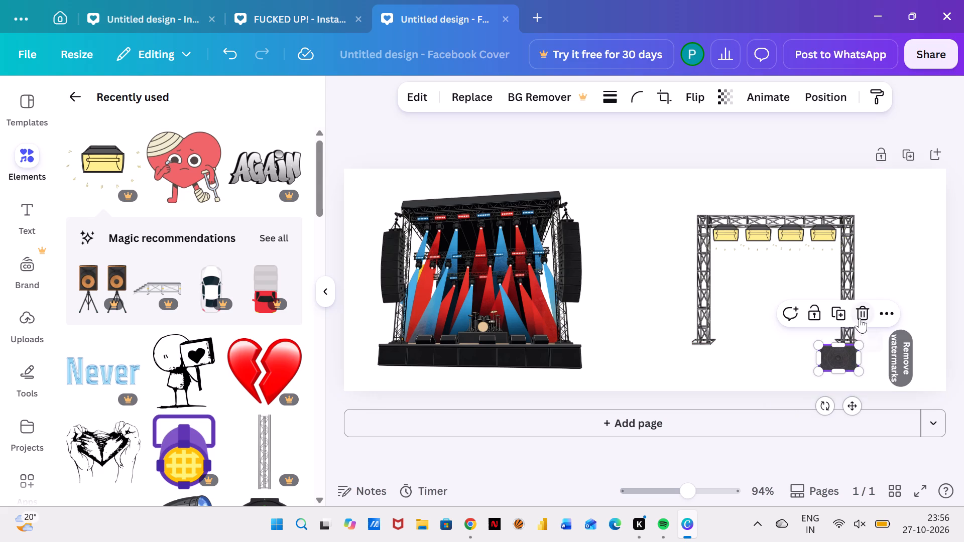
click(860, 318)
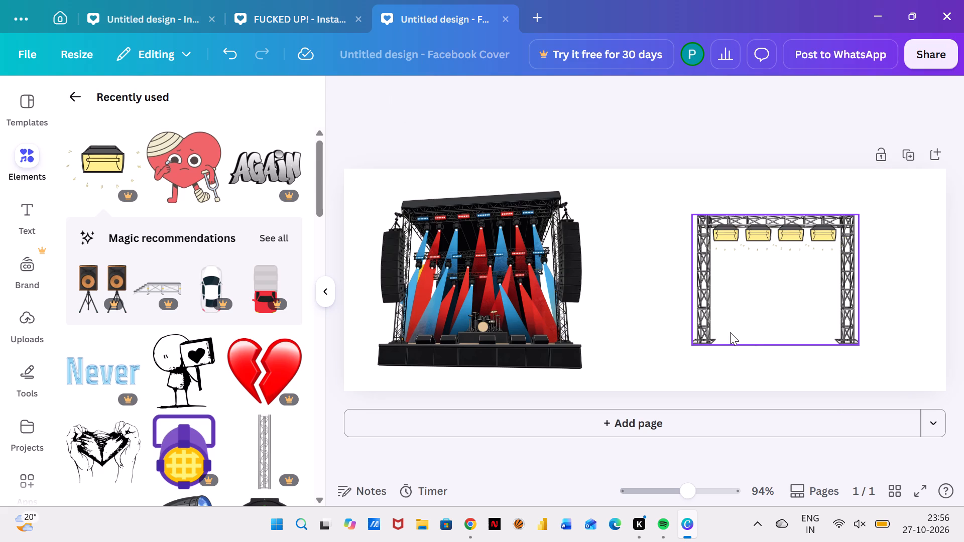
Add the recently used black moving-head light with a blue lens and shrink it to about a ninth of the truss frame's width.
scroll(193, 350, up, 1)
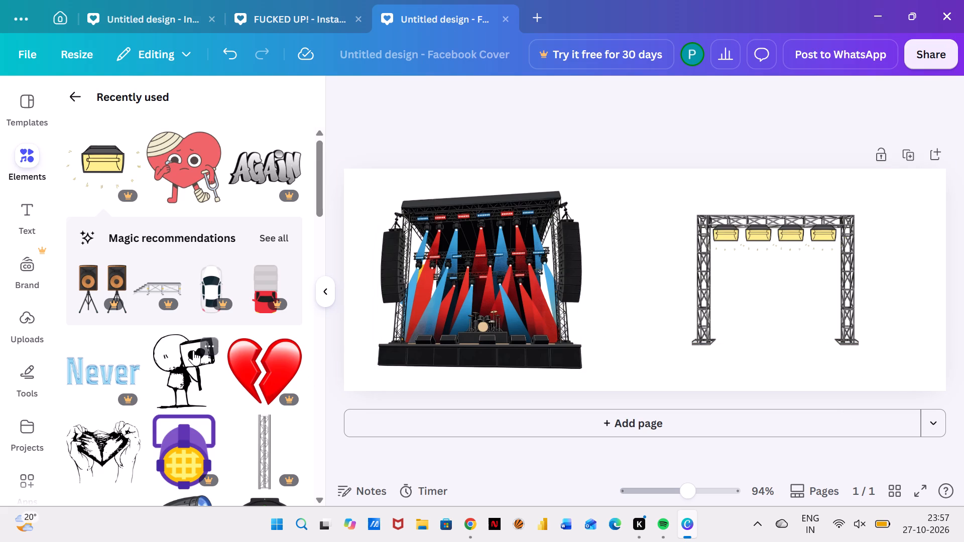
scroll(193, 350, up, 1)
scroll(193, 350, down, 3)
click(193, 350)
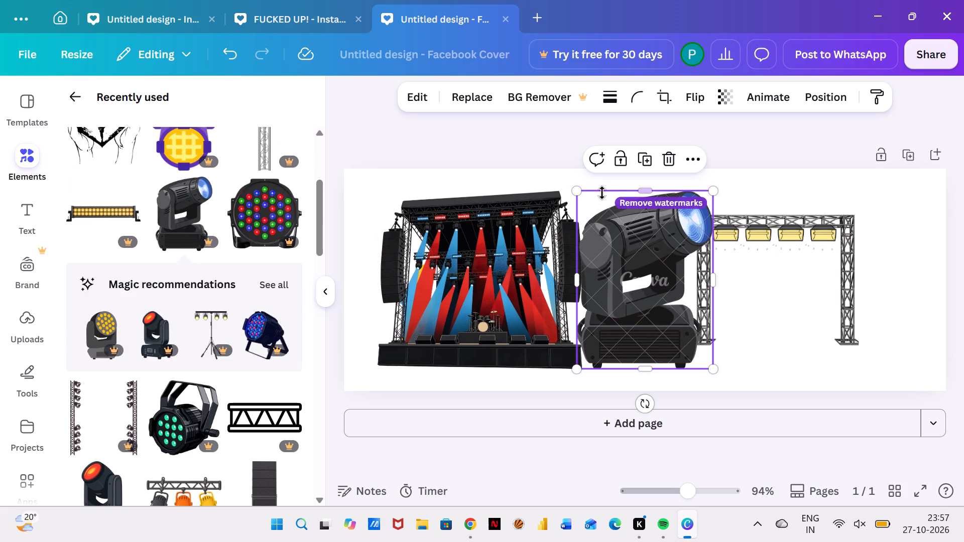
drag(579, 194, 652, 324)
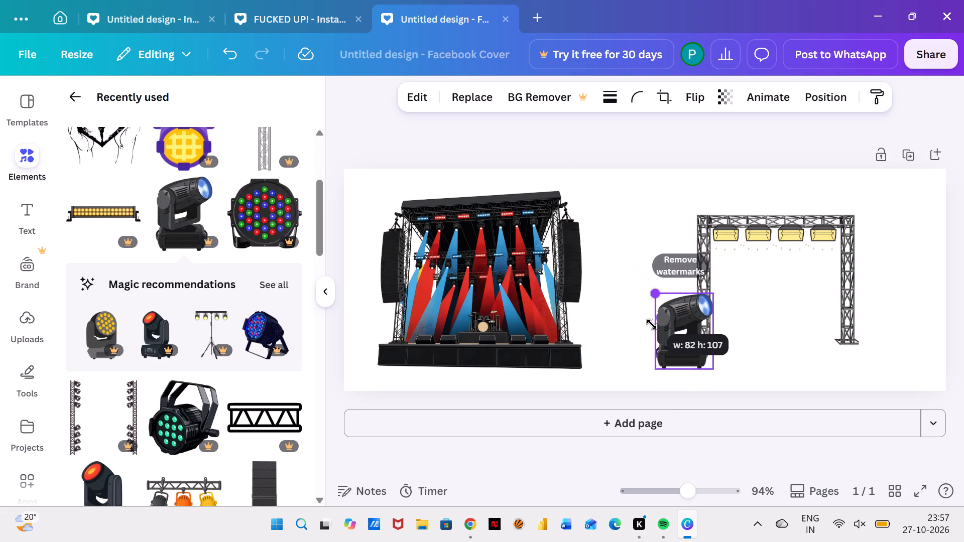
drag(652, 324, 676, 355)
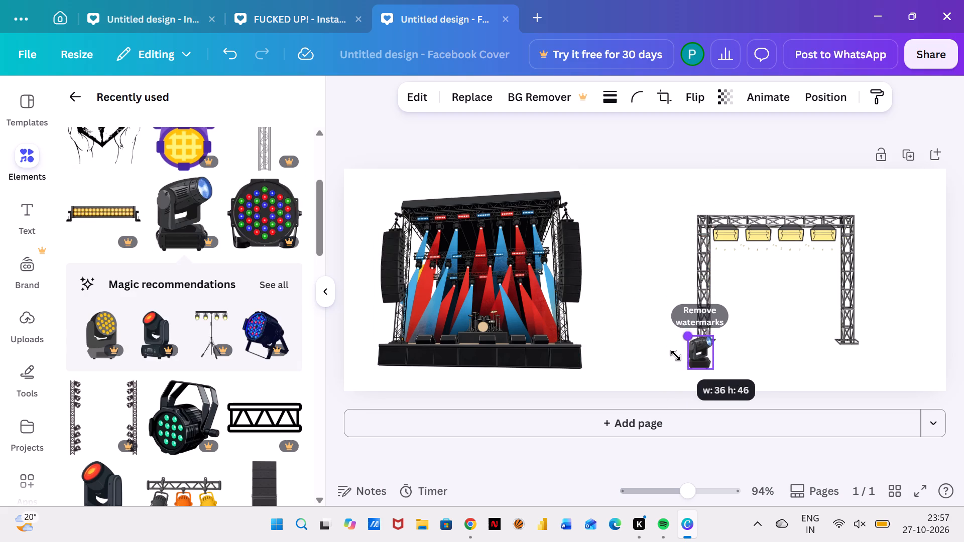
drag(676, 355, 682, 357)
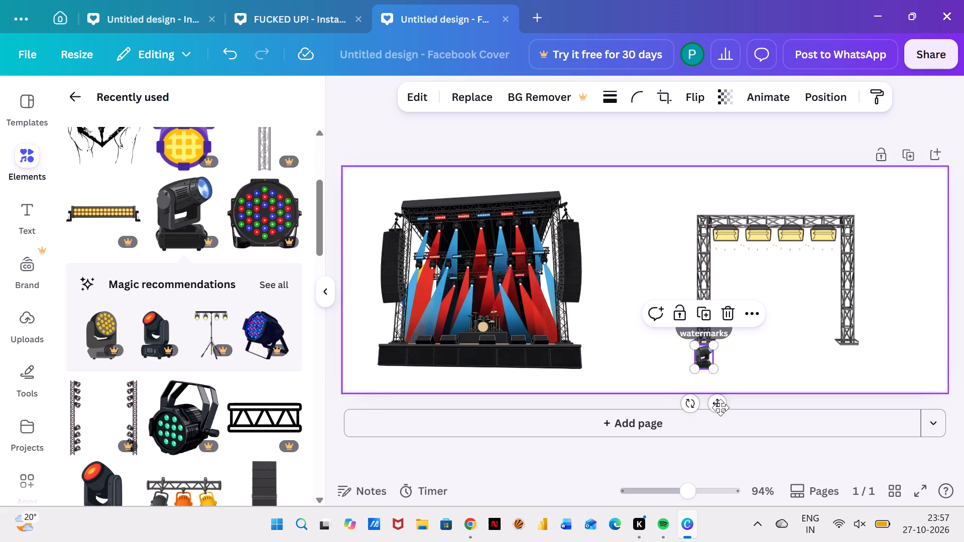
Place the small moving-head light standing on the truss frame's top beam, just in from its left corner.
drag(718, 408, 730, 317)
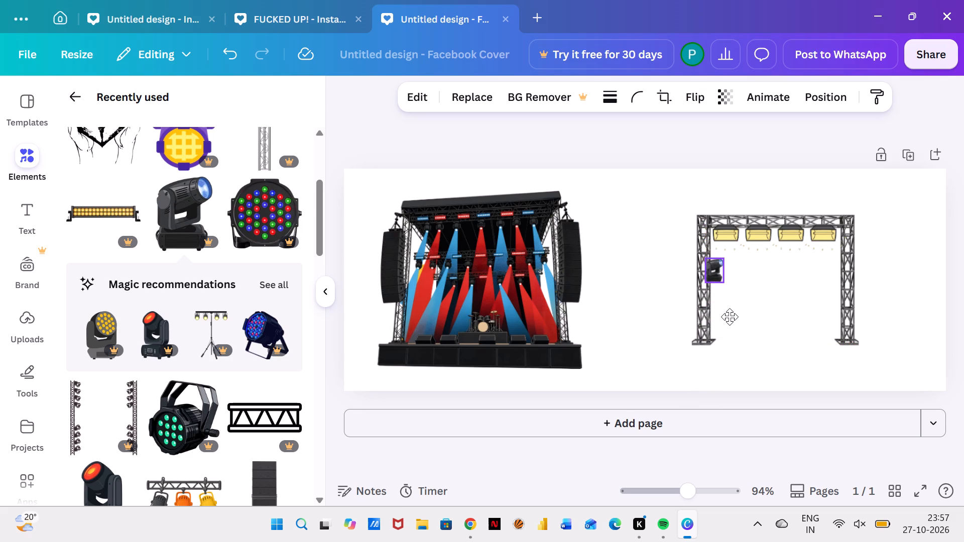
drag(730, 317, 730, 304)
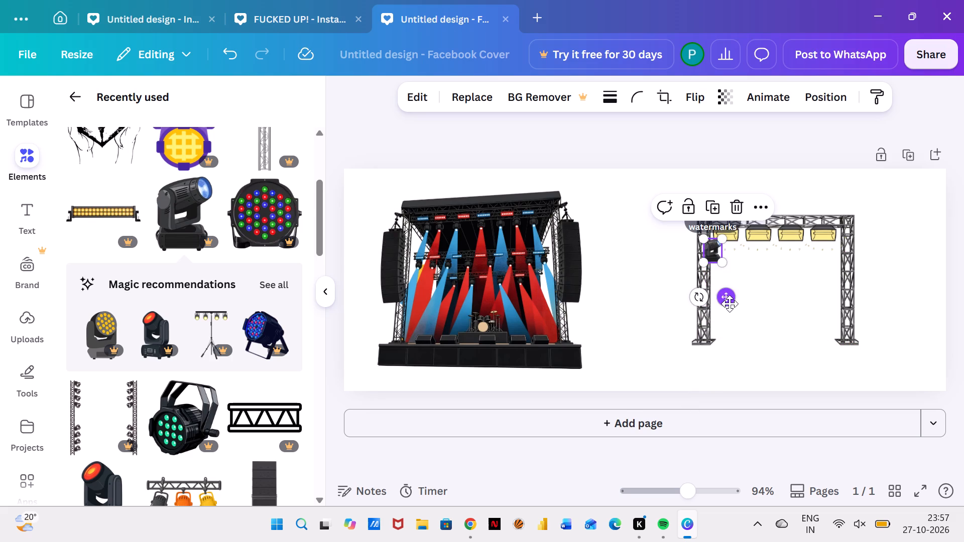
drag(730, 304, 730, 258)
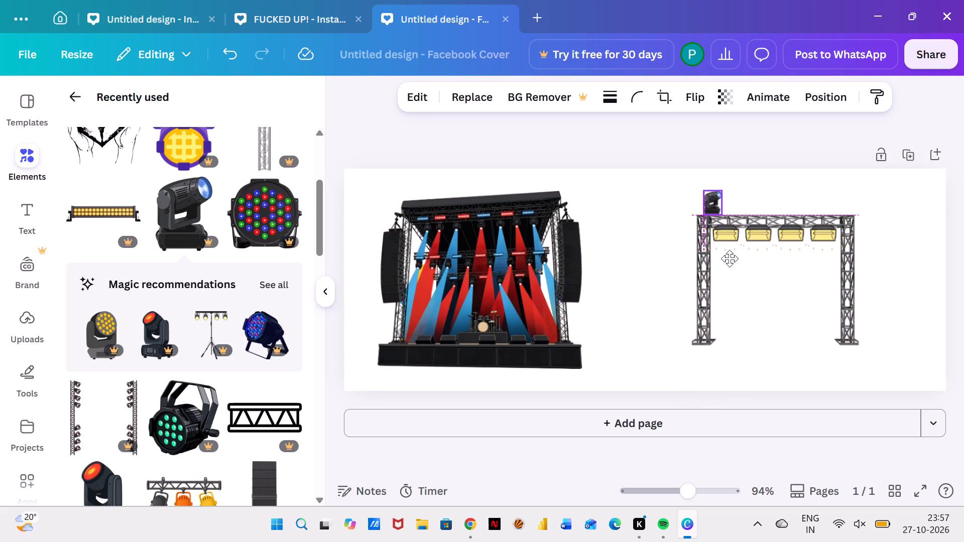
drag(730, 258, 731, 258)
drag(731, 258, 724, 258)
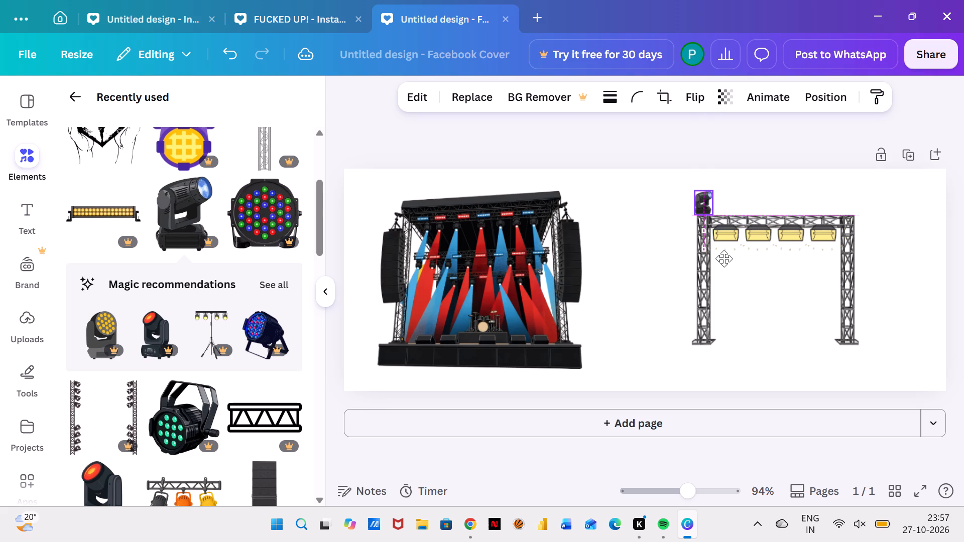
drag(724, 258, 724, 259)
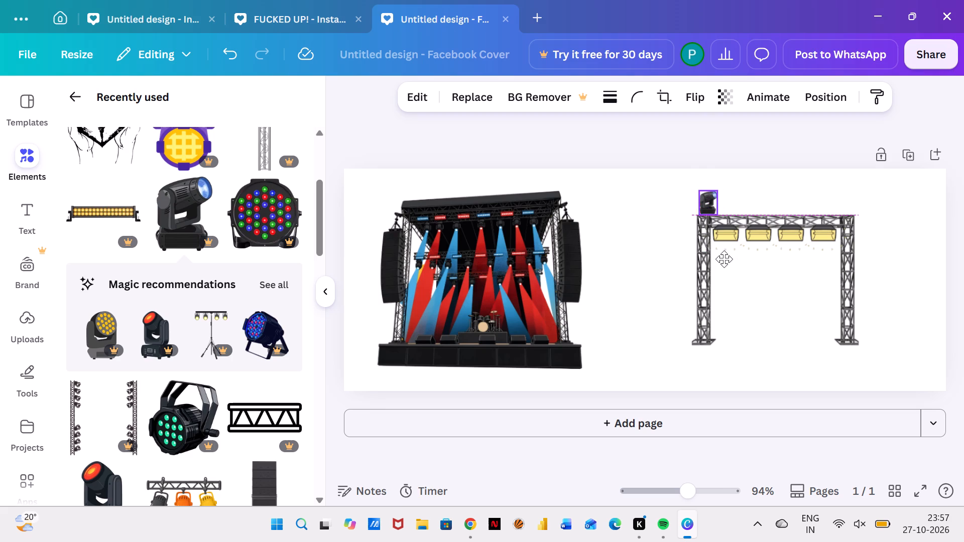
drag(724, 259, 726, 259)
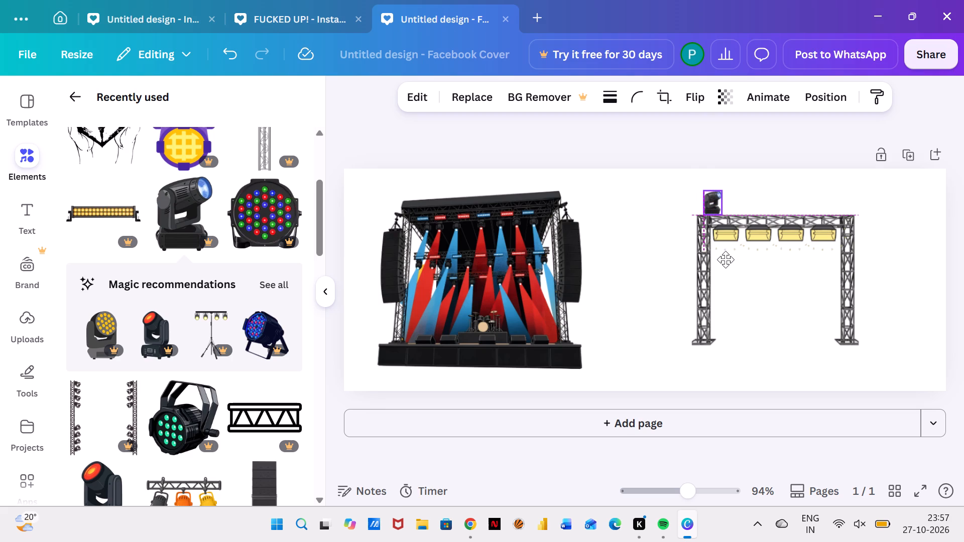
drag(726, 259, 726, 260)
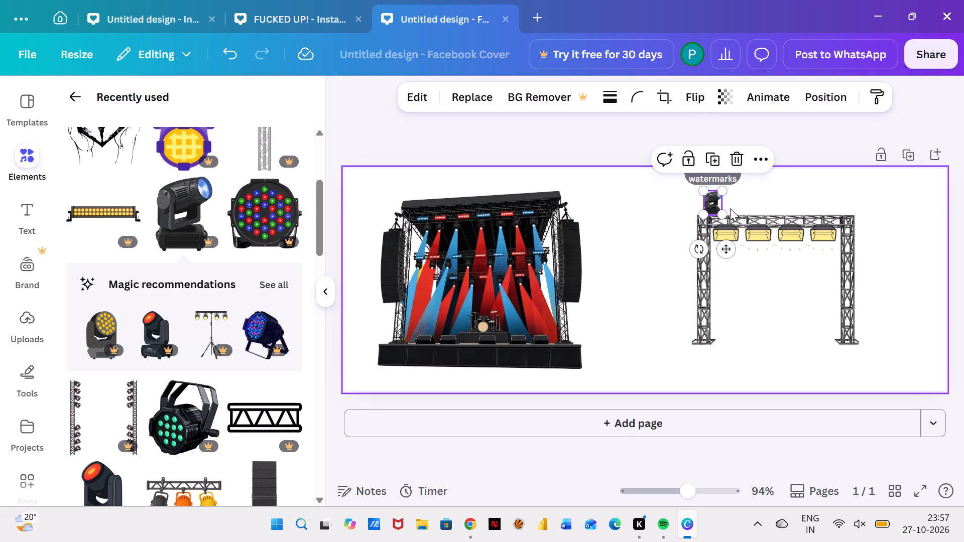
Duplicate the small moving-head light five times, lining up six evenly spaced lights on top of the truss frame's upper beam.
click(710, 157)
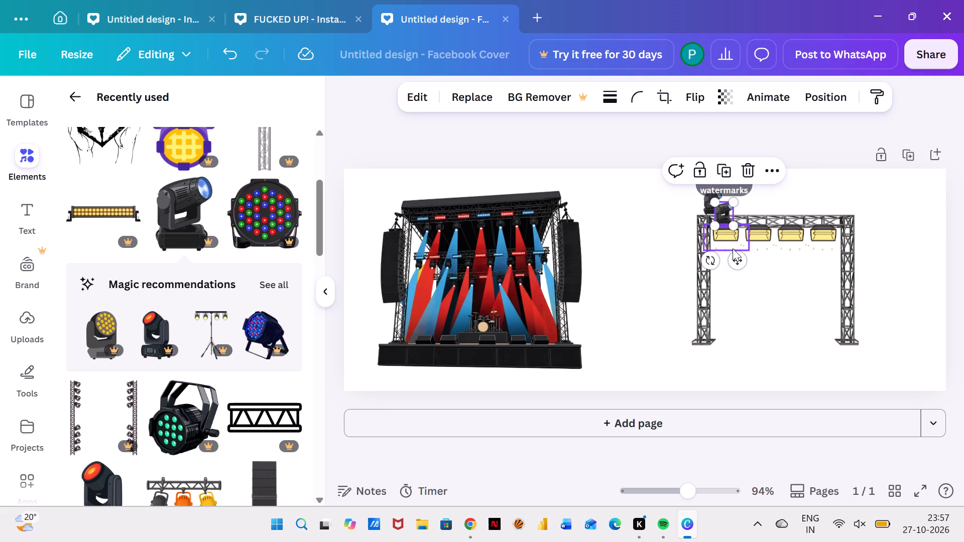
drag(739, 260, 751, 249)
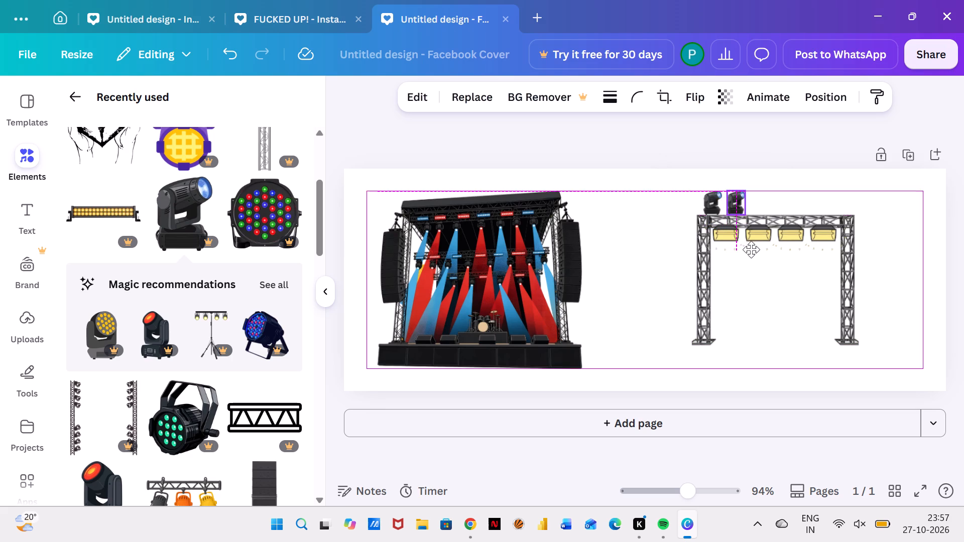
drag(751, 249, 753, 249)
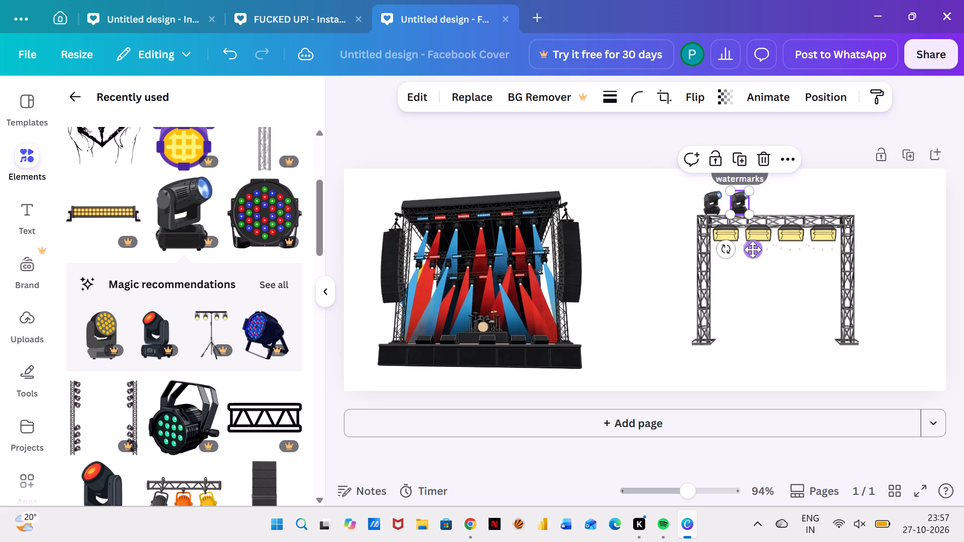
click(745, 161)
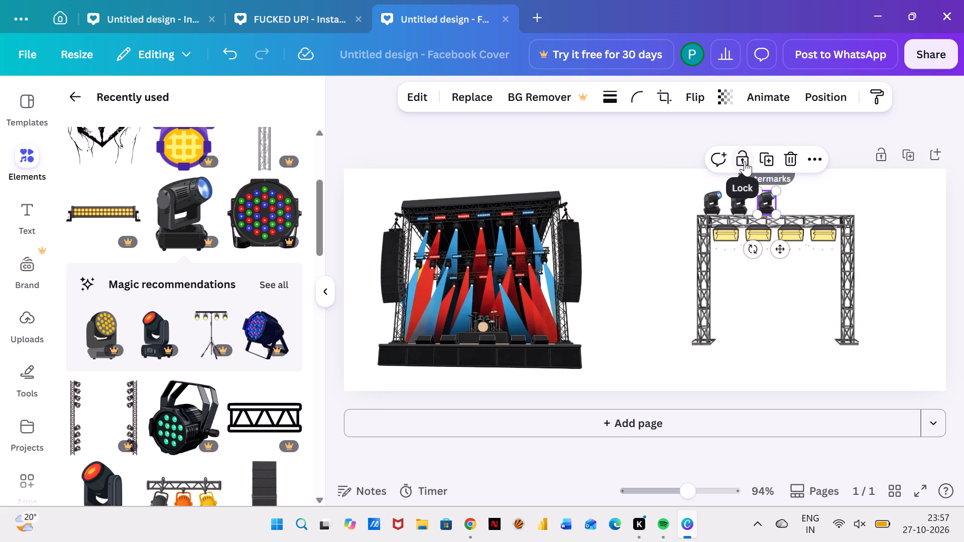
click(766, 161)
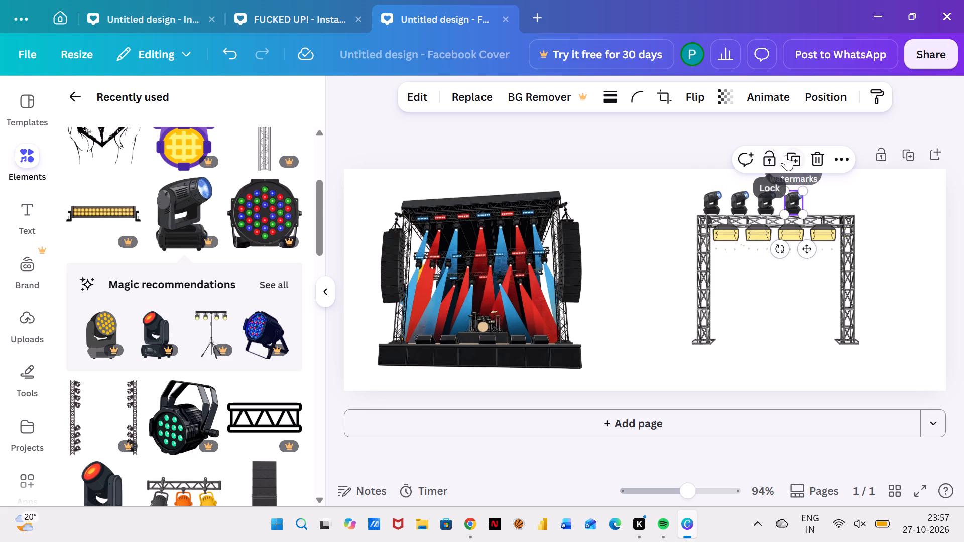
click(799, 157)
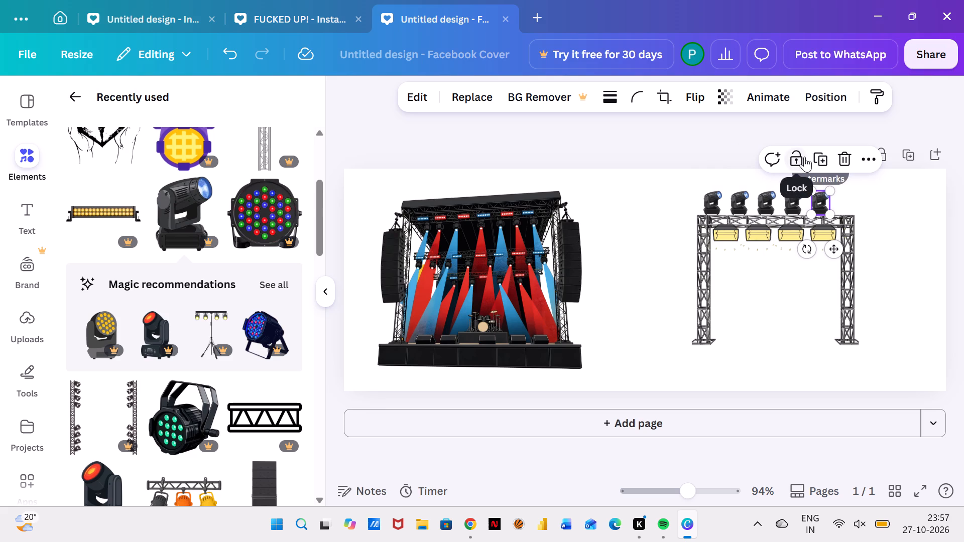
click(818, 155)
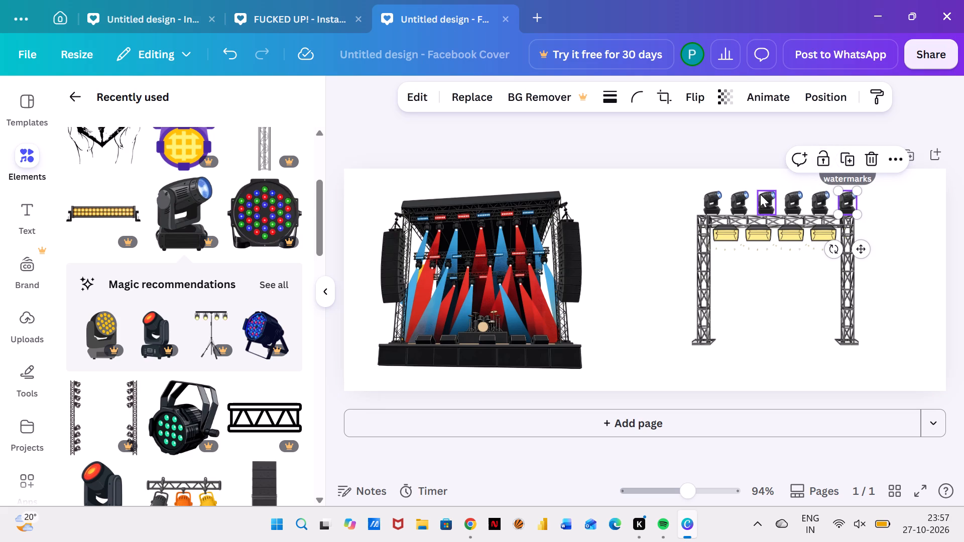
Shift the first moving-head light to the beam's left corner, set the second aside below, and move the third and fourth leftward behind it.
drag(713, 204, 709, 204)
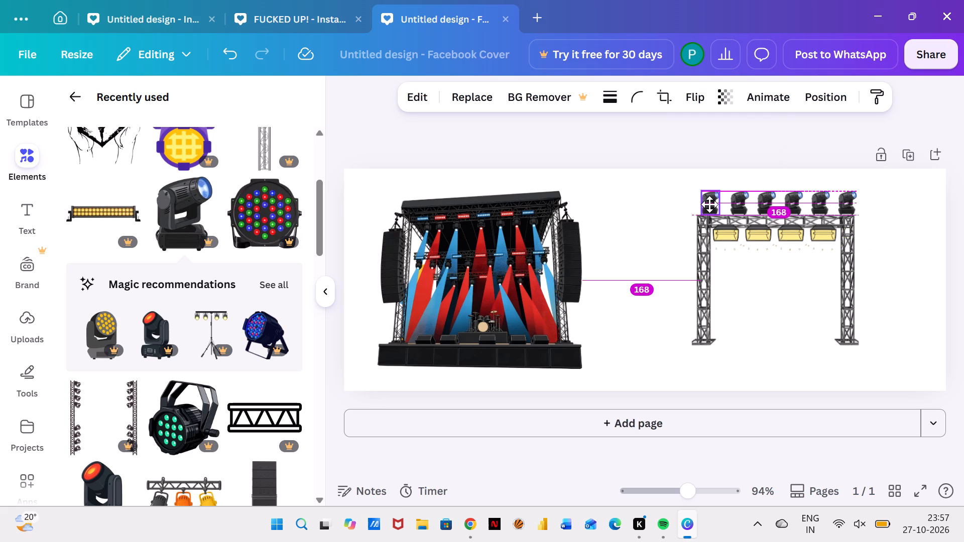
drag(709, 204, 708, 207)
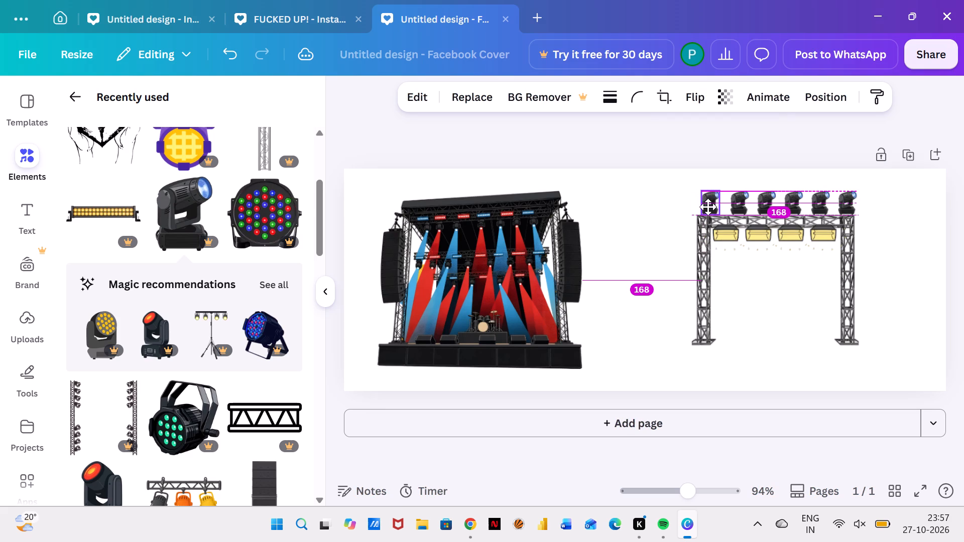
drag(708, 207, 707, 207)
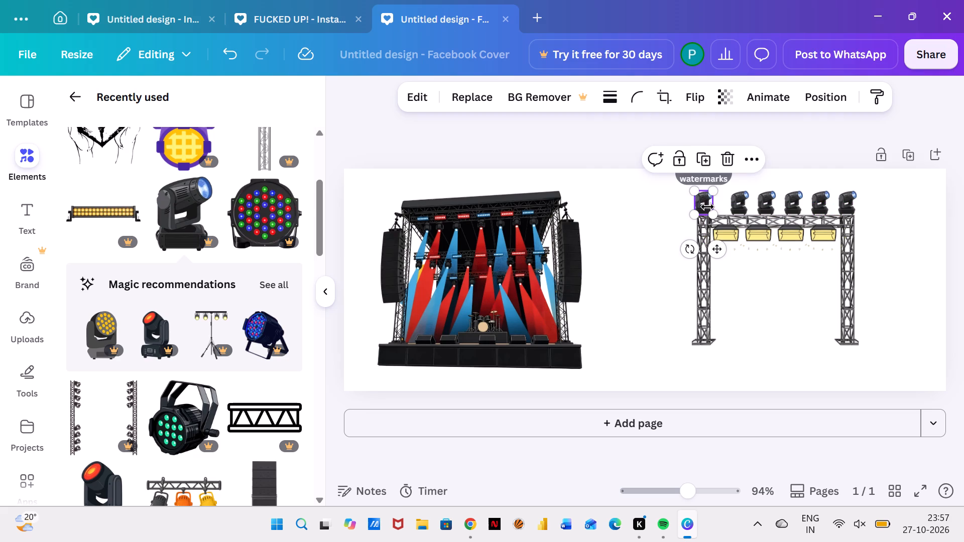
drag(742, 204, 736, 204)
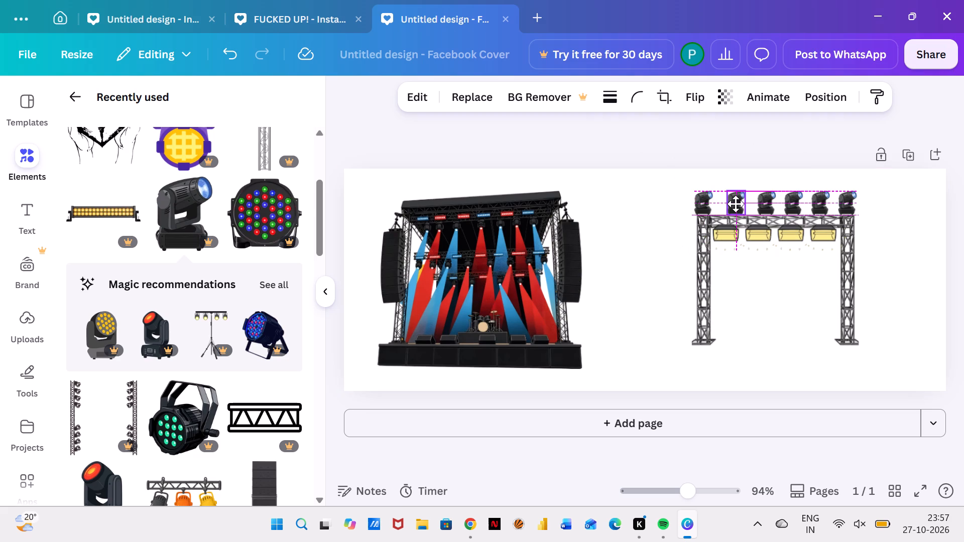
drag(736, 204, 734, 205)
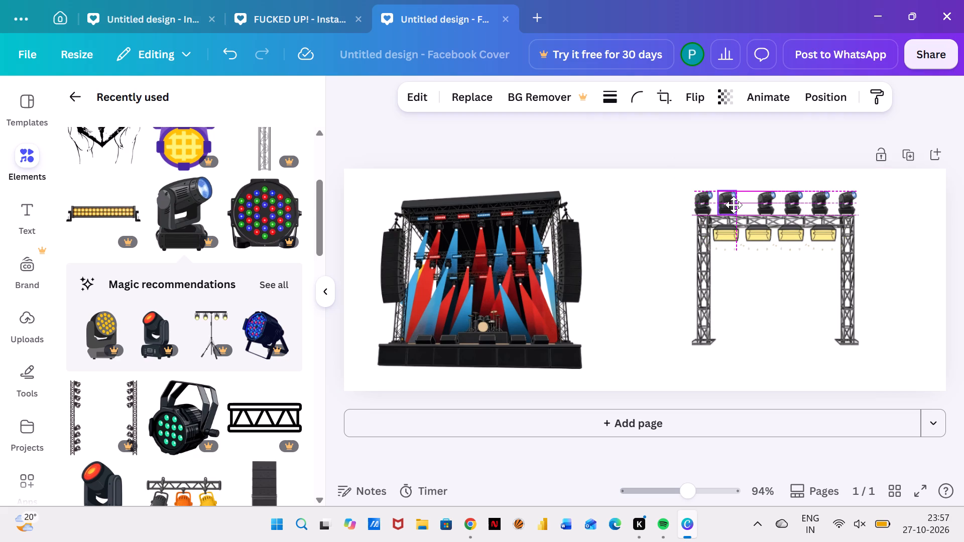
drag(734, 205, 735, 205)
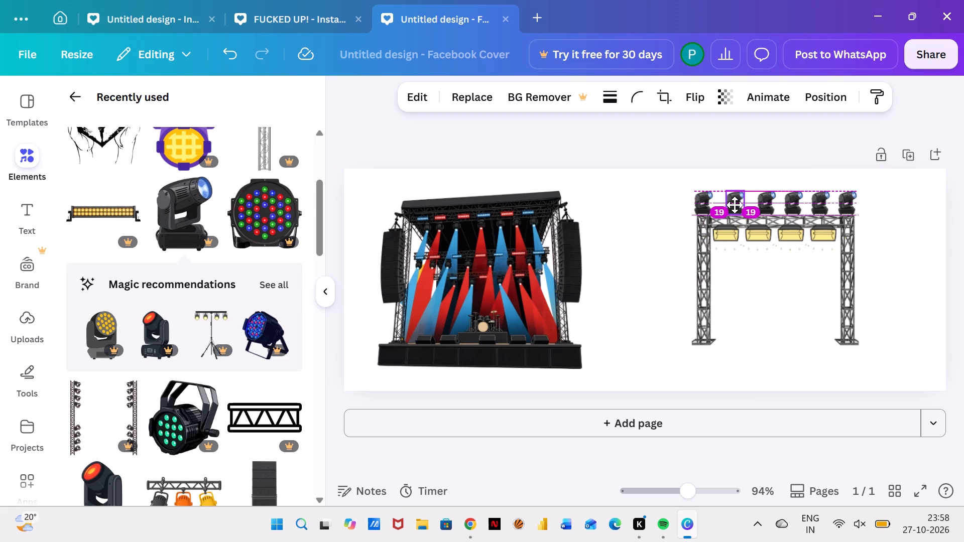
drag(735, 205, 741, 257)
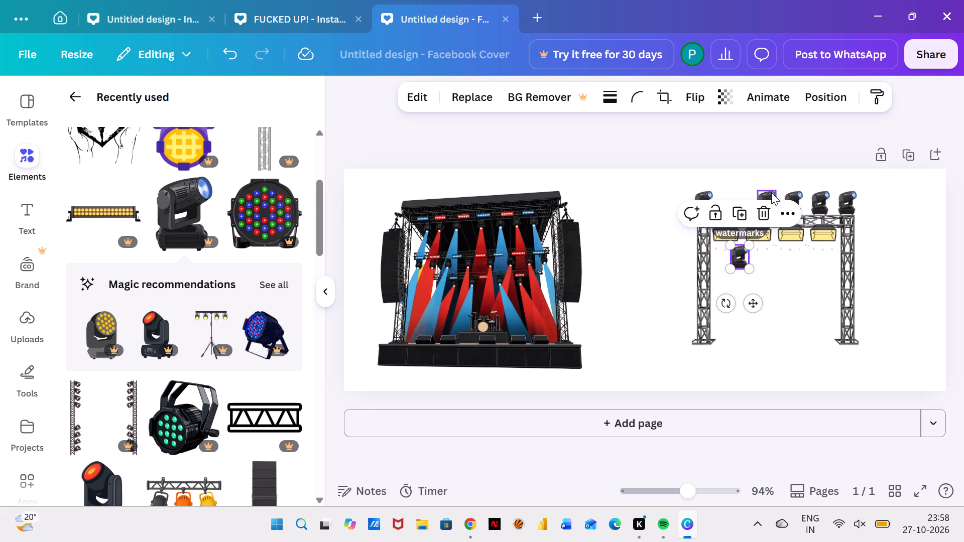
drag(764, 194, 732, 197)
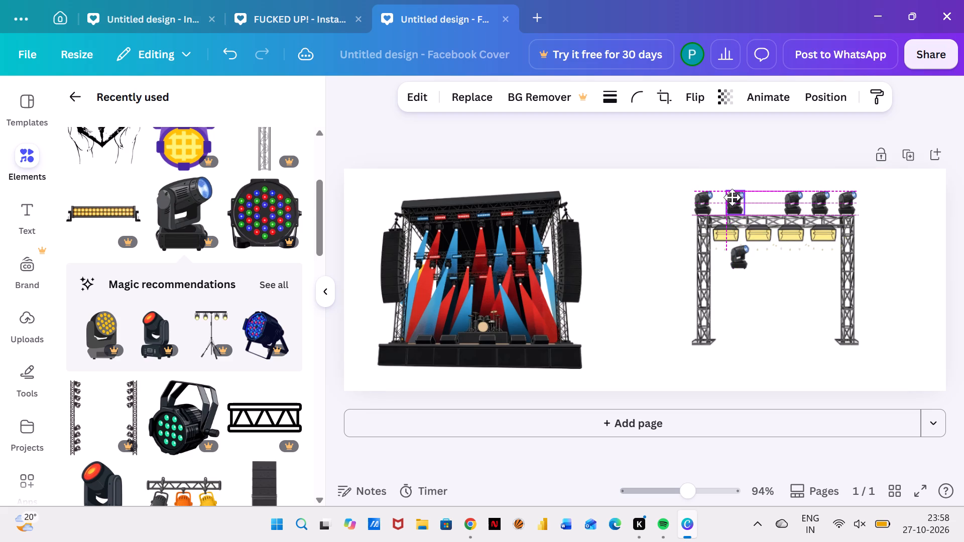
drag(732, 197, 730, 195)
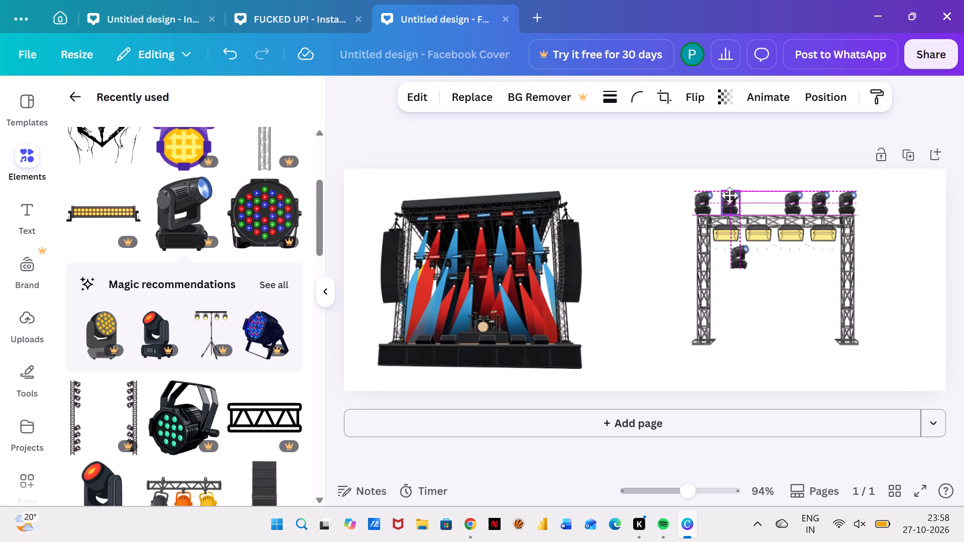
drag(730, 195, 729, 197)
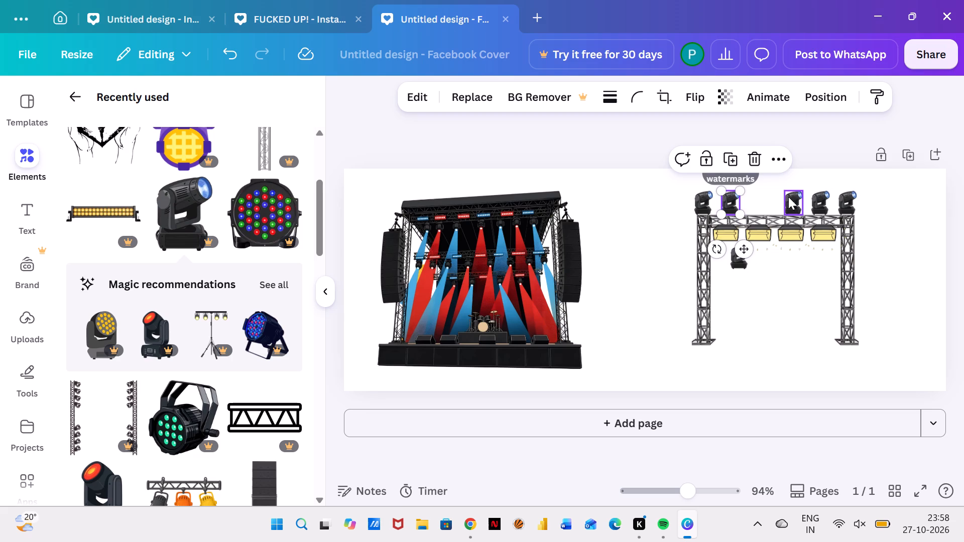
drag(788, 197, 757, 200)
Shift the truss frame slightly left so its left tower sits beneath the first moving-head light.
drag(735, 269, 736, 263)
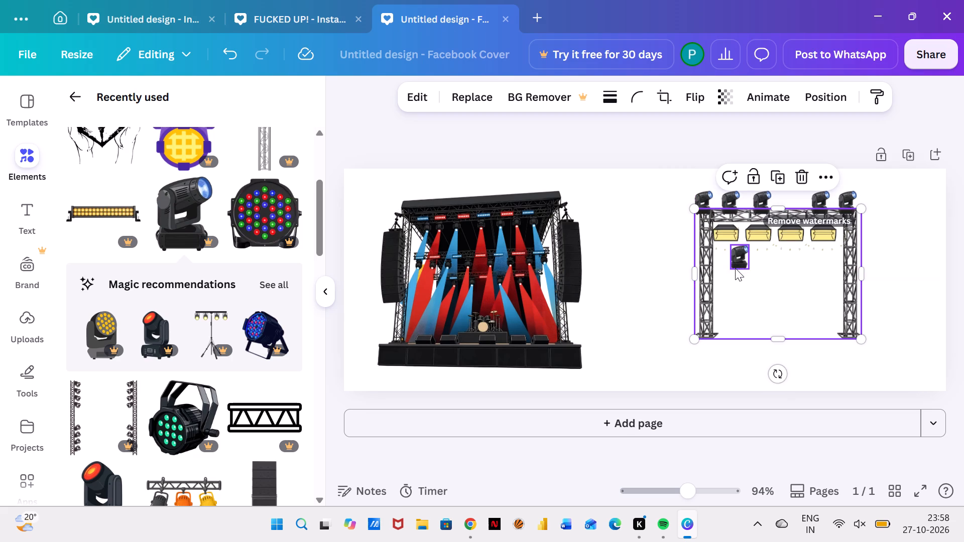
drag(702, 288, 695, 298)
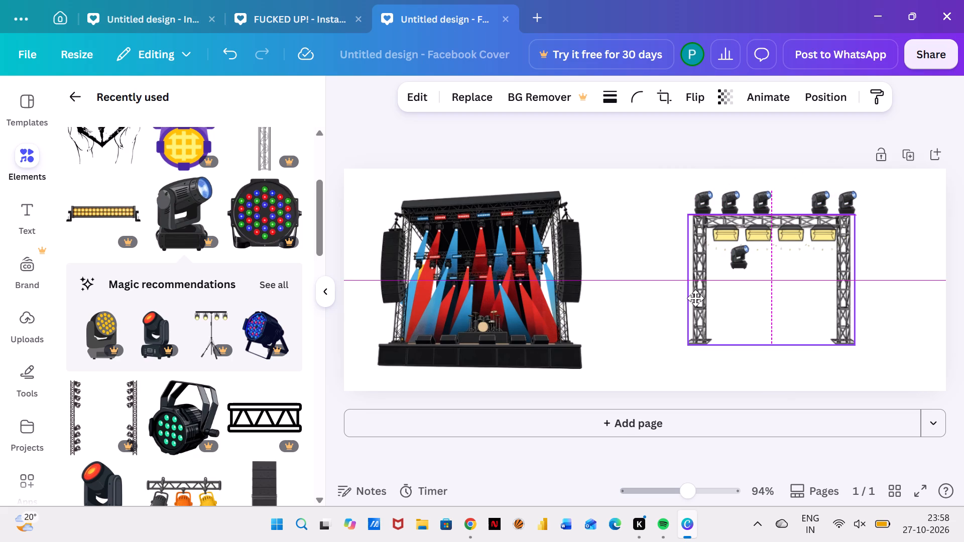
drag(695, 298, 695, 298)
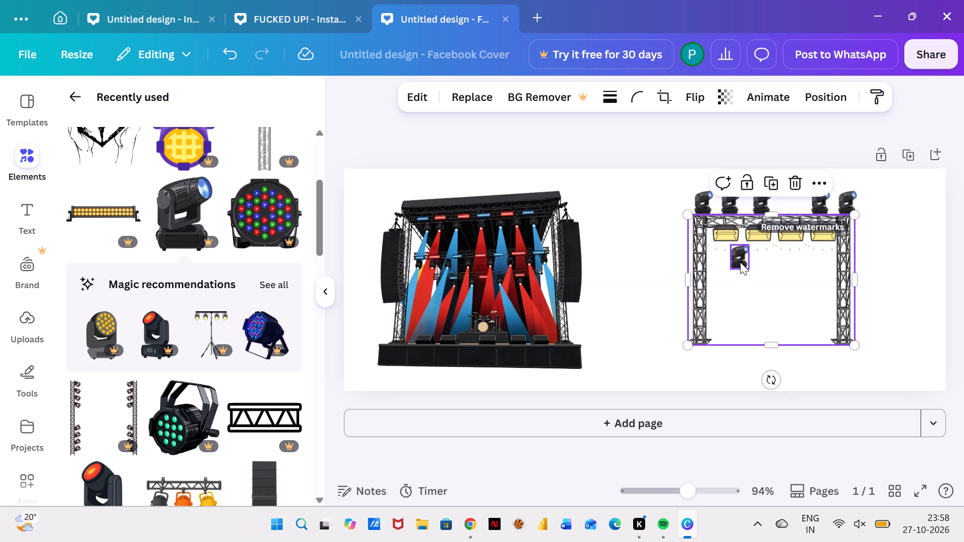
Return the set-aside moving-head light to the top beam, filling the gap between the third and fifth lights.
drag(738, 261, 766, 201)
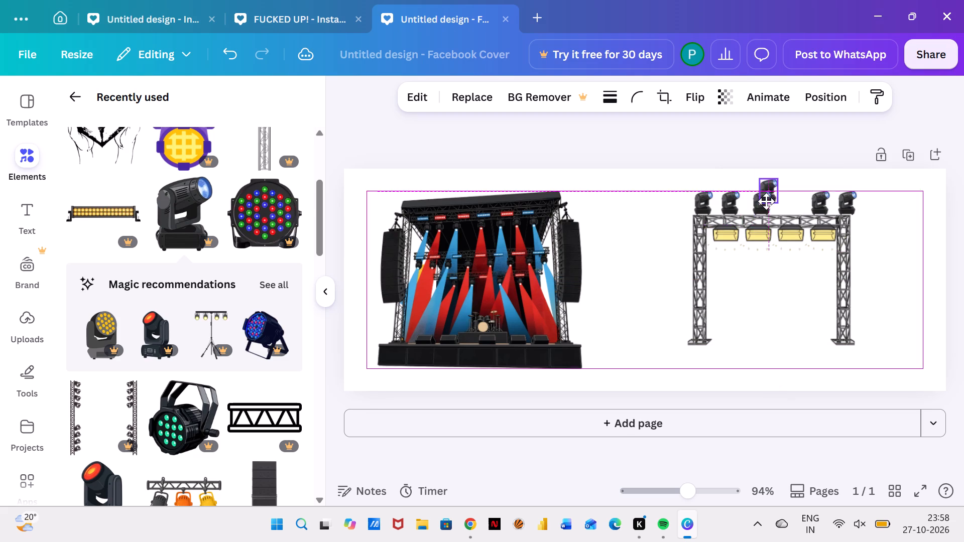
drag(766, 201, 766, 208)
drag(772, 206, 773, 206)
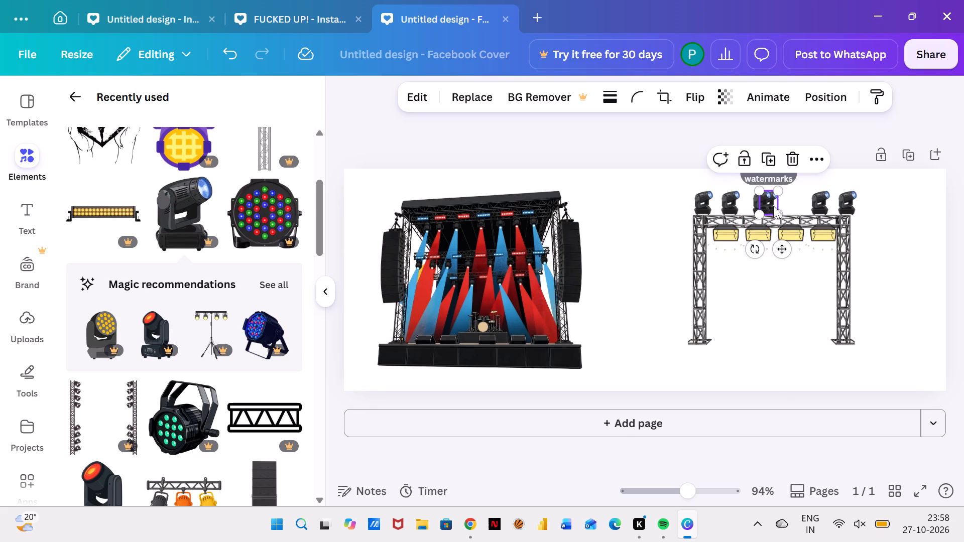
drag(773, 206, 795, 207)
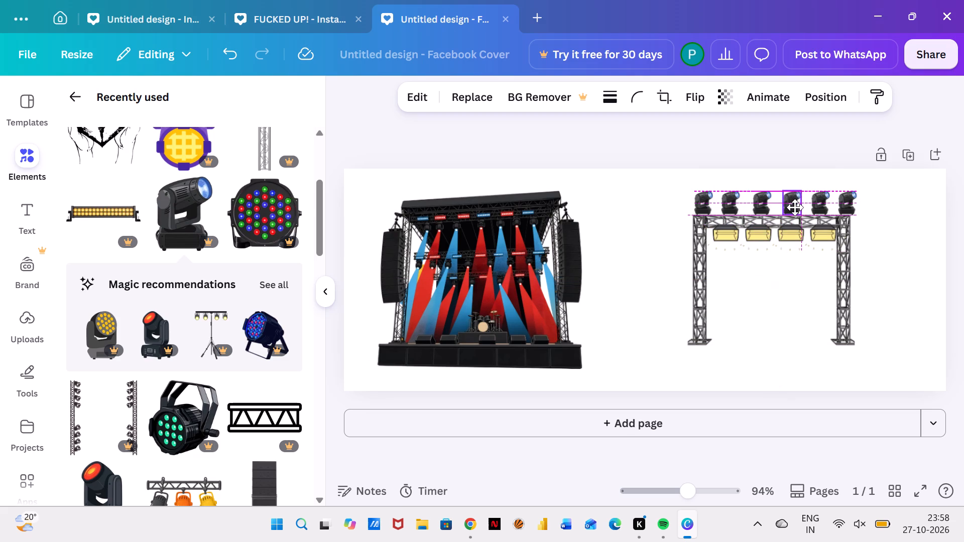
drag(795, 207, 795, 208)
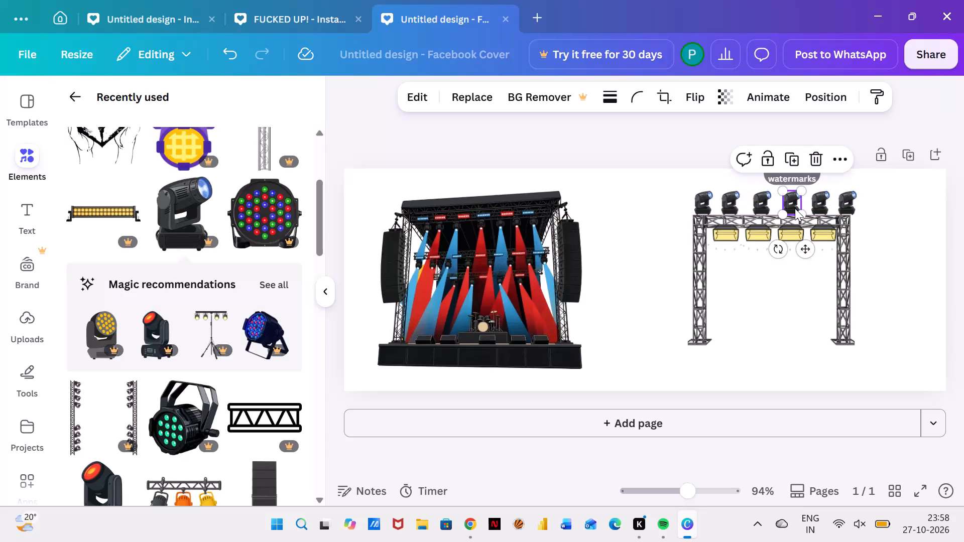
Nudge the truss frame slightly right to centre it beneath the row of six moving-head lights.
click(695, 257)
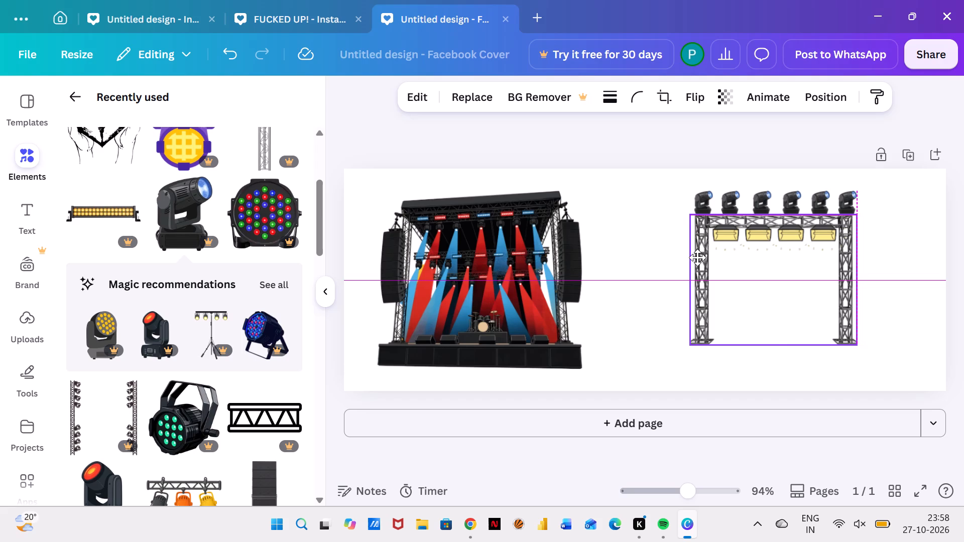
click(898, 359)
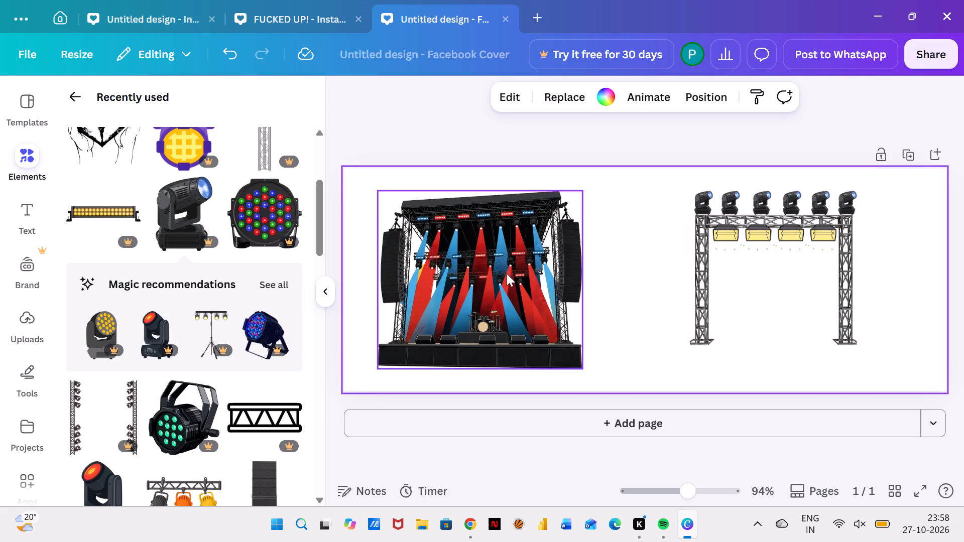
Add the recently used round black stage light with red, green and blue LEDs and shrink it to about a sixth of the truss frame's width.
scroll(227, 307, up, 3)
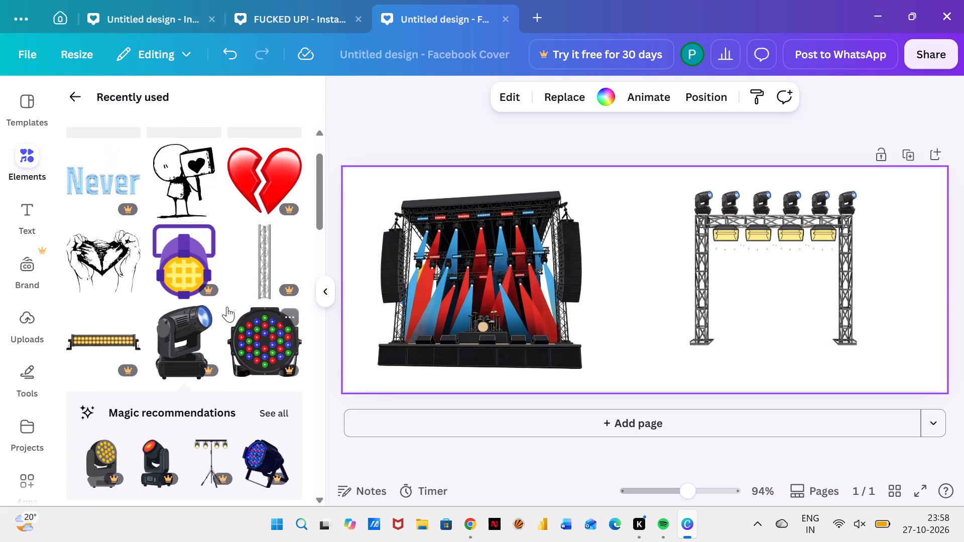
scroll(227, 307, up, 1)
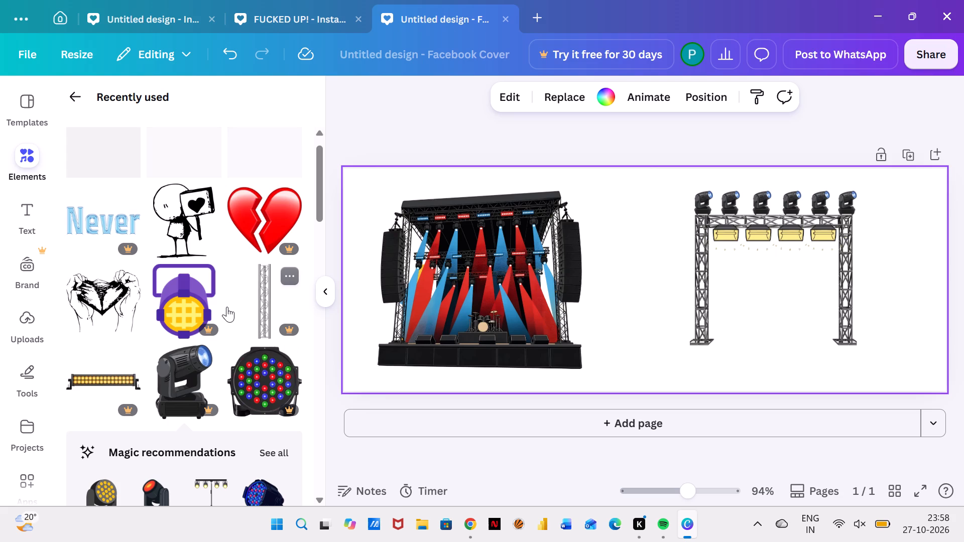
click(274, 373)
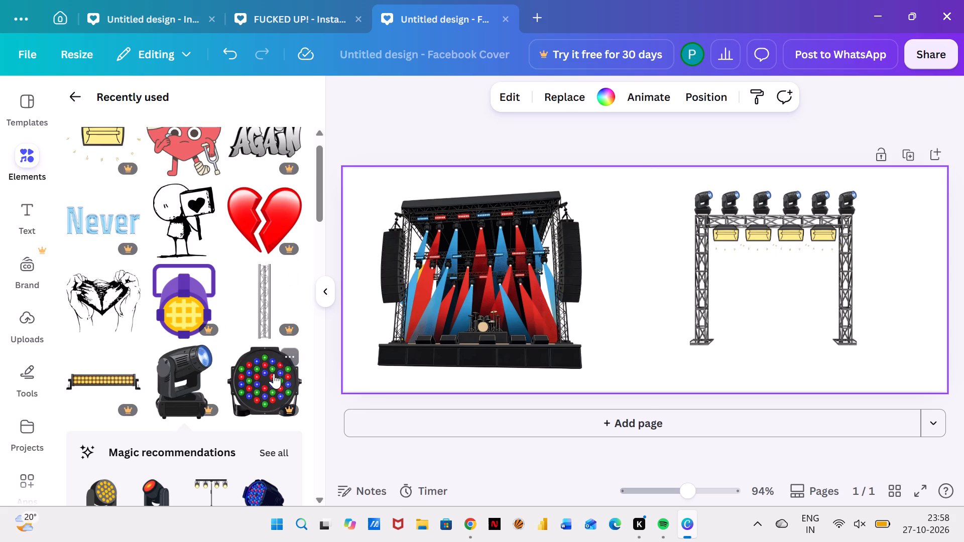
scroll(274, 373, down, 2)
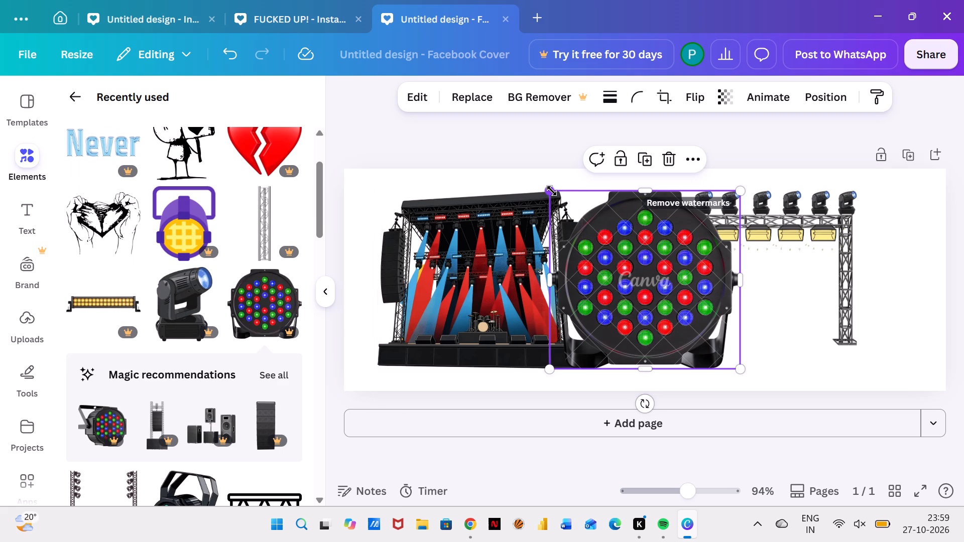
drag(552, 191, 700, 351)
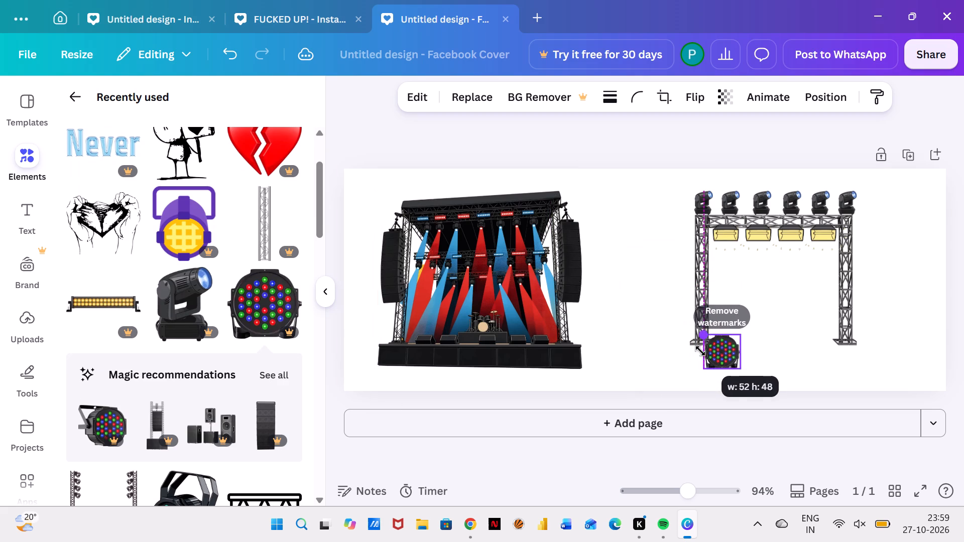
drag(700, 351, 701, 351)
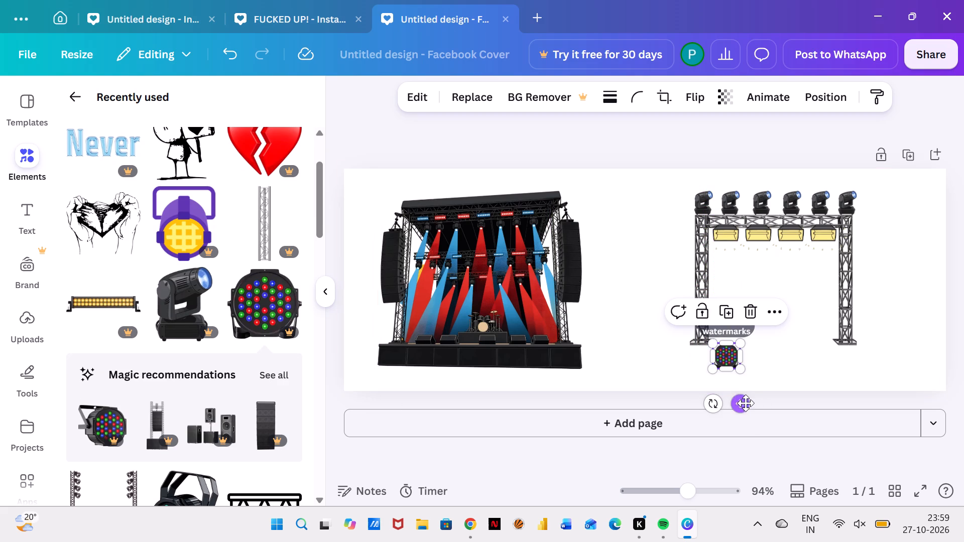
Shrink the LED stage light to about the left tower's width and place it at the tower's top, just below the beam.
drag(744, 402, 720, 294)
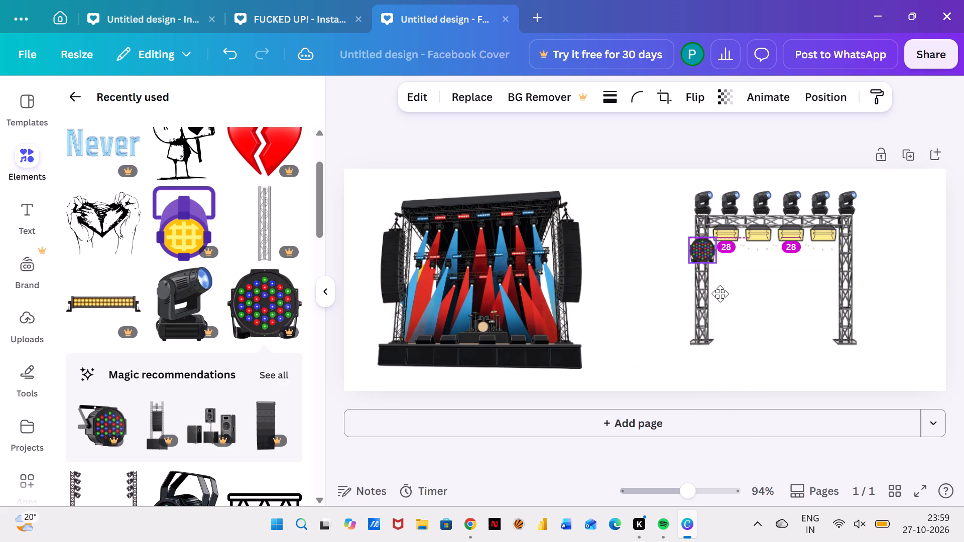
drag(720, 294, 752, 332)
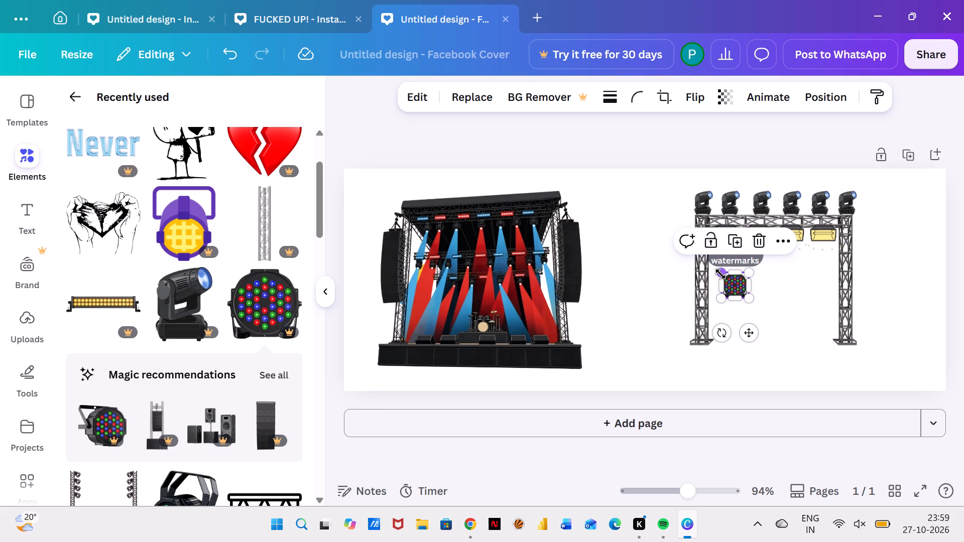
drag(722, 273, 738, 289)
drag(760, 332, 744, 314)
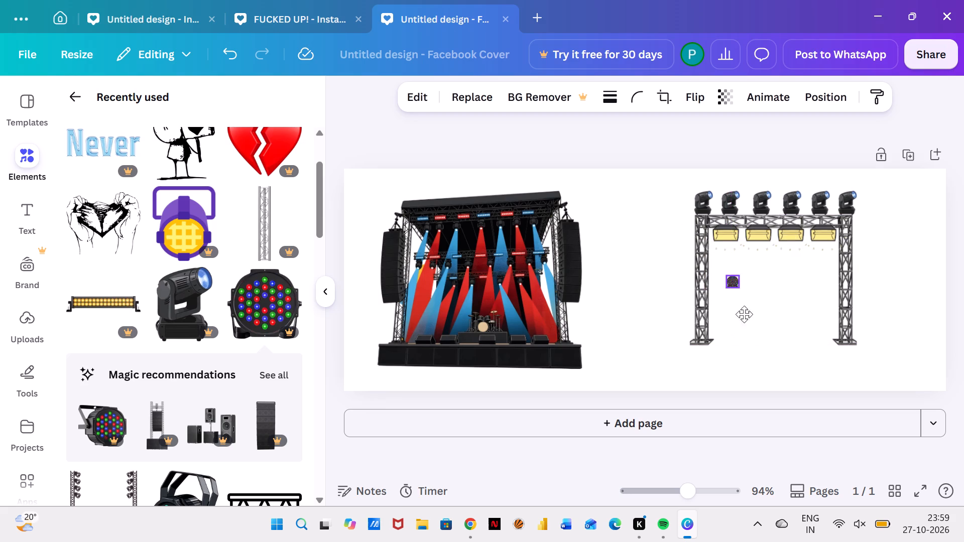
drag(744, 314, 717, 273)
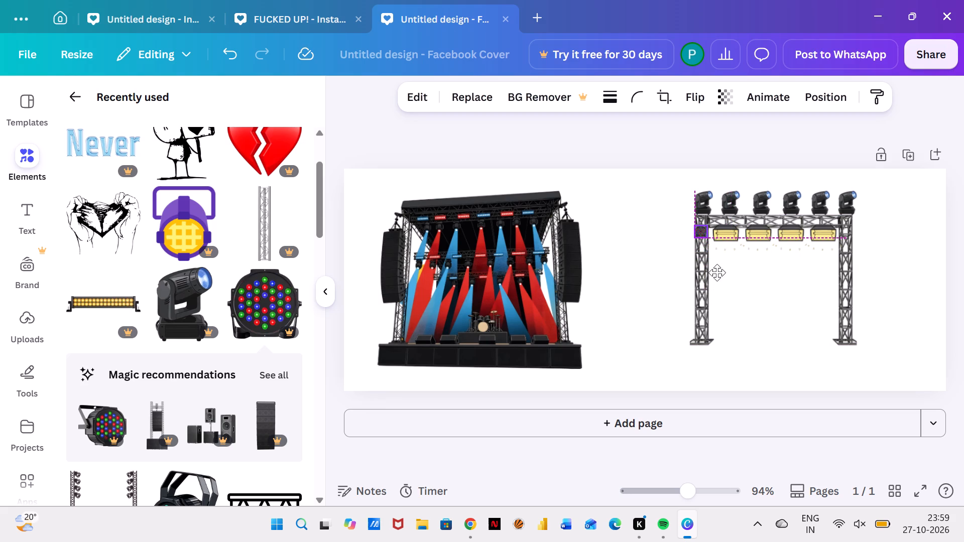
drag(717, 273, 718, 275)
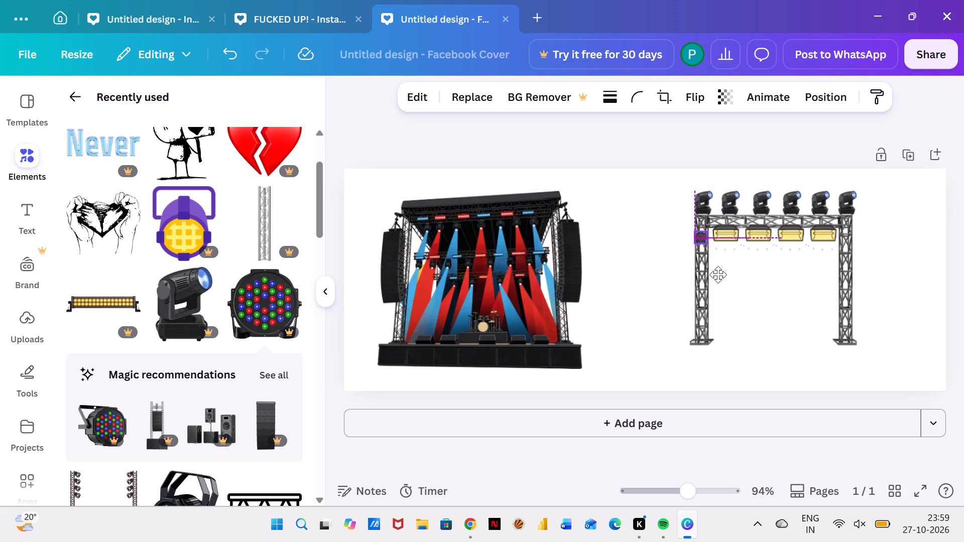
drag(718, 275, 718, 270)
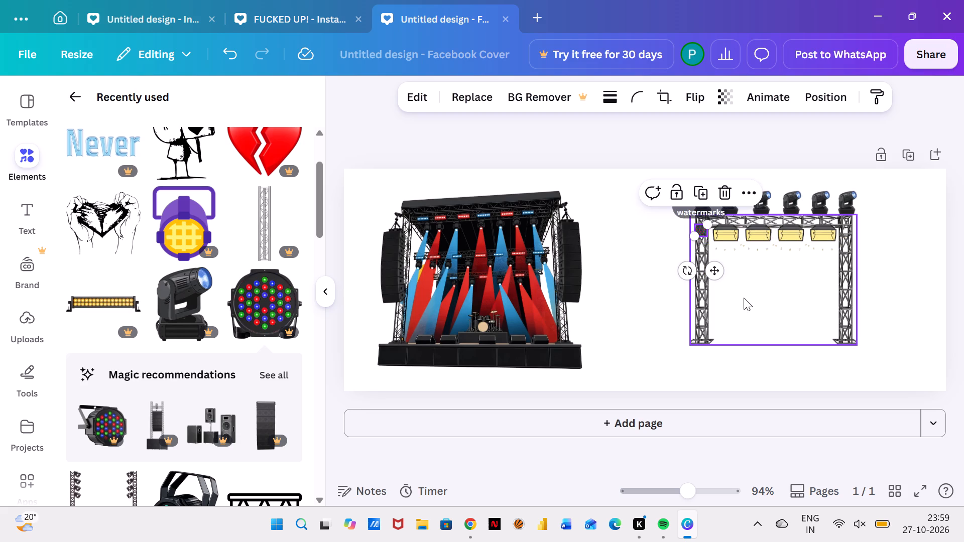
Duplicate the LED stage light four times, stacking the copies down the left tower in an evenly spaced column.
click(704, 192)
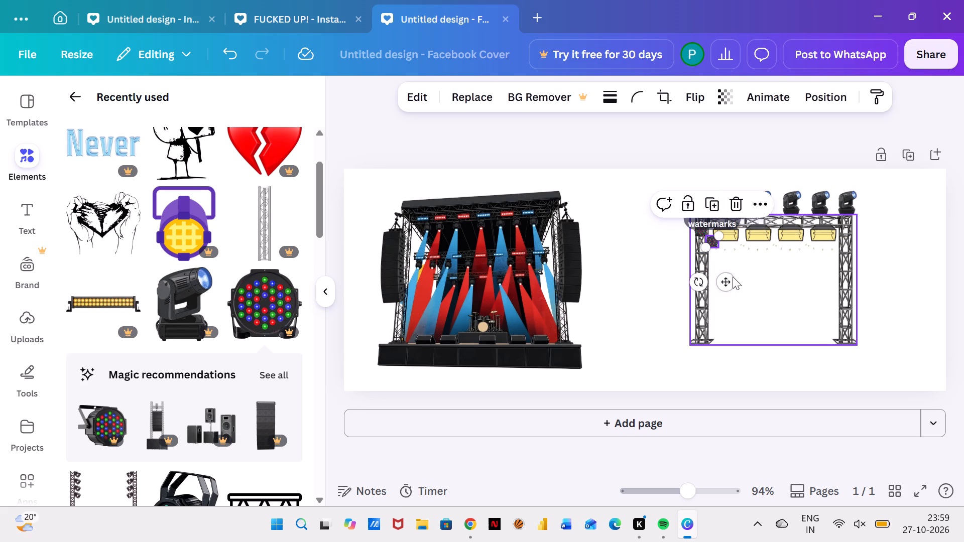
drag(730, 282, 726, 293)
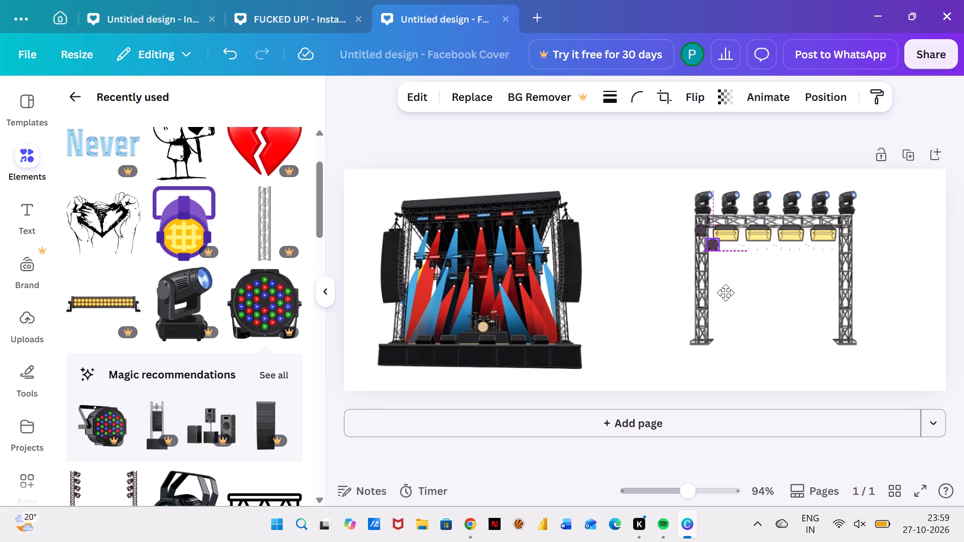
drag(726, 293, 720, 294)
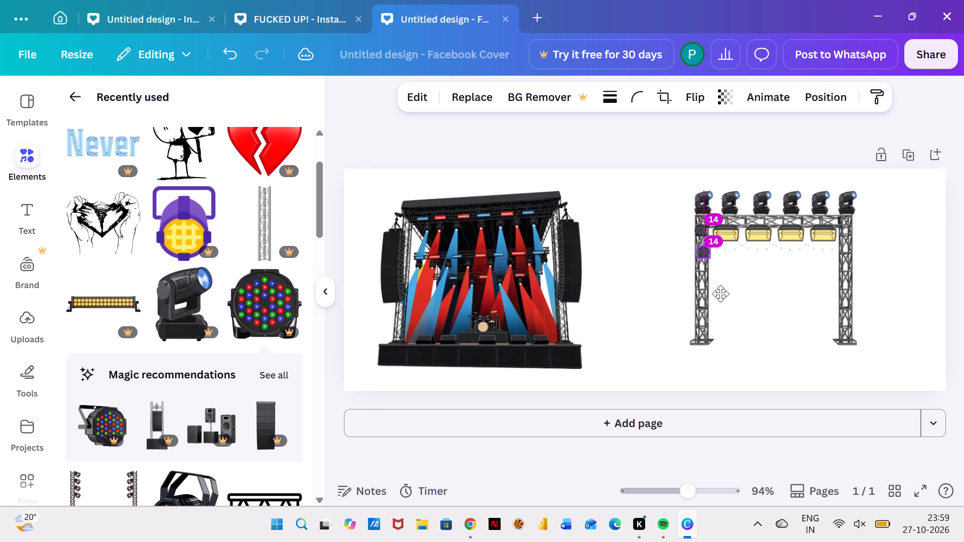
drag(720, 294, 717, 294)
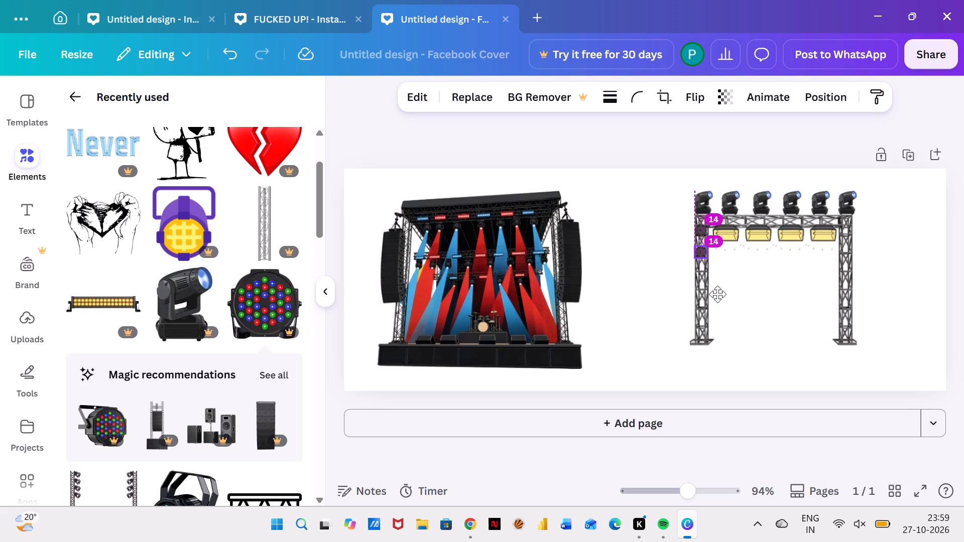
drag(717, 294, 719, 294)
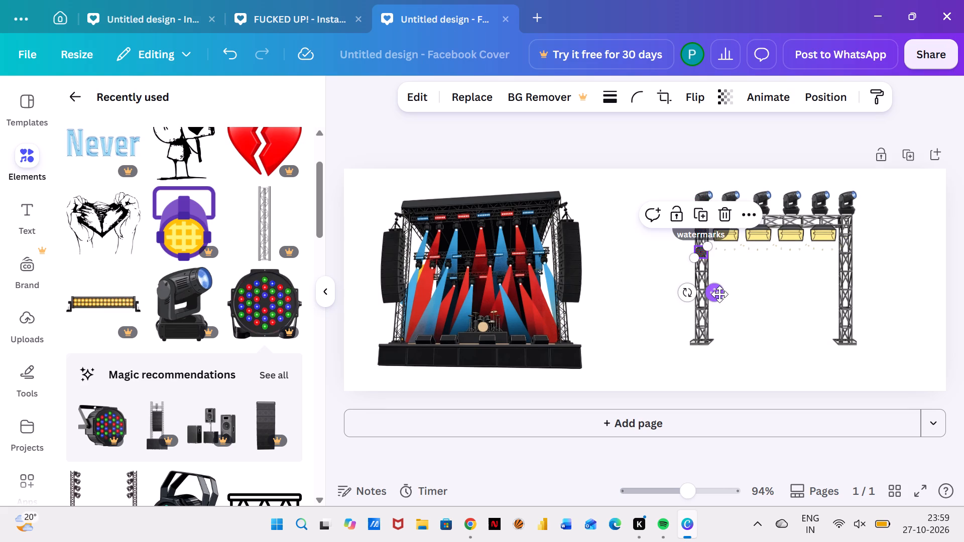
click(702, 212)
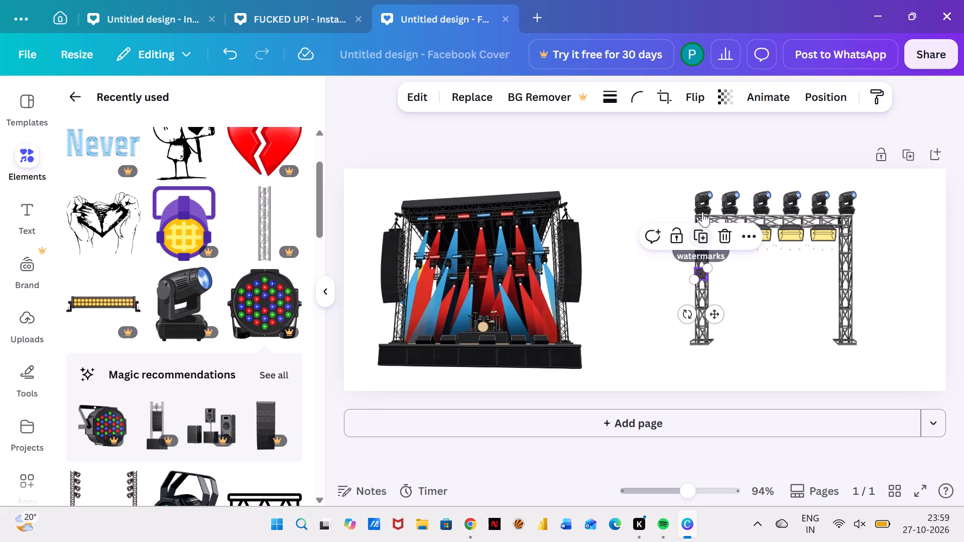
click(701, 233)
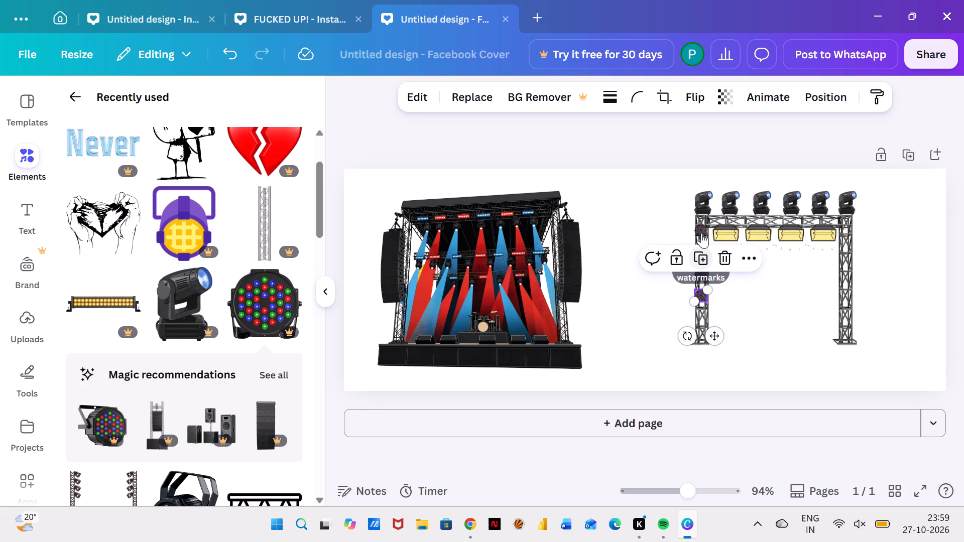
click(701, 252)
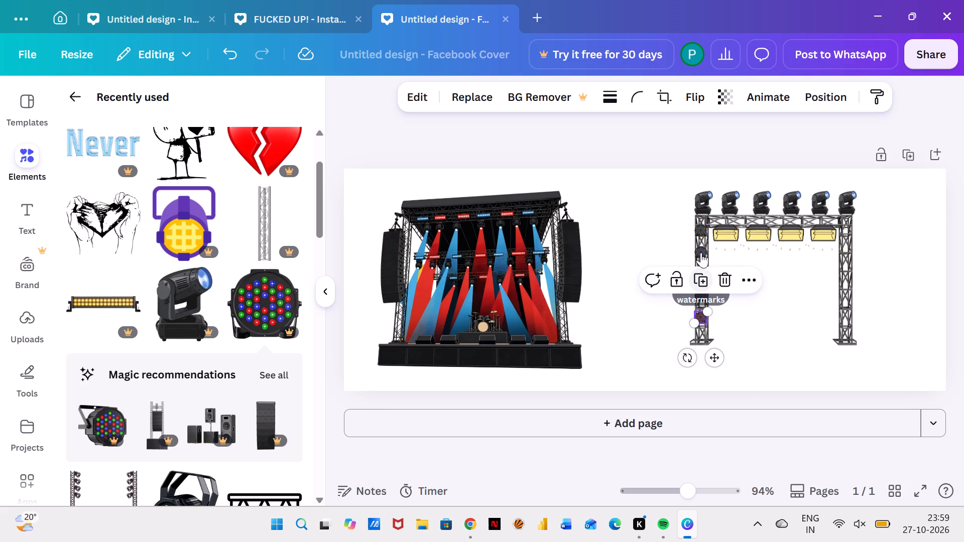
Duplicate the lowest LED light and move the copy to the top of the right tower, level with the left tower's top light.
click(703, 281)
drag(717, 378, 875, 378)
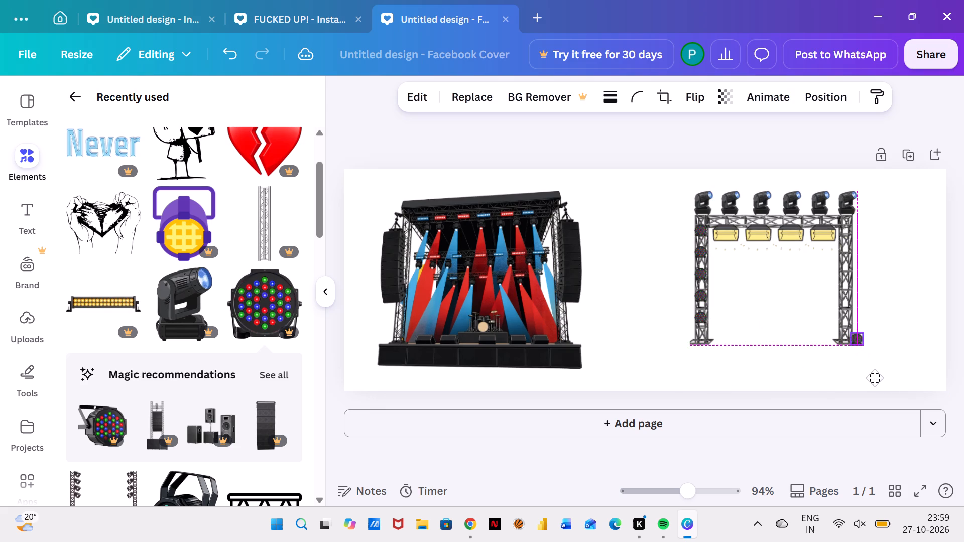
drag(875, 378, 864, 317)
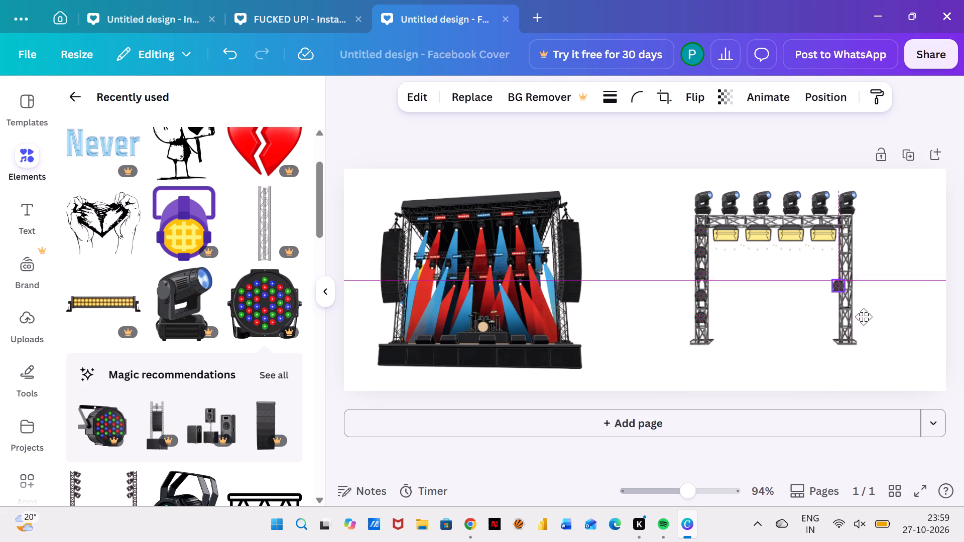
drag(864, 317, 863, 284)
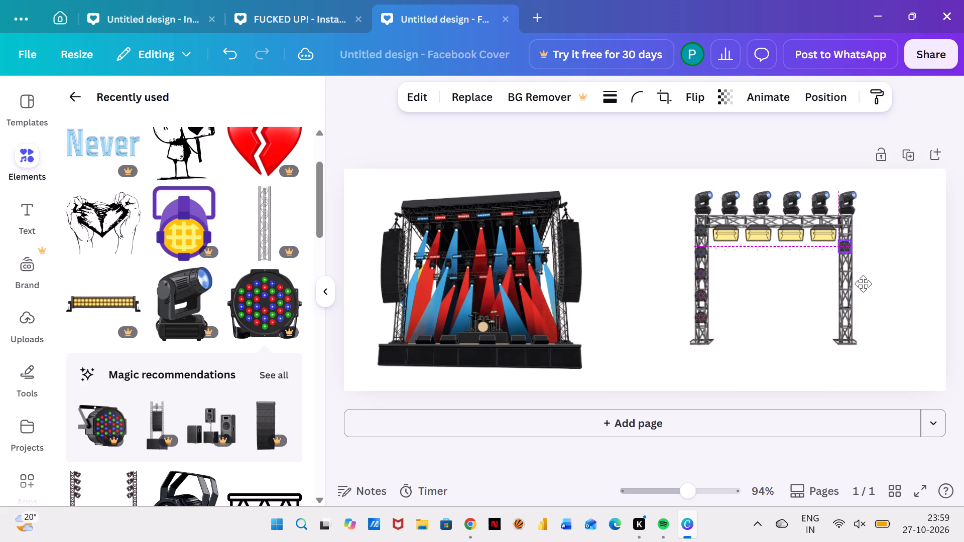
drag(863, 284, 862, 275)
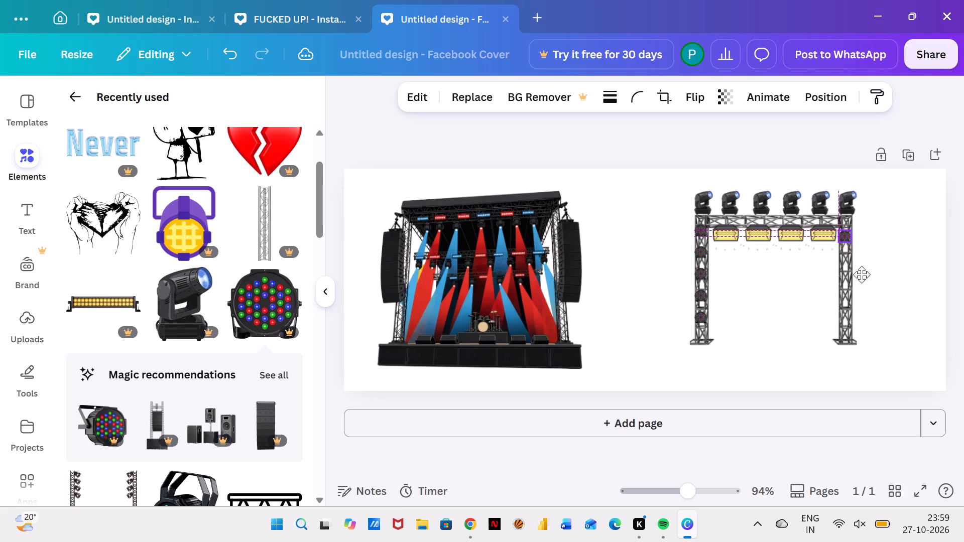
drag(862, 275, 859, 272)
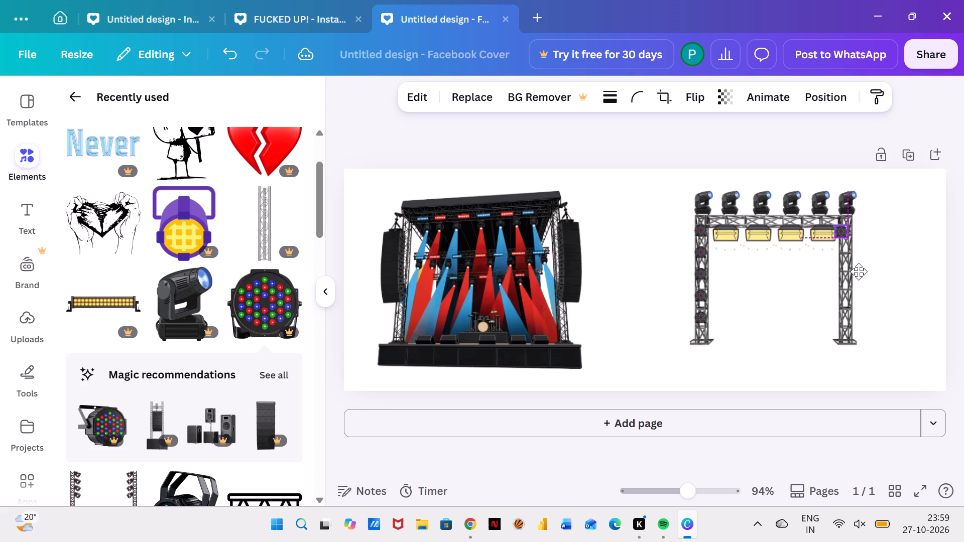
drag(859, 272, 859, 271)
drag(859, 271, 862, 274)
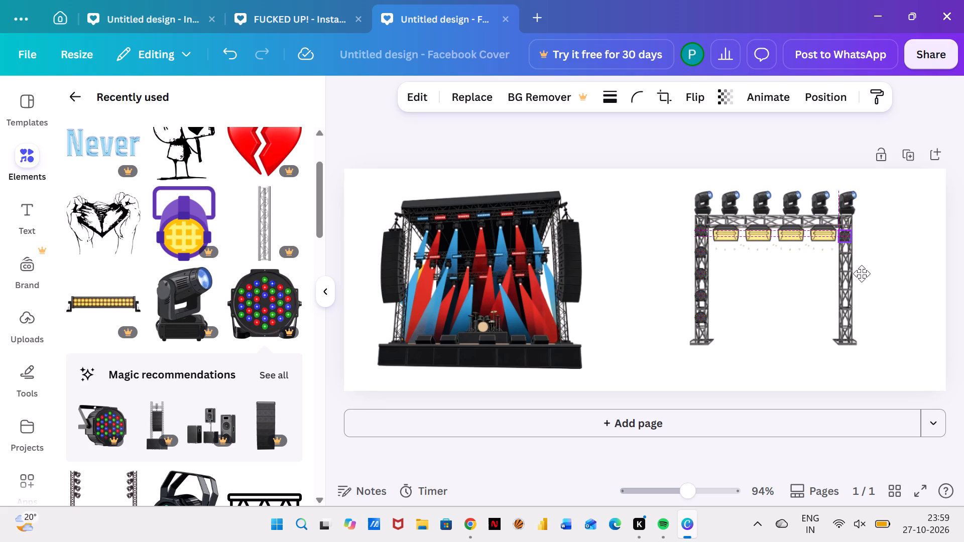
drag(862, 274, 862, 272)
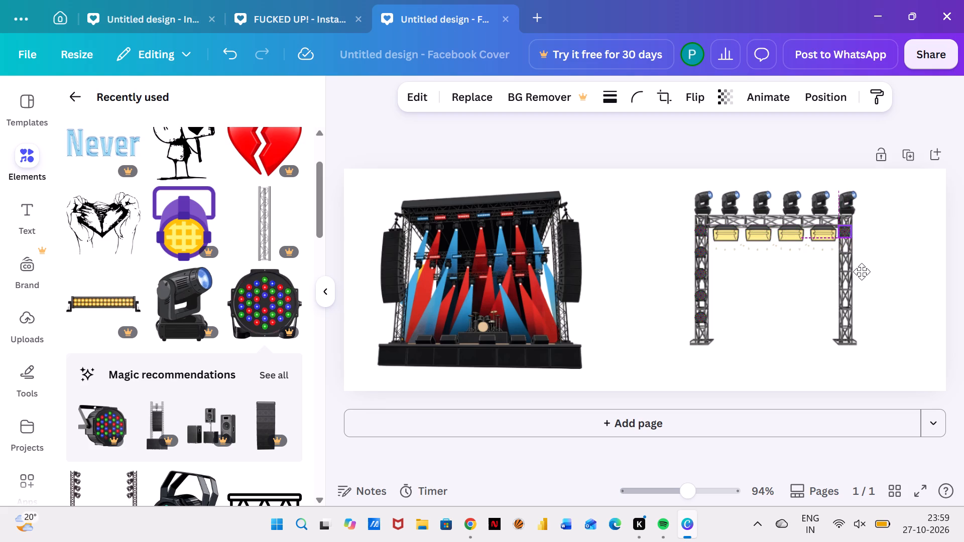
drag(862, 272, 864, 271)
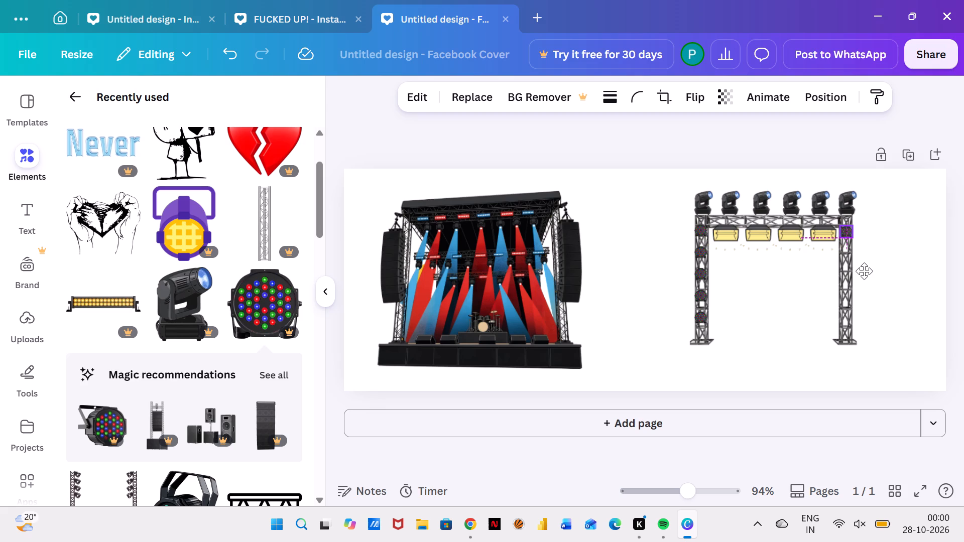
drag(864, 271, 864, 269)
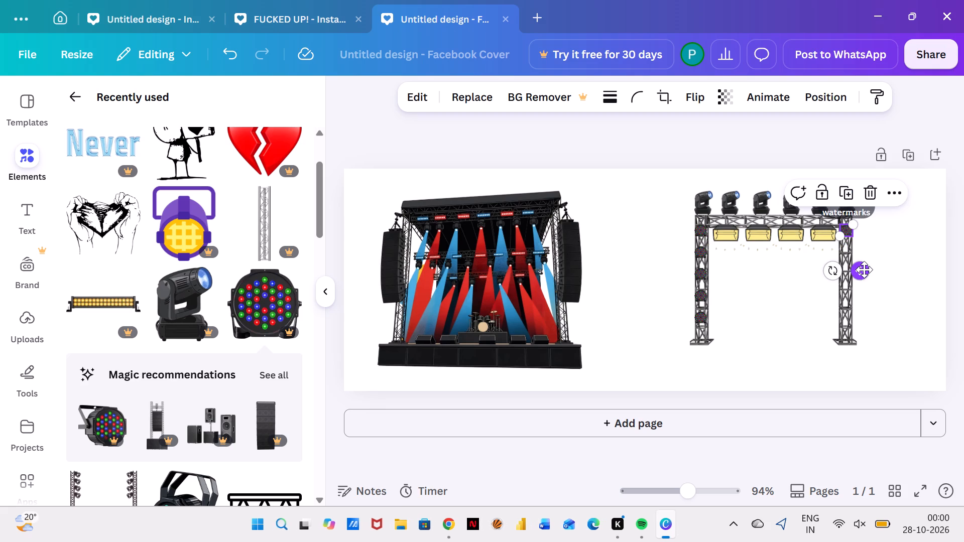
Duplicate the right tower's top LED light and align the copy directly beneath it, level with the left tower's second light.
click(849, 192)
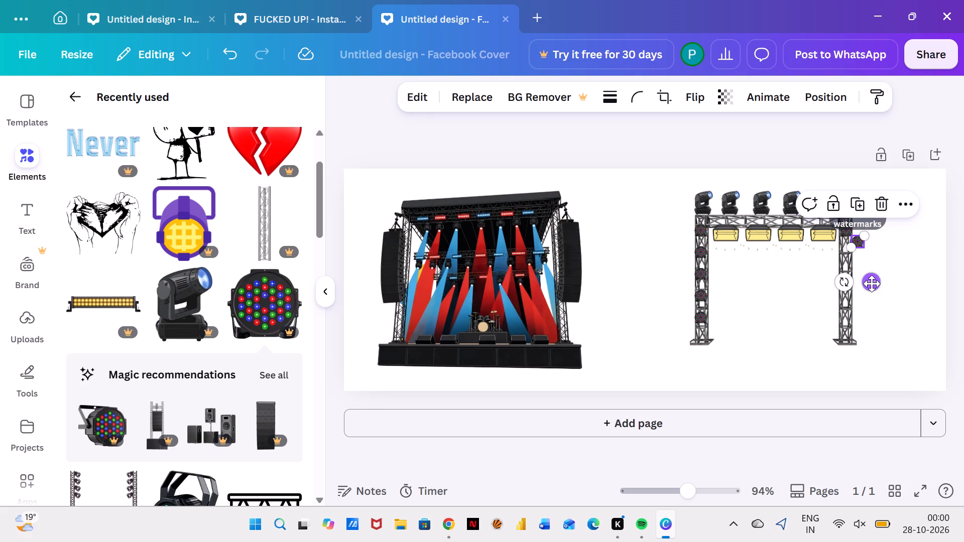
drag(872, 284, 858, 298)
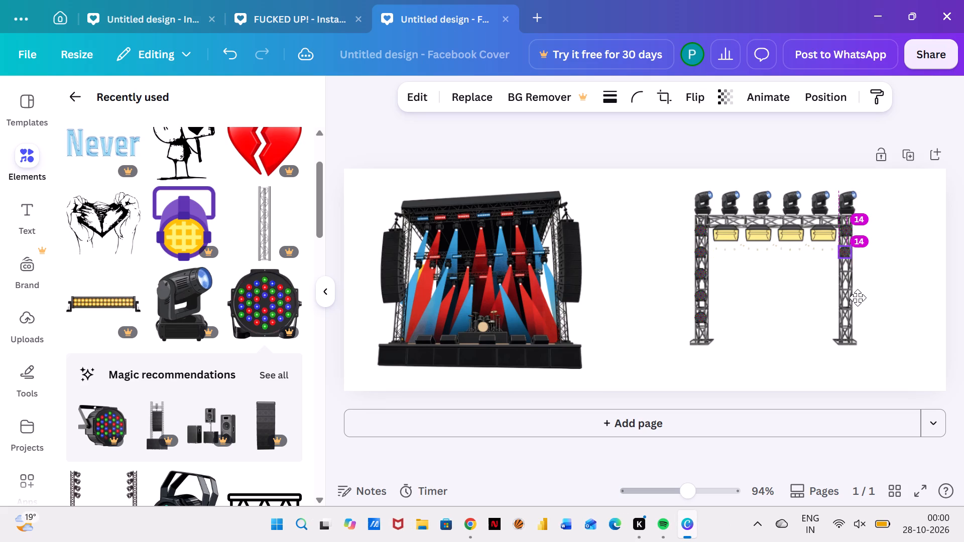
drag(858, 298, 860, 297)
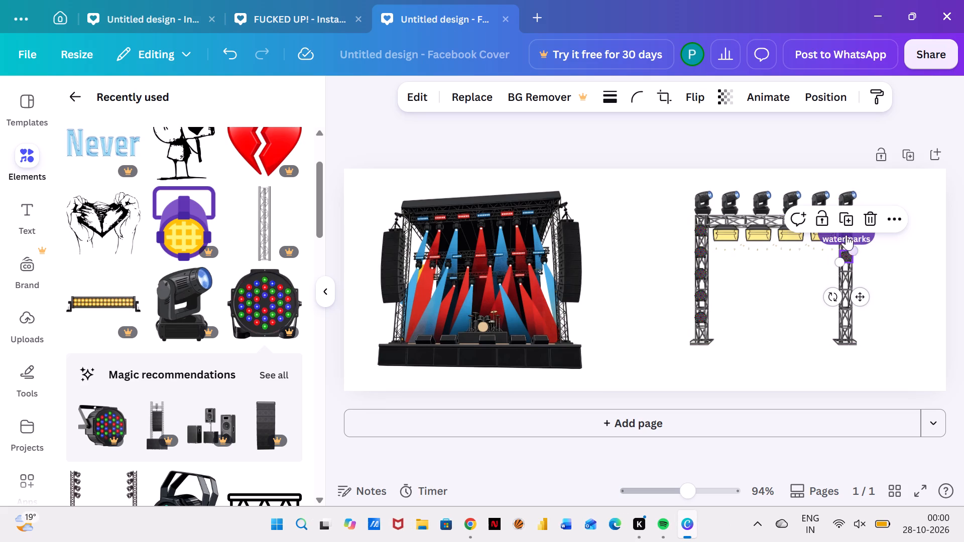
Duplicate the right tower's second LED light three times, stacking the copies in an evenly spaced column down to the tower's base.
click(846, 224)
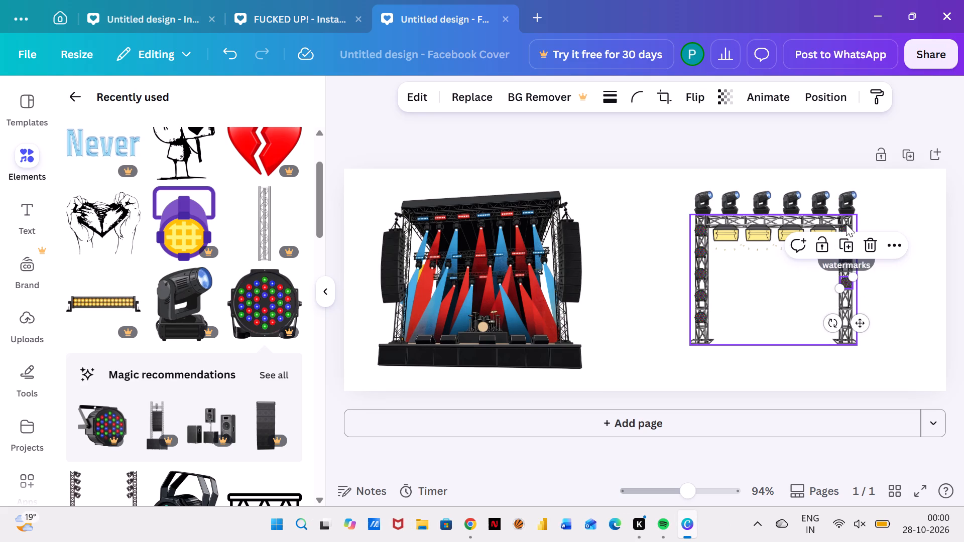
click(846, 245)
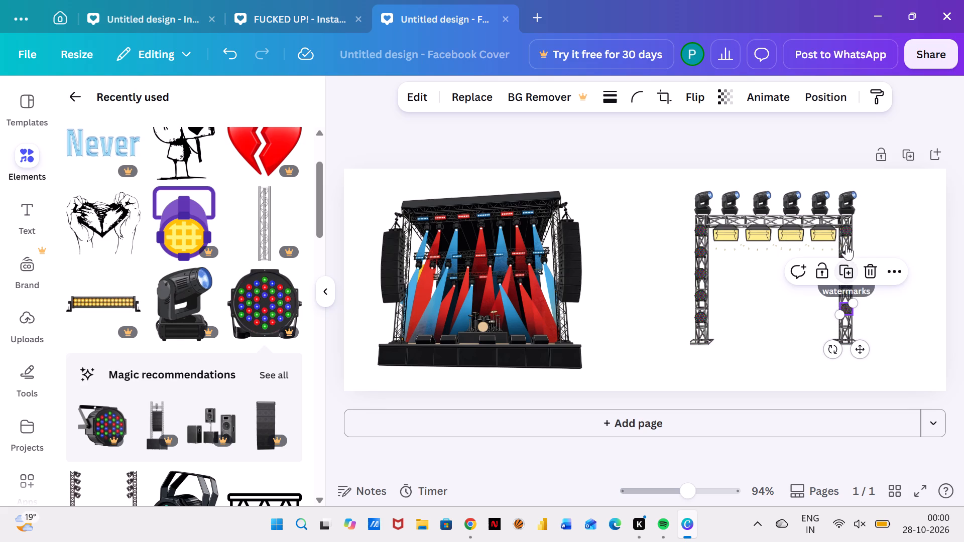
click(846, 268)
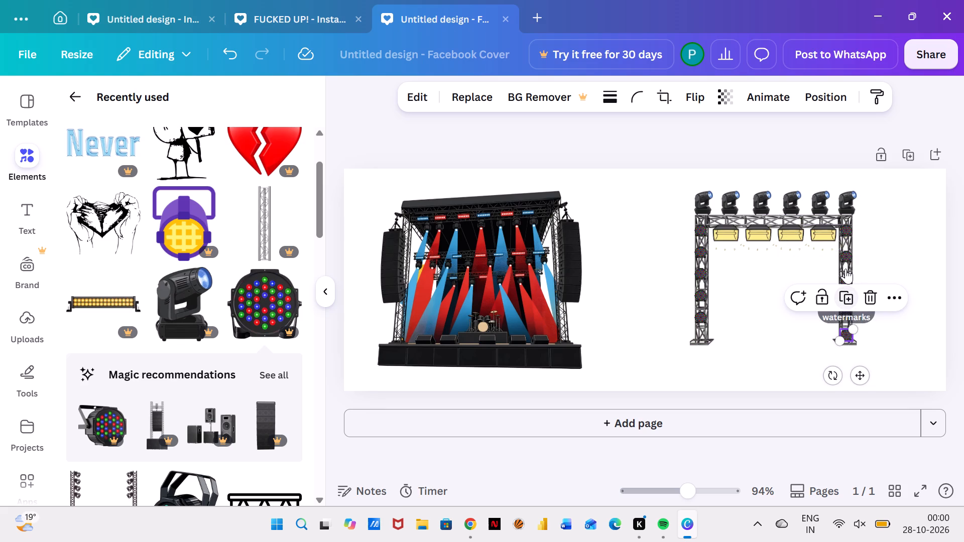
click(882, 334)
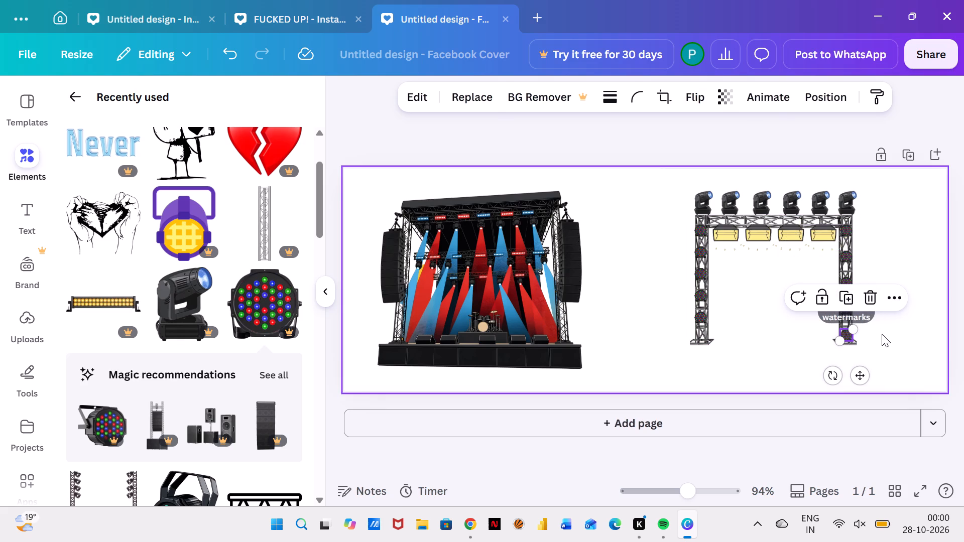
Nudge the right tower's third LED light up level with the left tower's third, and centre the fourth about level with the left tower's lowest.
click(848, 256)
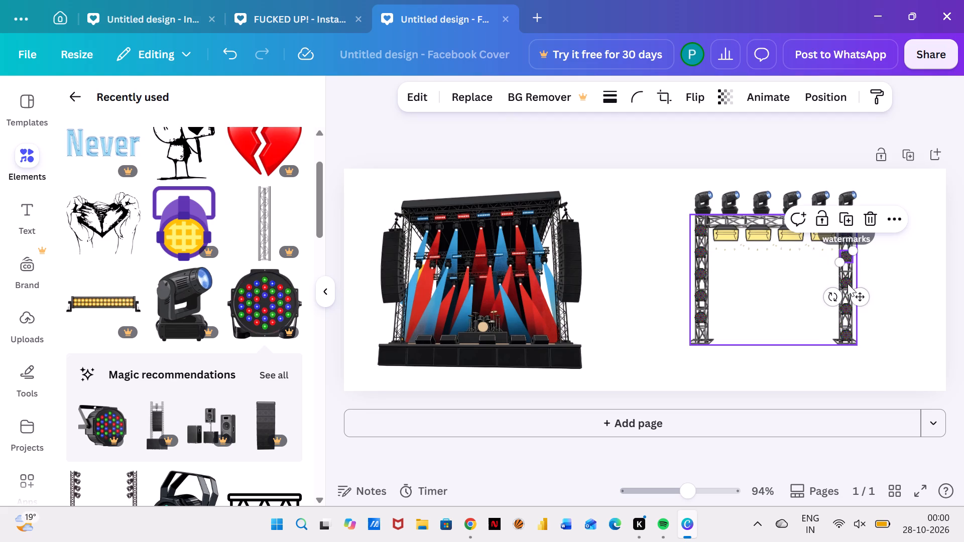
drag(848, 284, 845, 275)
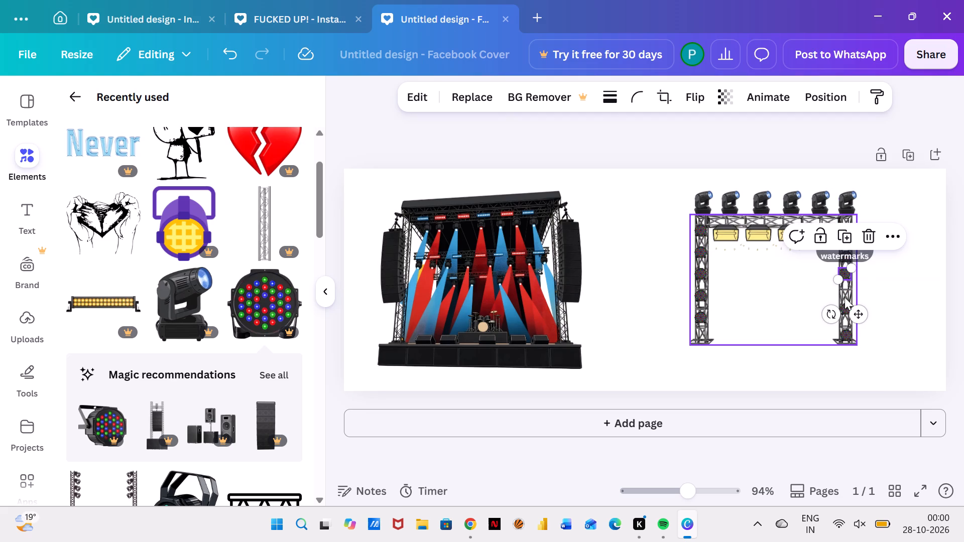
click(845, 301)
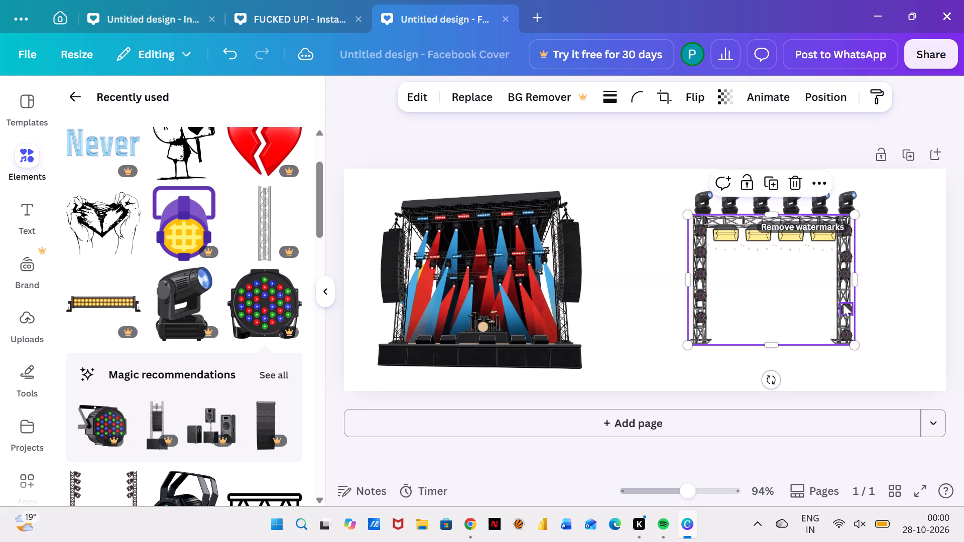
drag(843, 304, 848, 304)
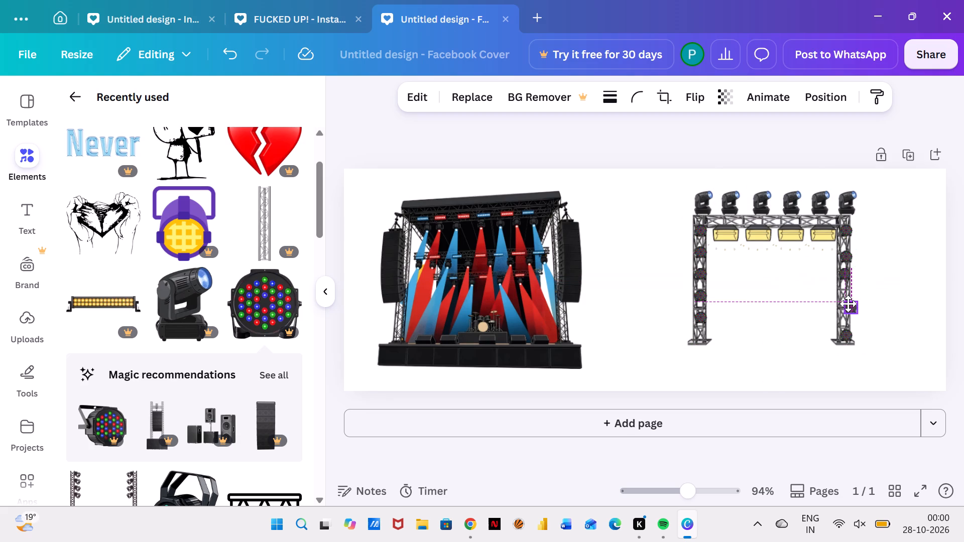
drag(848, 304, 844, 308)
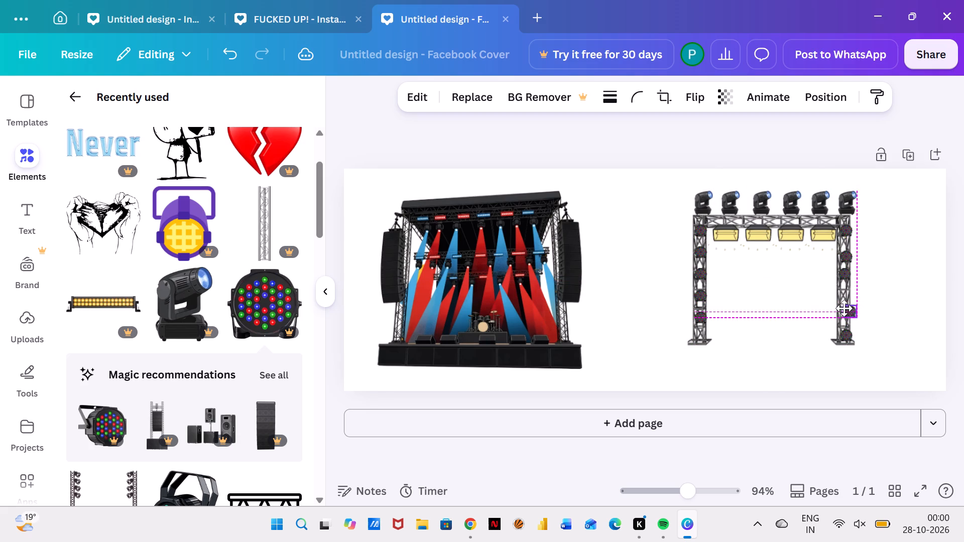
drag(844, 308, 843, 308)
click(789, 332)
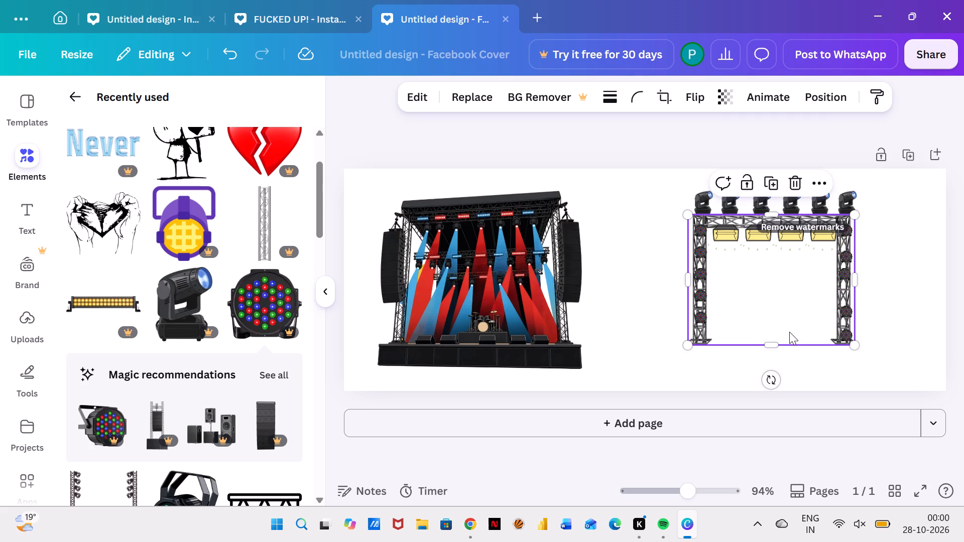
Move the right tower's two lowest LED lights up, aligning and evenly spacing them below the third light.
click(801, 326)
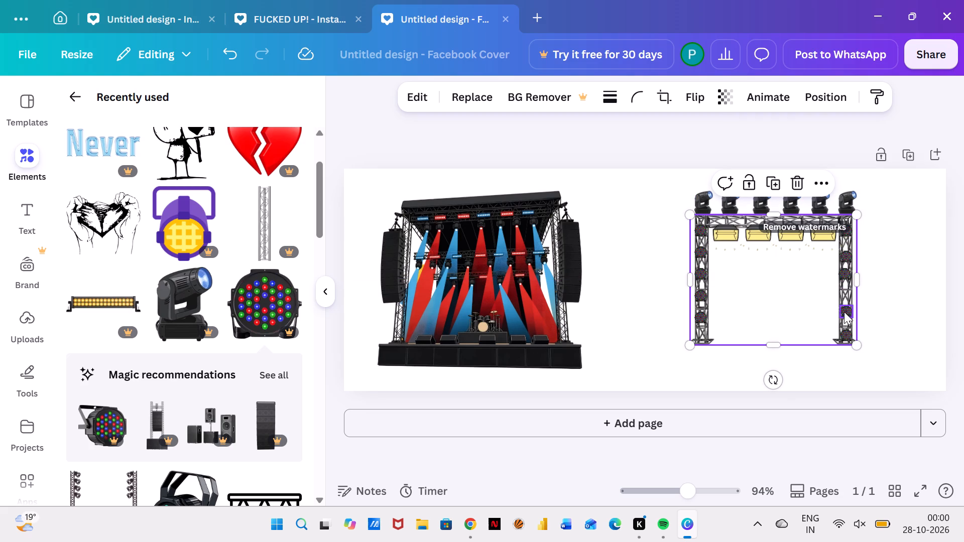
drag(846, 311, 846, 302)
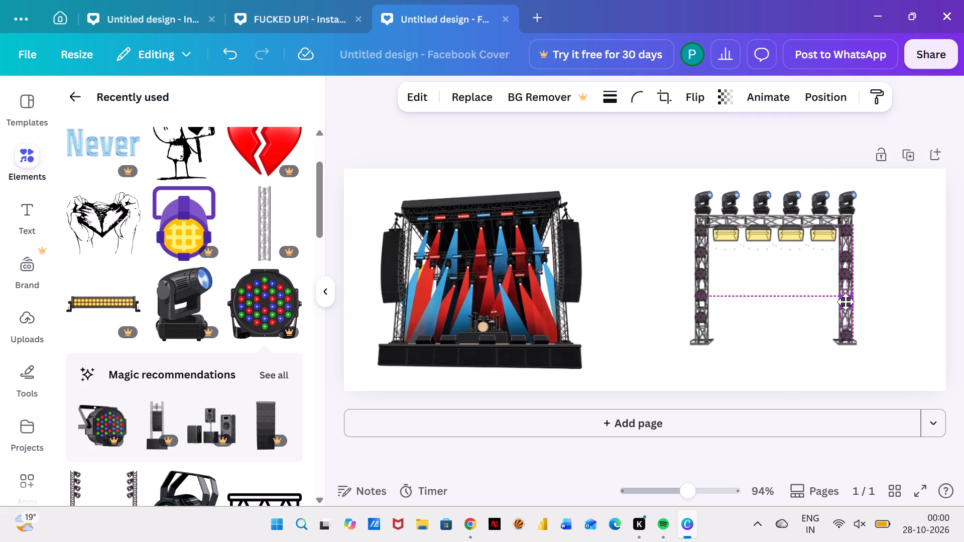
drag(846, 302, 847, 302)
drag(847, 335, 844, 320)
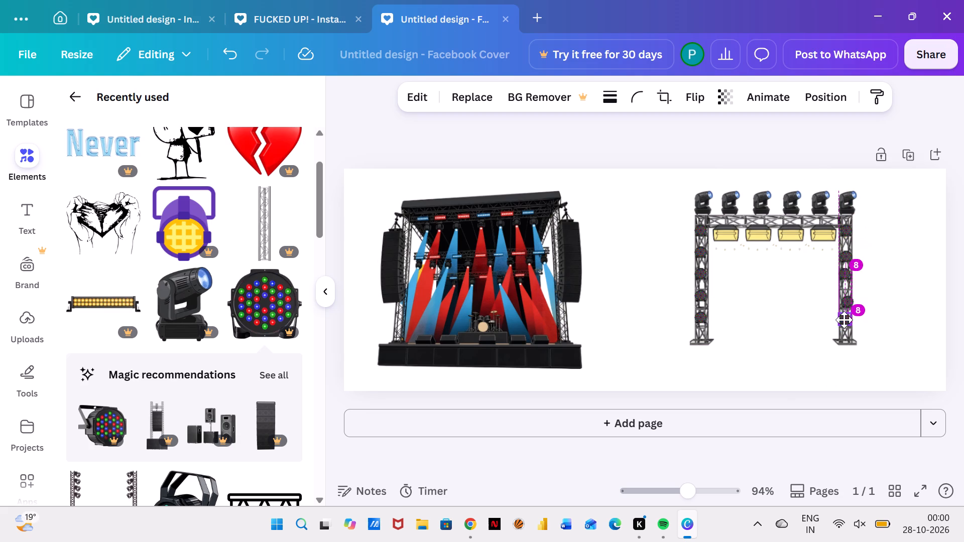
drag(844, 320, 844, 321)
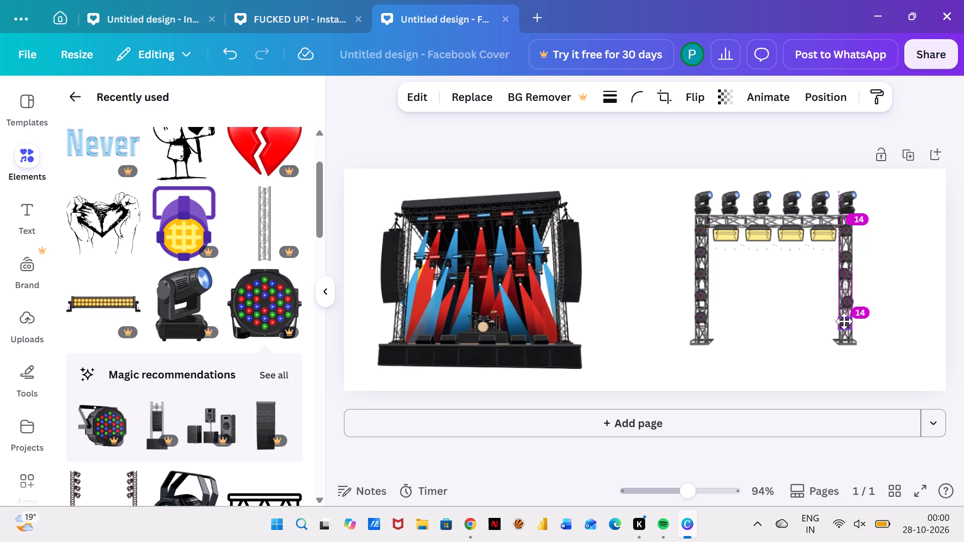
drag(844, 321, 844, 322)
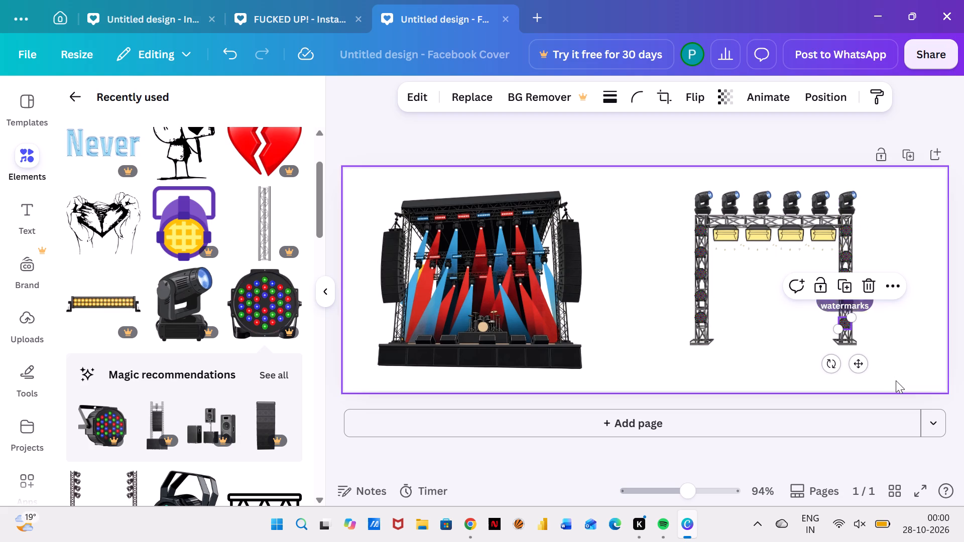
click(896, 380)
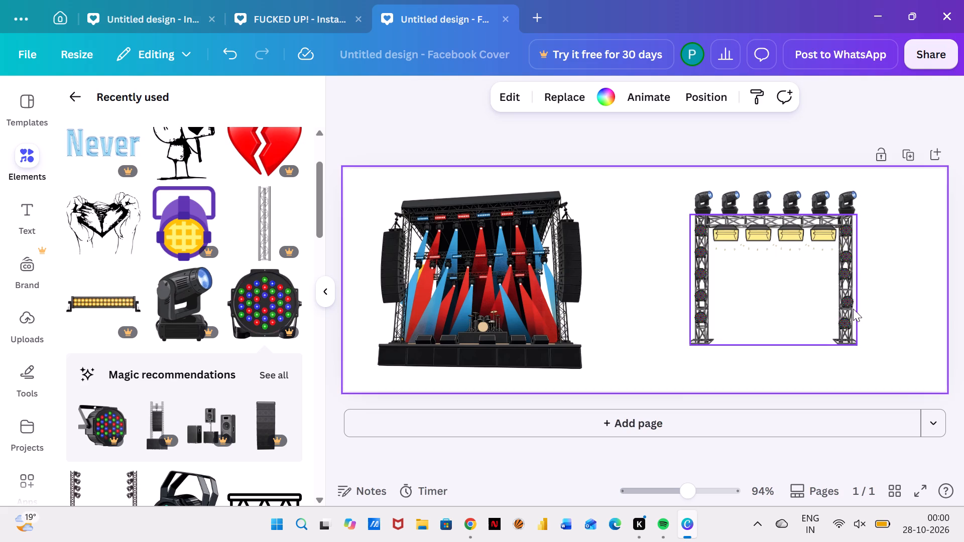
click(847, 303)
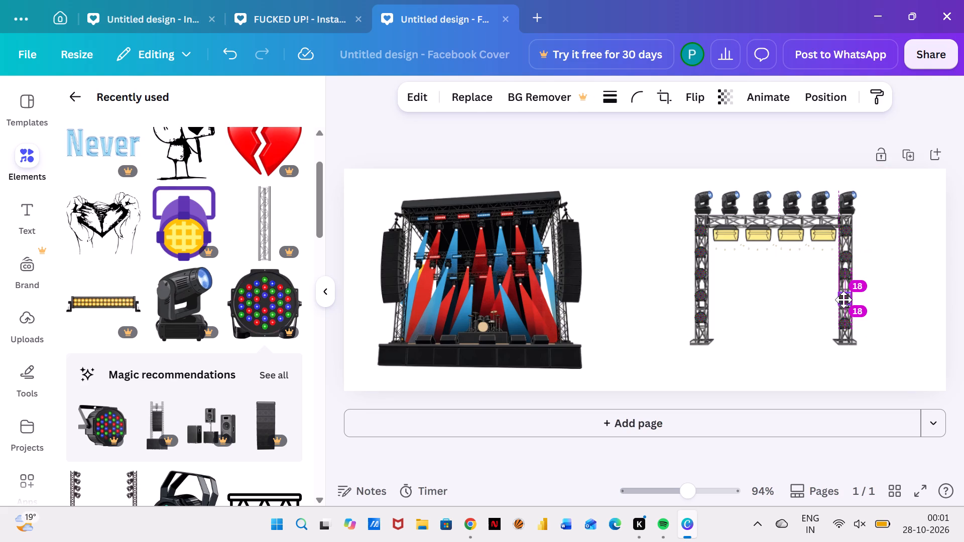
click(912, 324)
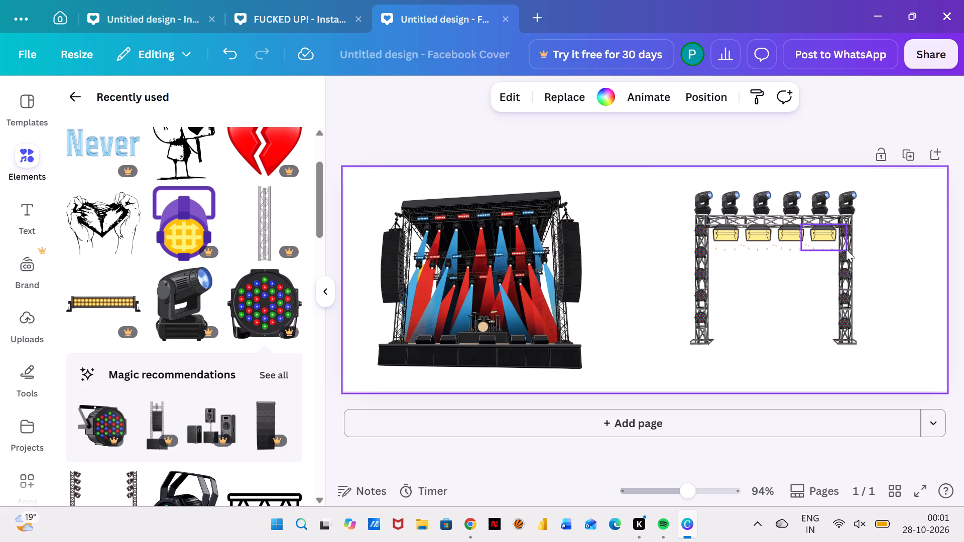
Nudge the right tower's second LED light up so it is evenly spaced between its neighbours.
drag(849, 254, 849, 251)
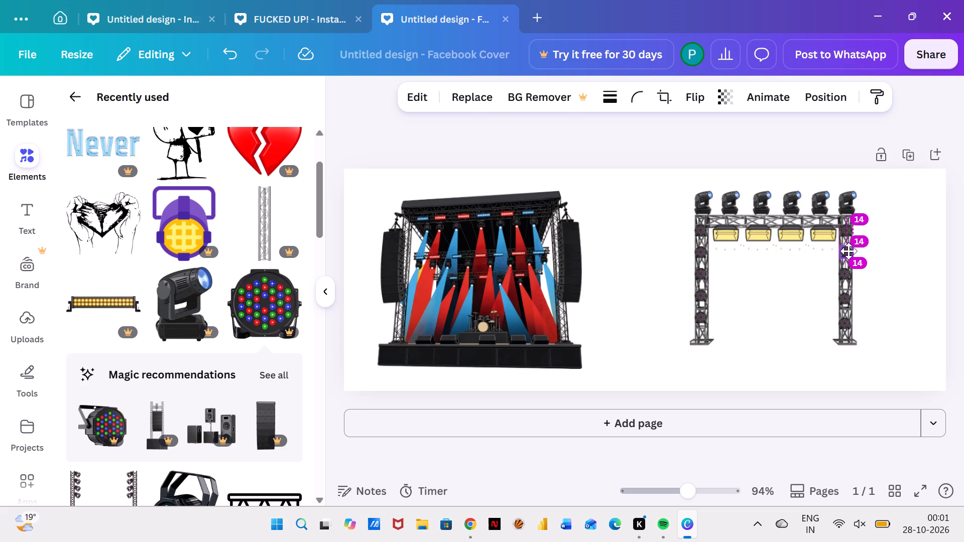
drag(849, 251, 849, 250)
click(883, 281)
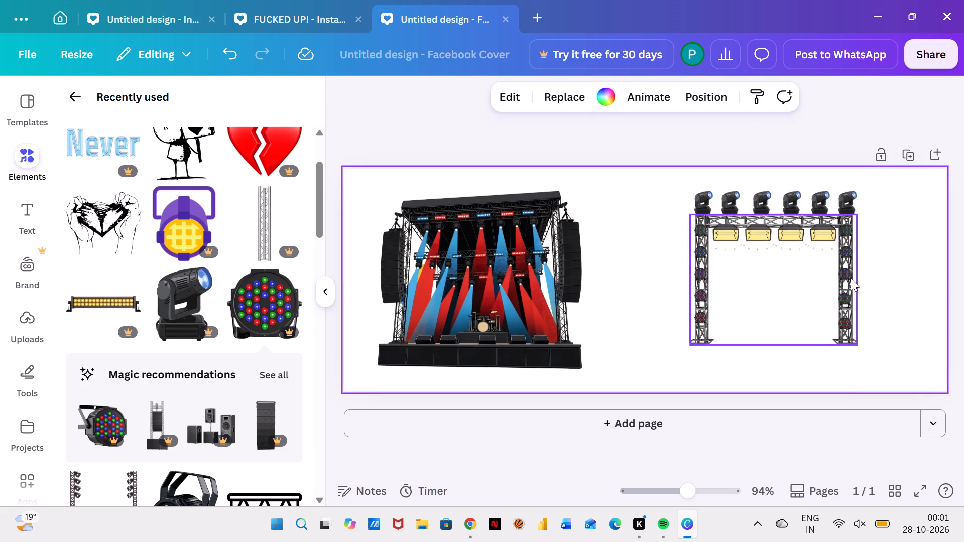
Align the right tower's third LED light level with the left tower's third light.
click(841, 275)
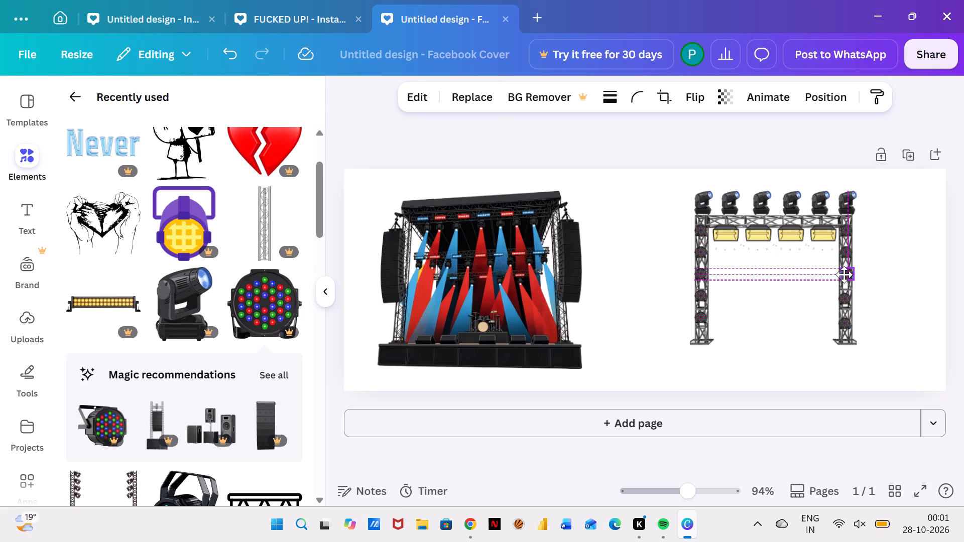
click(892, 319)
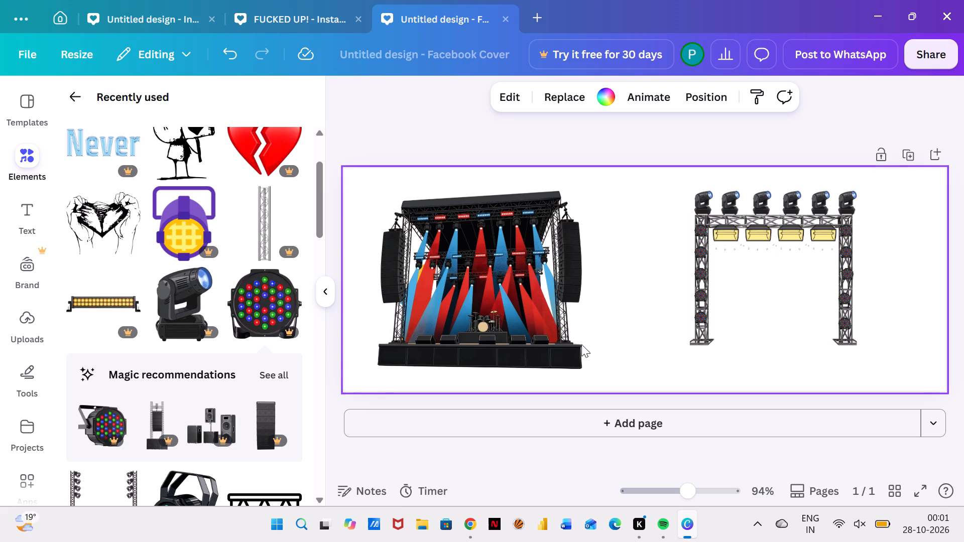
Add the recommended truss-mounted speaker tower graphic, shrink it, and place it just left of the truss gate with their truss tops aligned.
scroll(251, 371, down, 1)
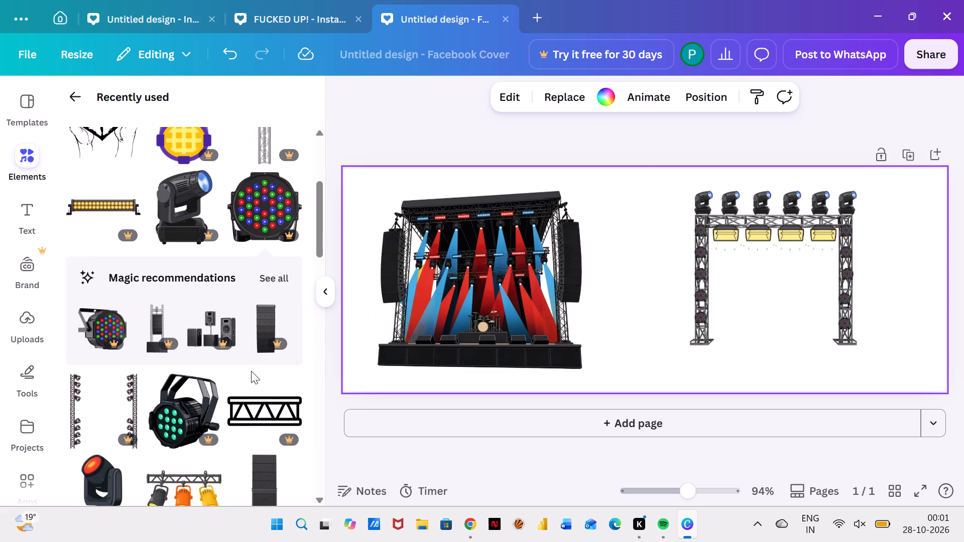
scroll(251, 371, down, 2)
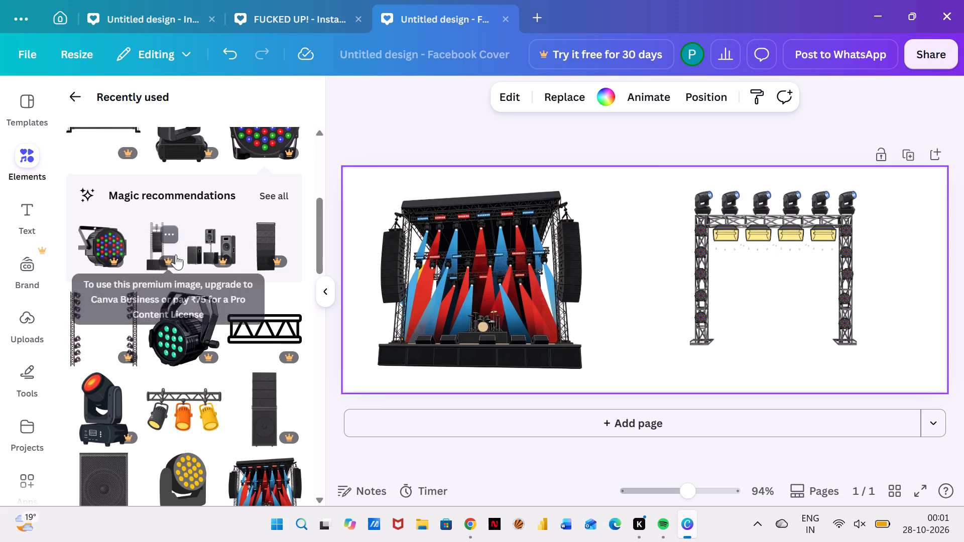
click(151, 251)
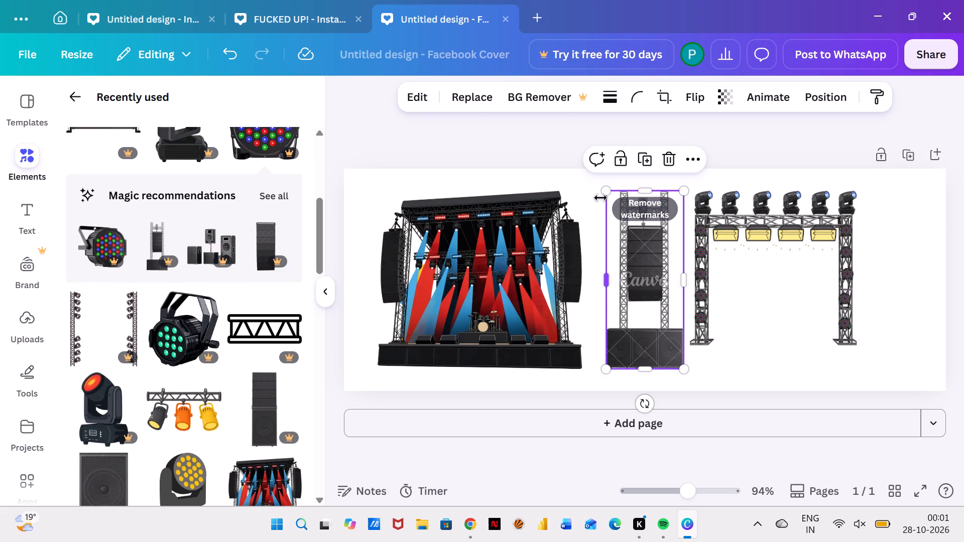
drag(608, 196, 616, 212)
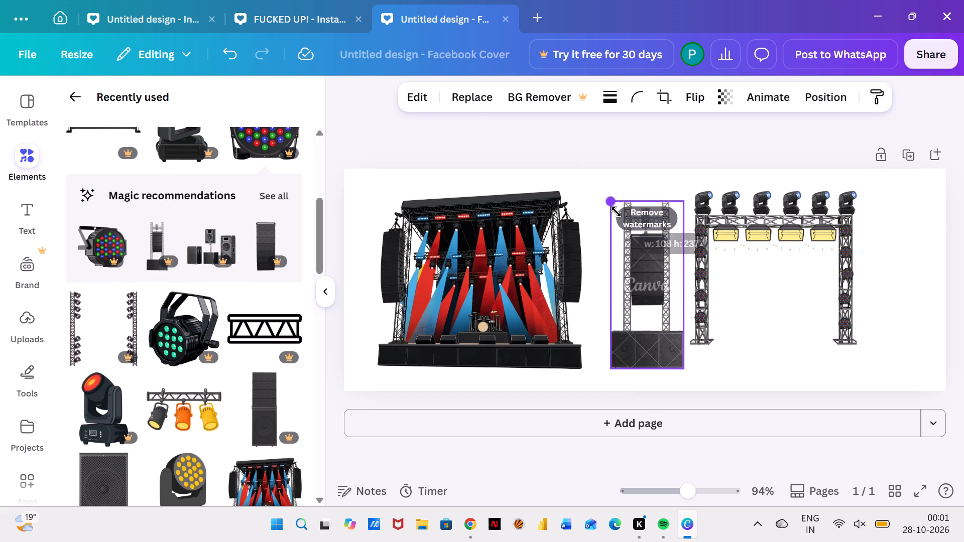
drag(616, 212, 627, 233)
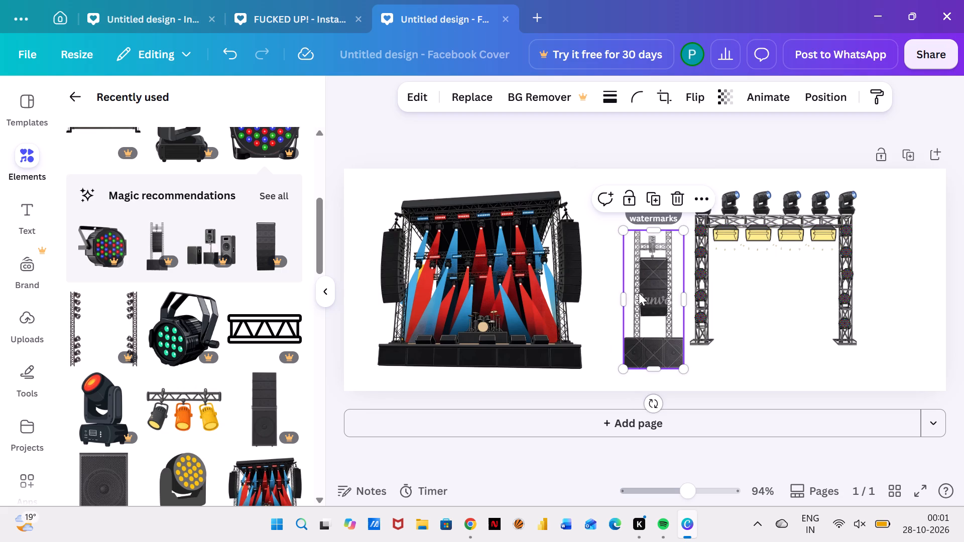
drag(652, 350, 653, 334)
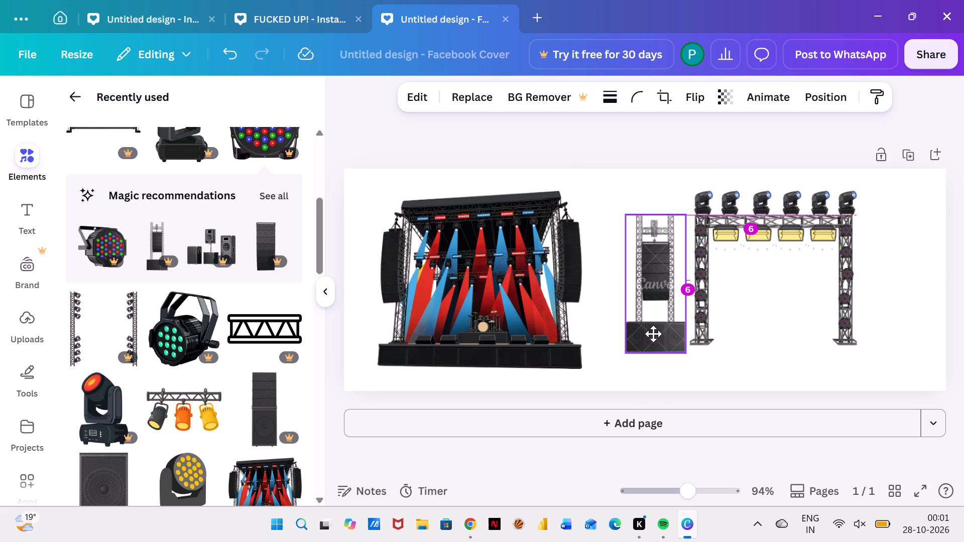
Position the speaker tower graphic just left of the truss frame, with its base slightly below the frame's feet.
drag(653, 334, 653, 327)
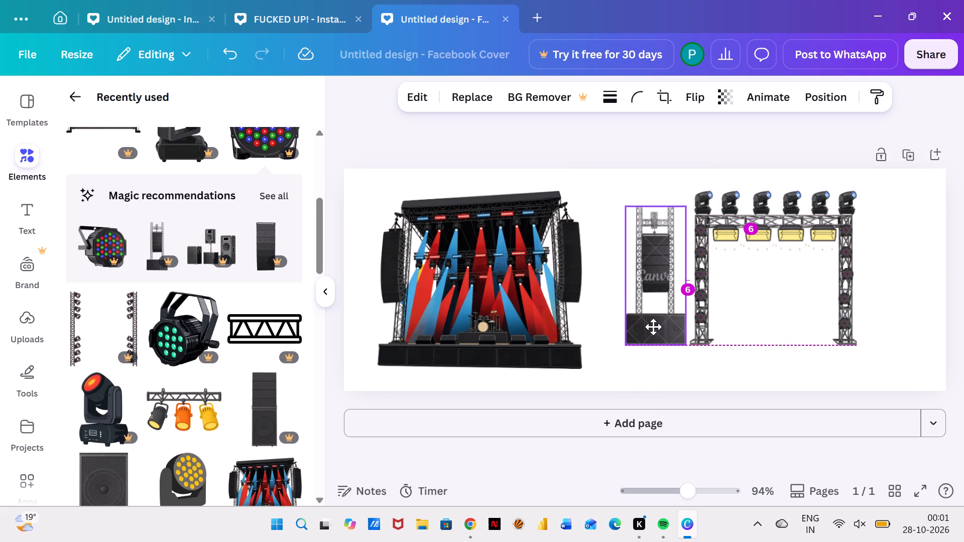
drag(653, 327, 653, 330)
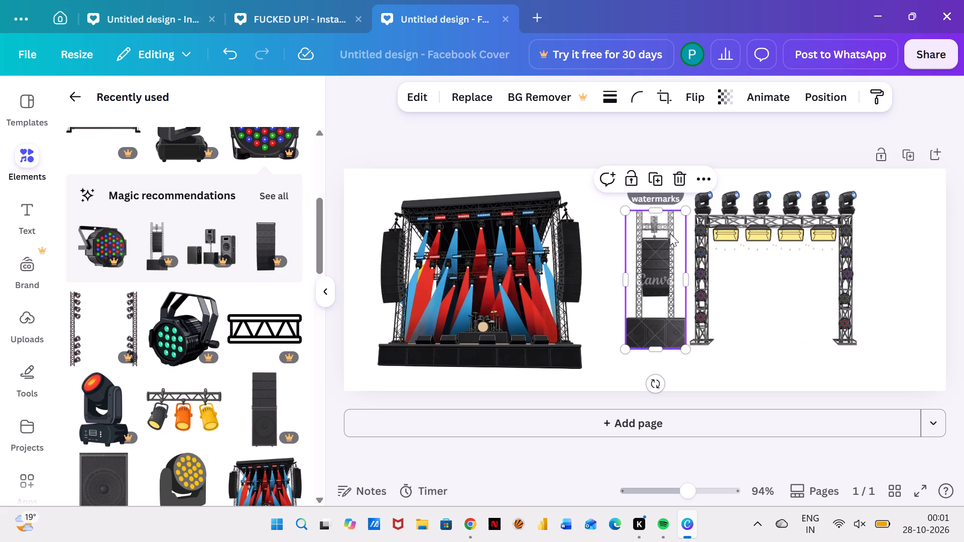
Duplicate the speaker tower and place the copy just right of the truss frame, level with the original.
click(654, 181)
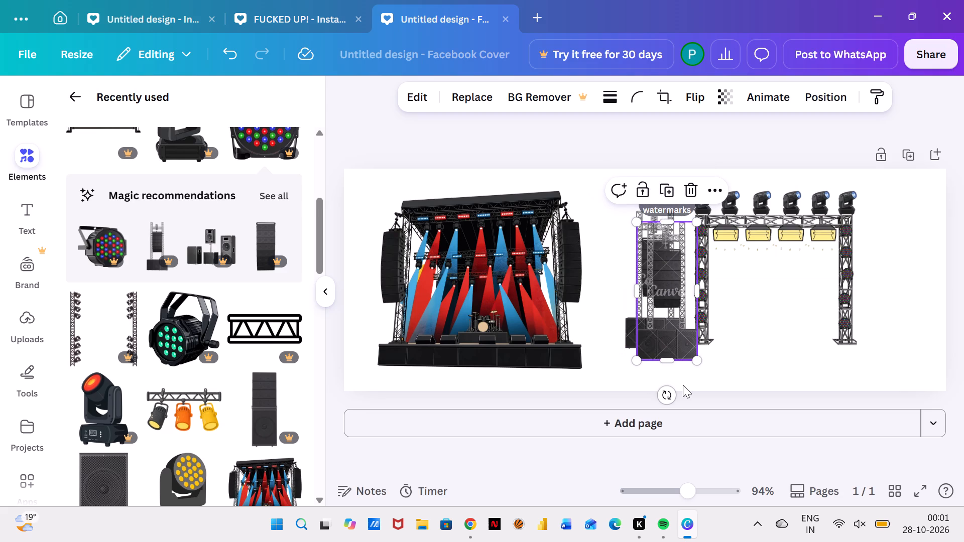
drag(683, 343, 725, 331)
drag(725, 331, 947, 333)
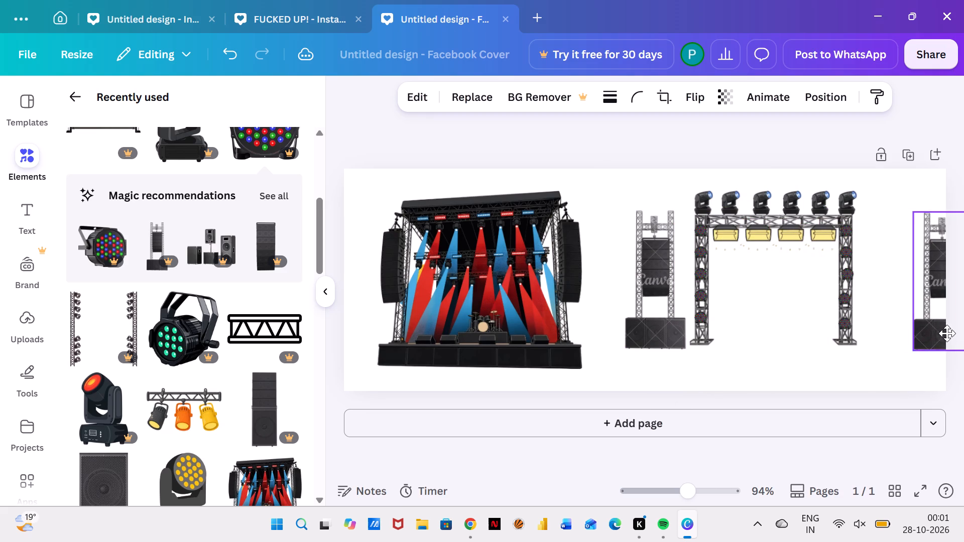
drag(947, 333, 912, 334)
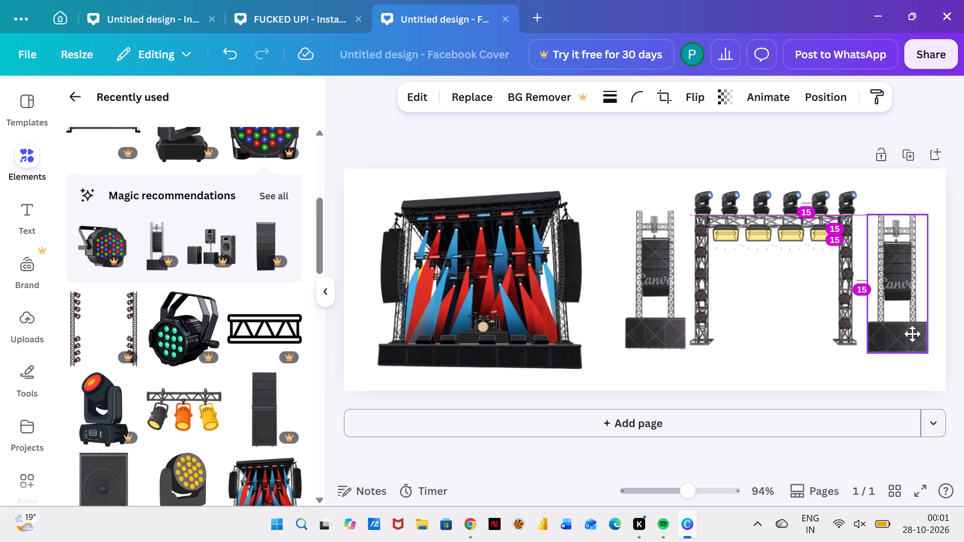
drag(912, 334, 911, 330)
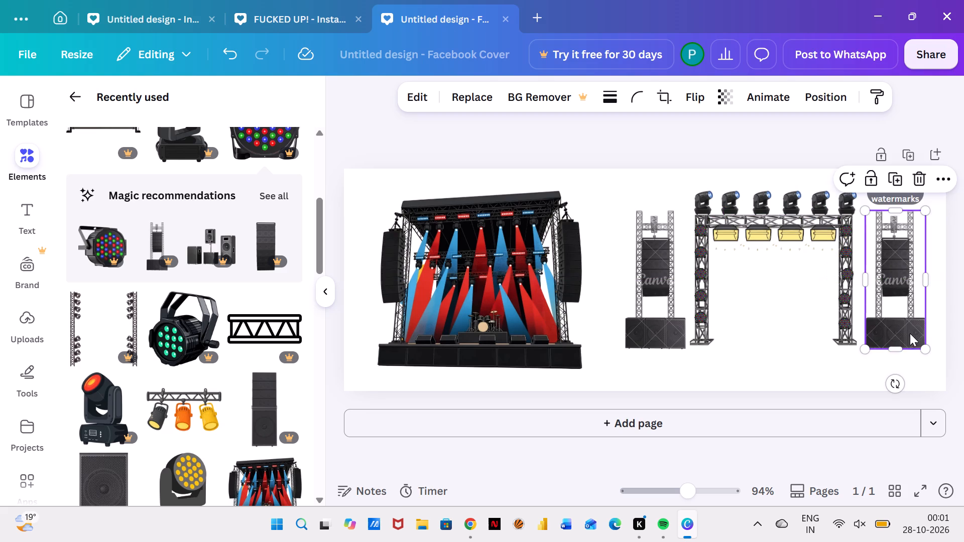
click(799, 353)
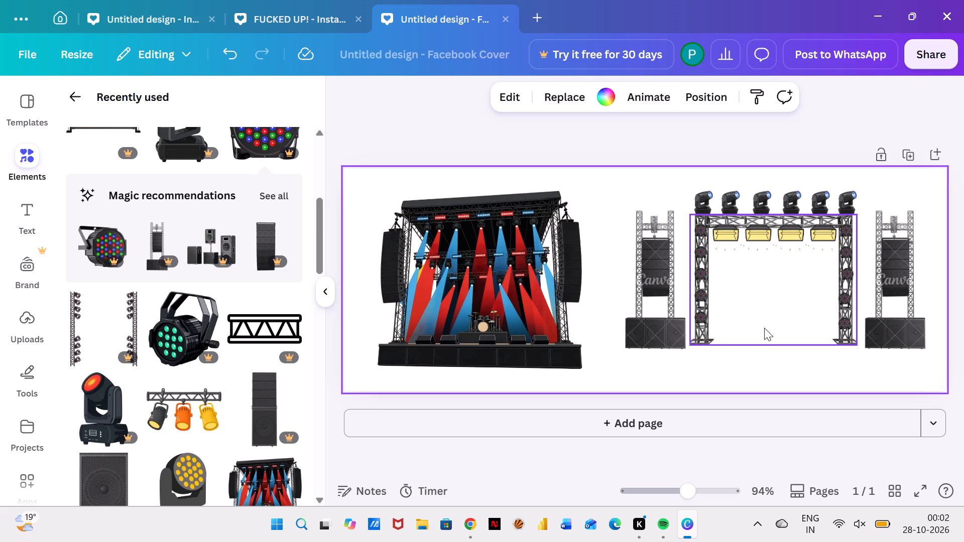
Look through the recently used elements for another stage light or equipment graphic to add to the cover.
scroll(764, 328, down, 1)
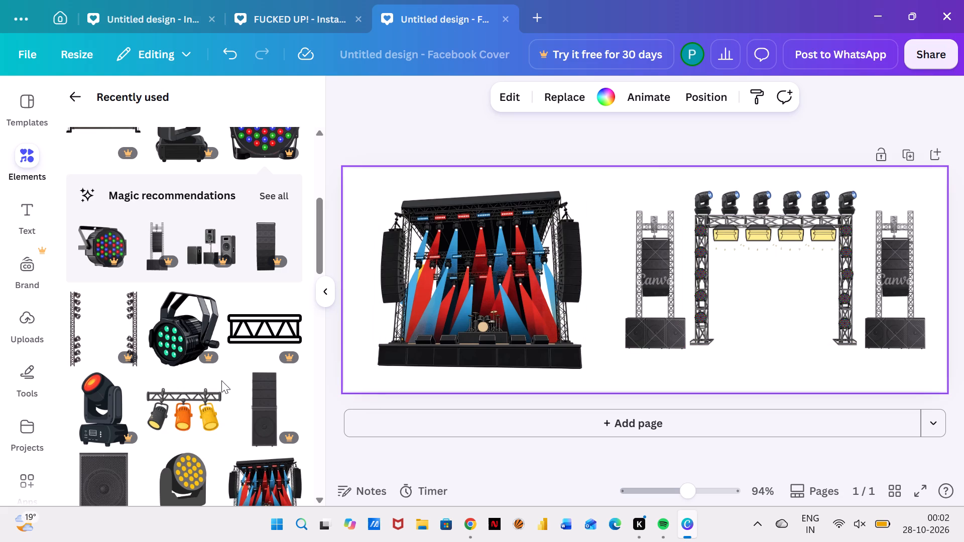
scroll(221, 380, down, 3)
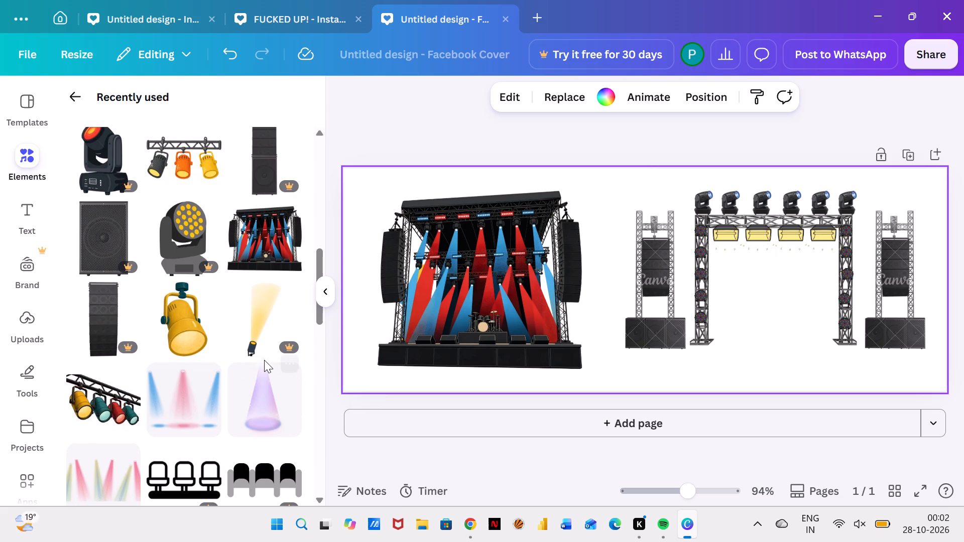
scroll(264, 360, down, 3)
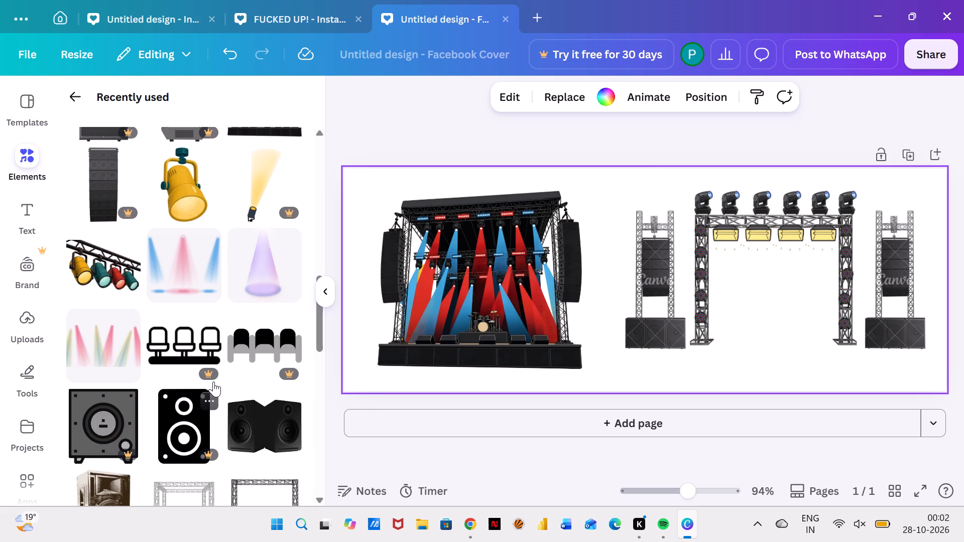
scroll(256, 306, up, 3)
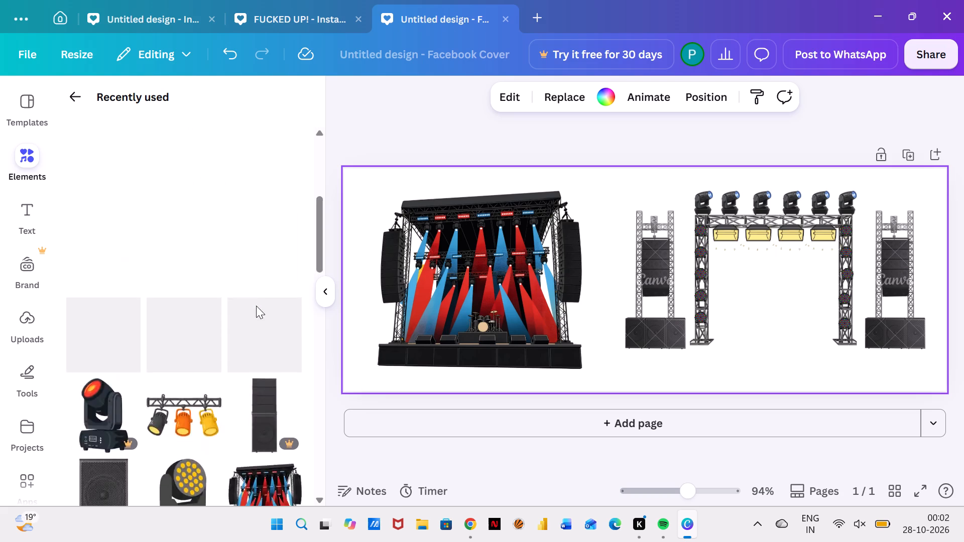
scroll(256, 306, up, 3)
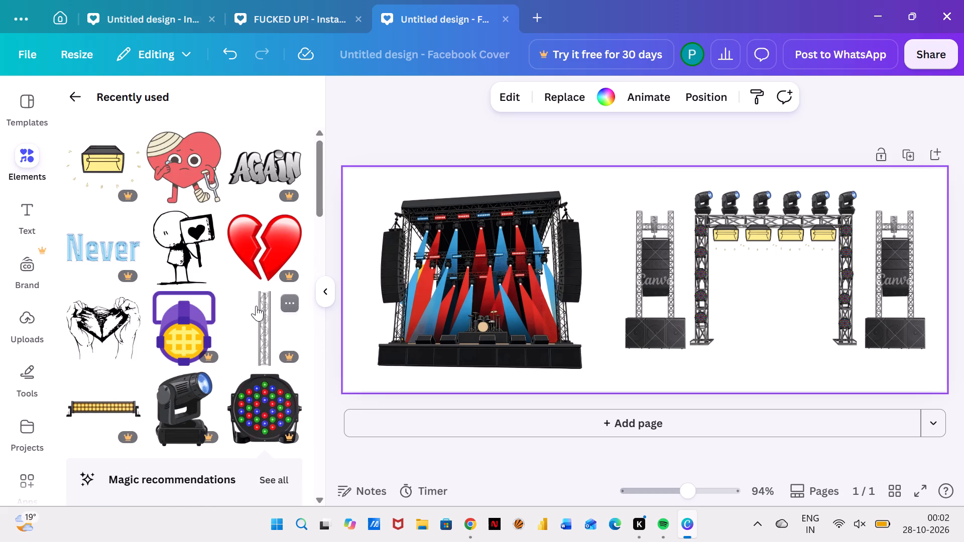
scroll(256, 306, up, 2)
scroll(256, 306, down, 4)
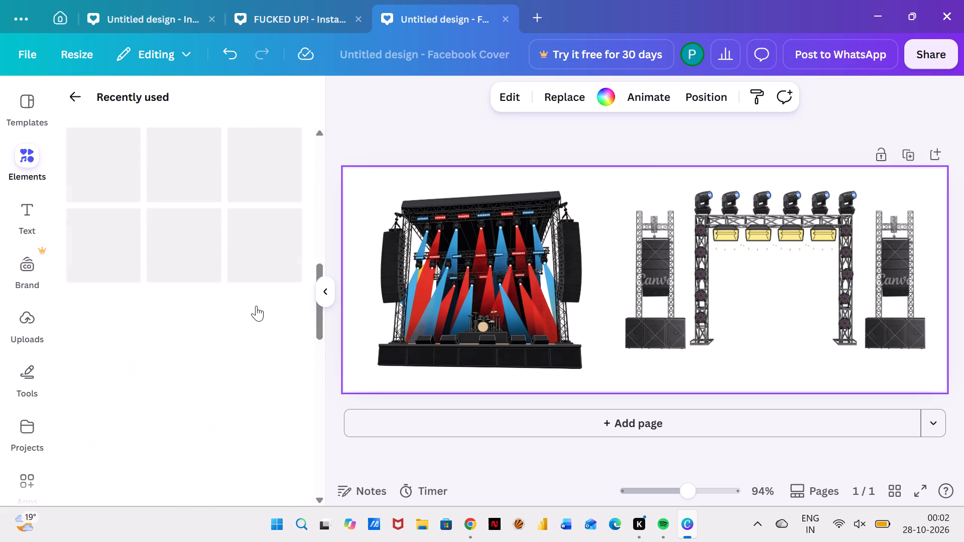
scroll(256, 306, down, 1)
scroll(328, 309, up, 1)
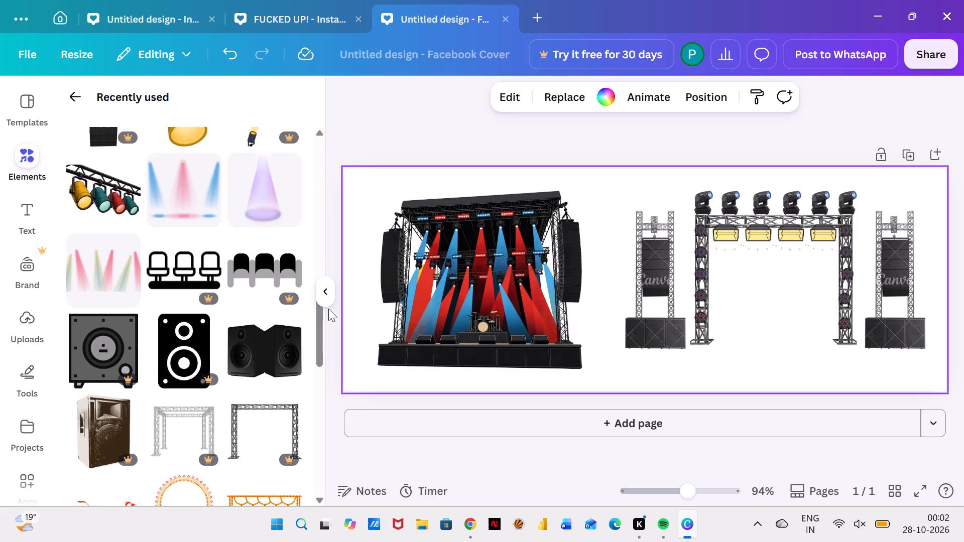
scroll(328, 309, up, 1)
scroll(169, 261, up, 9)
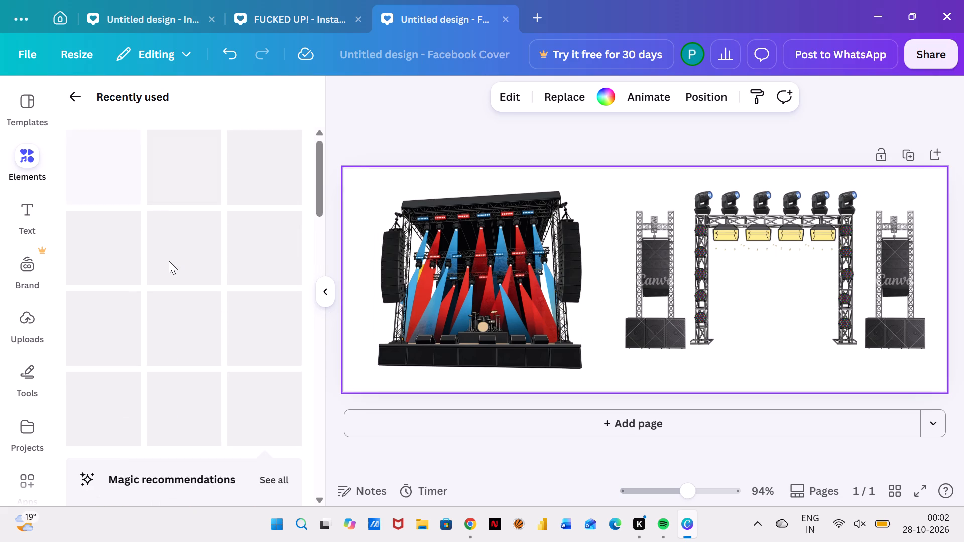
scroll(169, 261, up, 5)
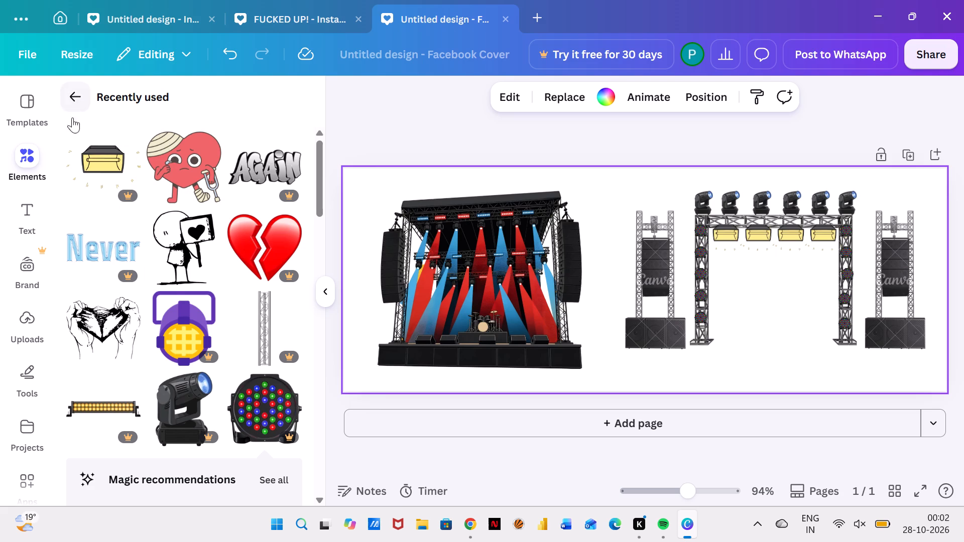
scroll(172, 290, down, 4)
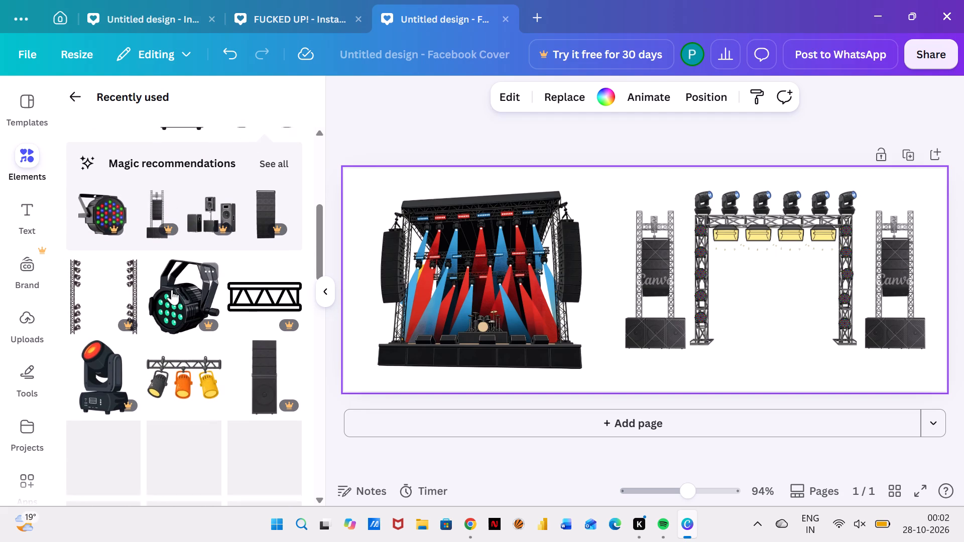
scroll(172, 290, down, 1)
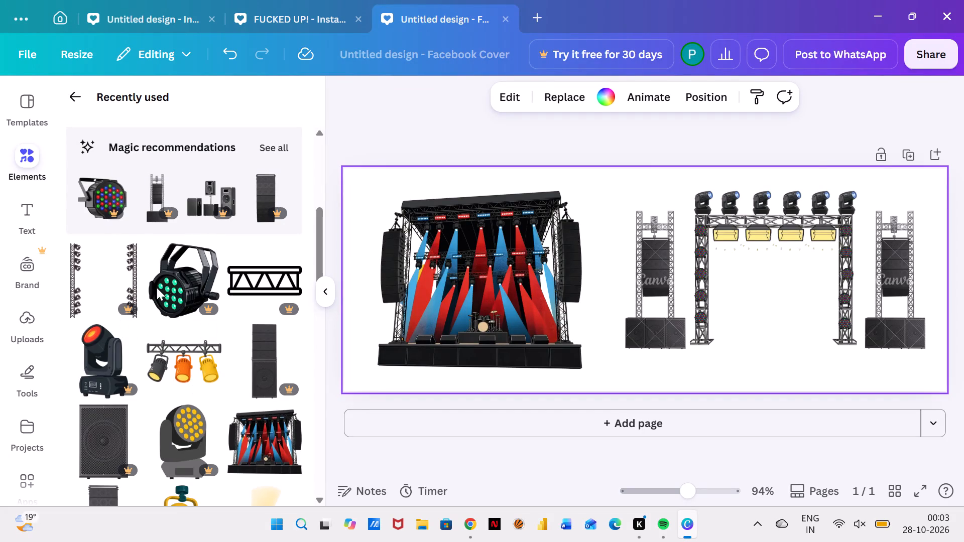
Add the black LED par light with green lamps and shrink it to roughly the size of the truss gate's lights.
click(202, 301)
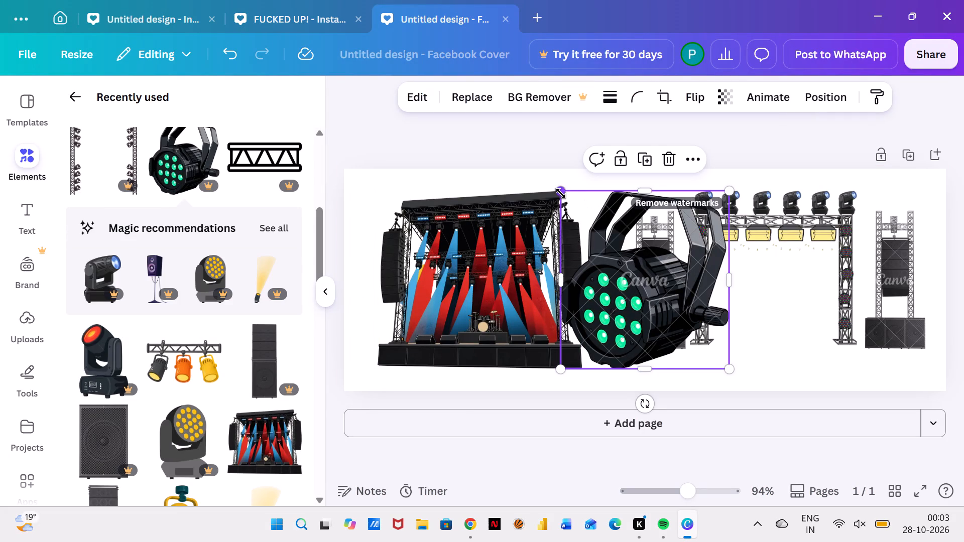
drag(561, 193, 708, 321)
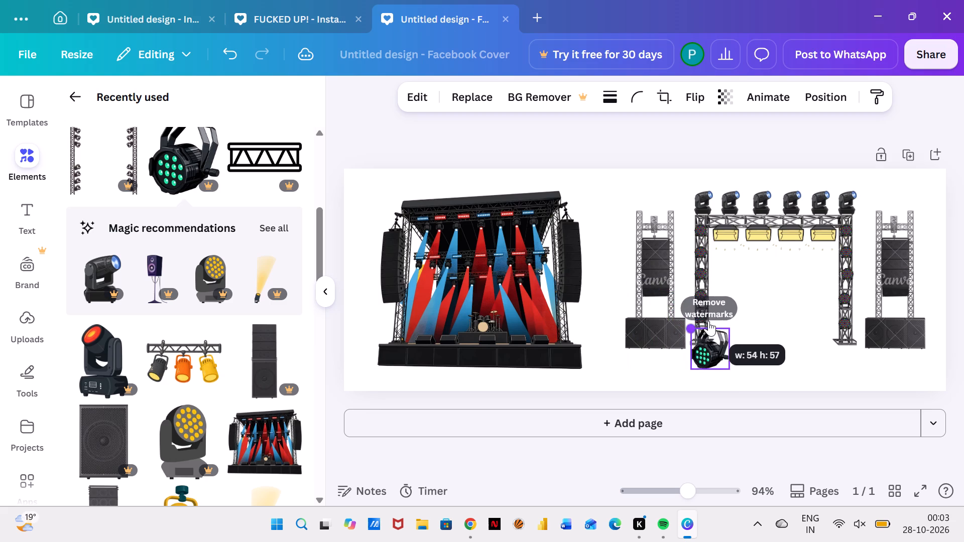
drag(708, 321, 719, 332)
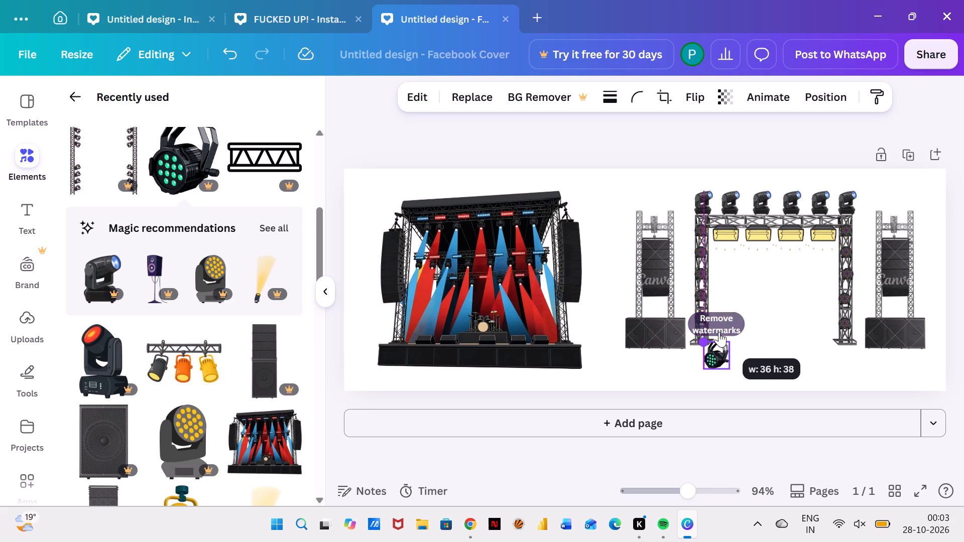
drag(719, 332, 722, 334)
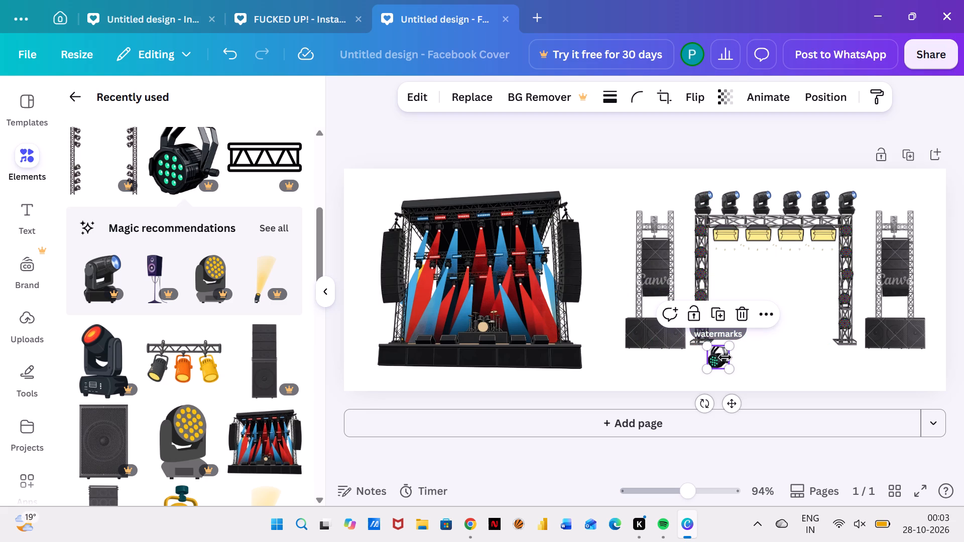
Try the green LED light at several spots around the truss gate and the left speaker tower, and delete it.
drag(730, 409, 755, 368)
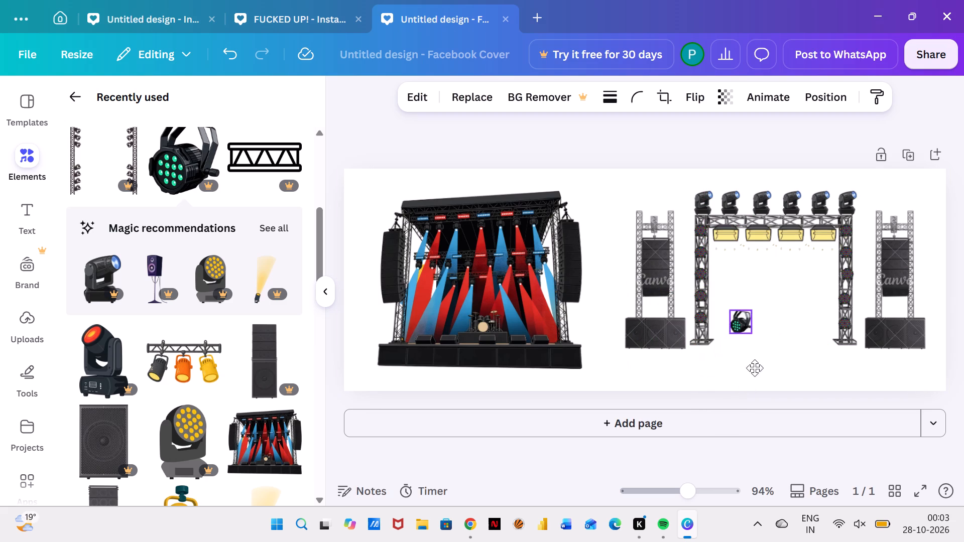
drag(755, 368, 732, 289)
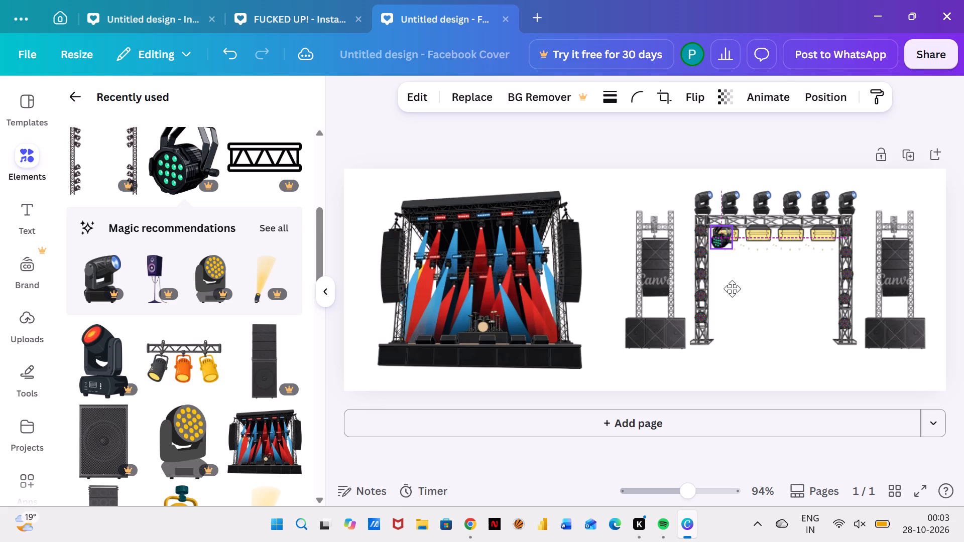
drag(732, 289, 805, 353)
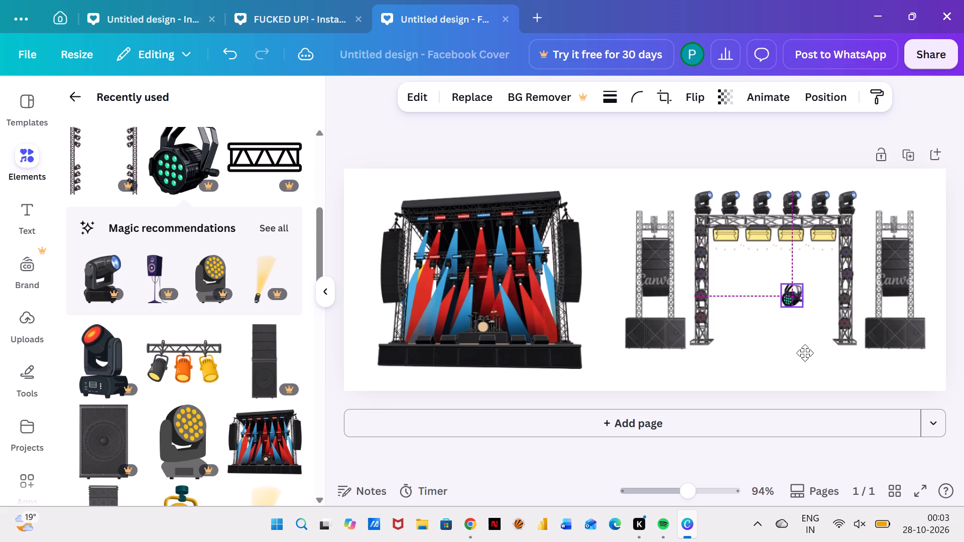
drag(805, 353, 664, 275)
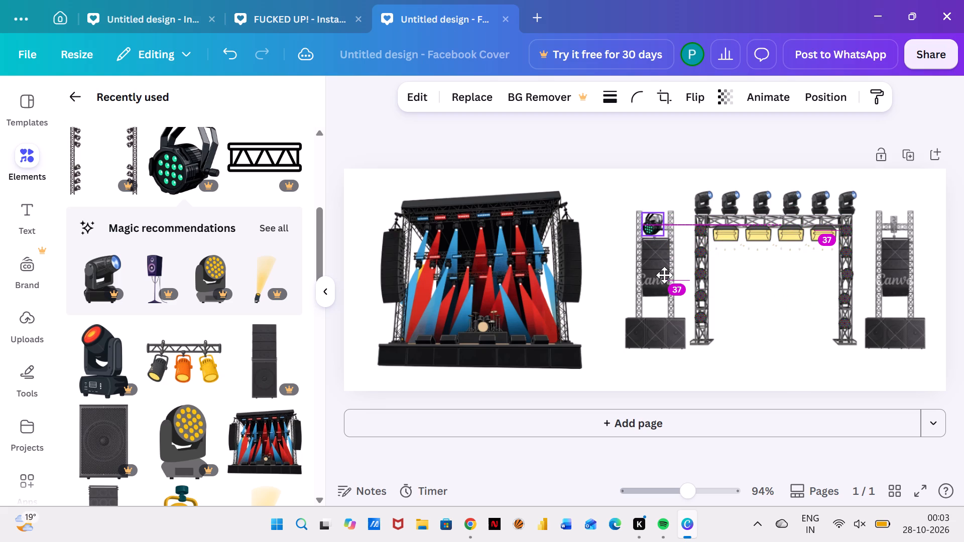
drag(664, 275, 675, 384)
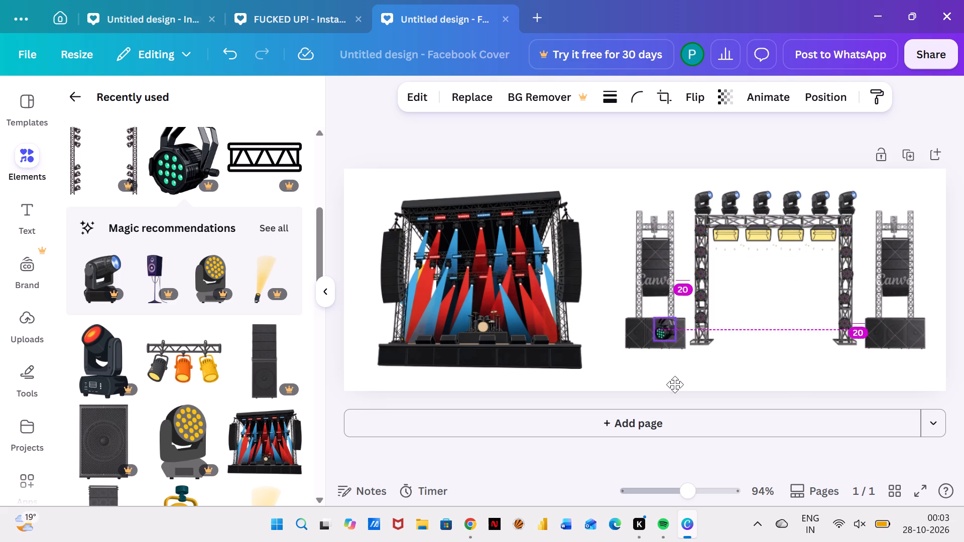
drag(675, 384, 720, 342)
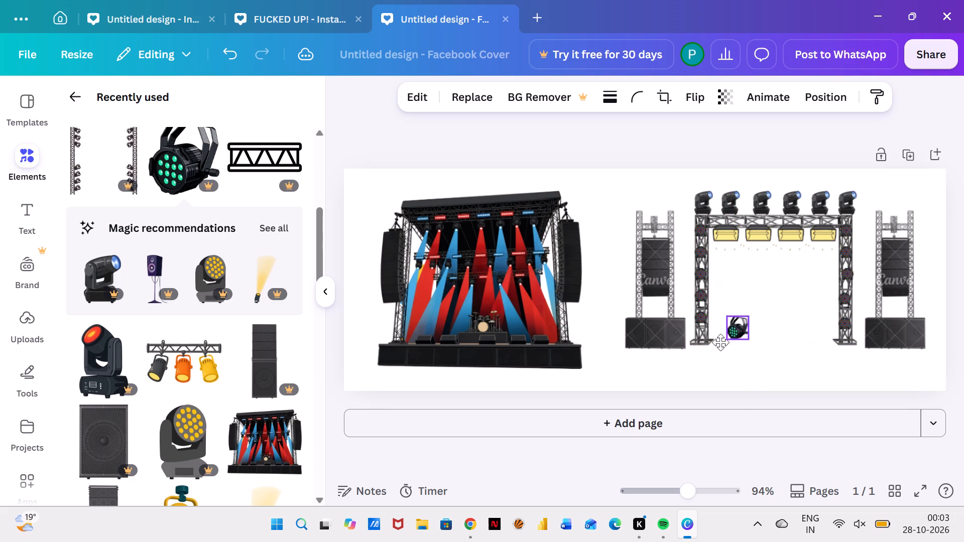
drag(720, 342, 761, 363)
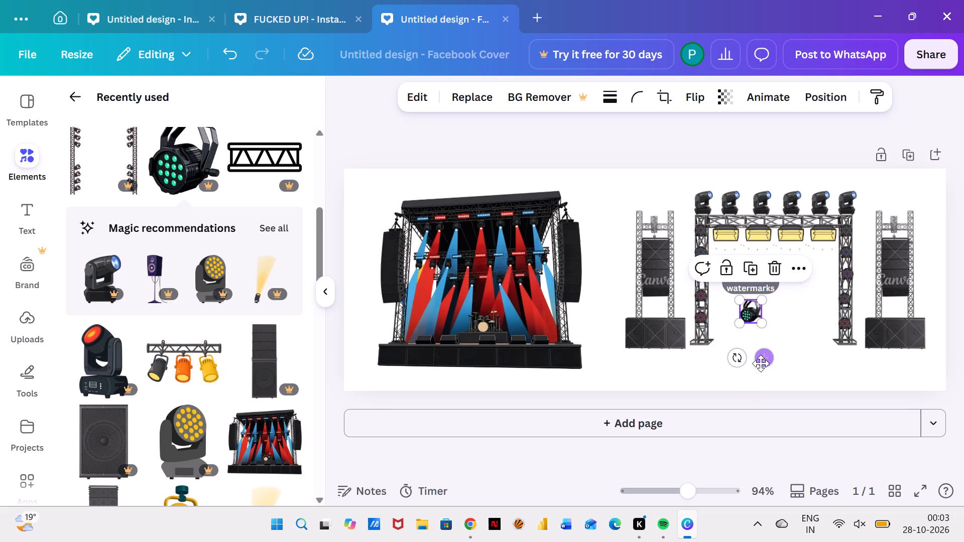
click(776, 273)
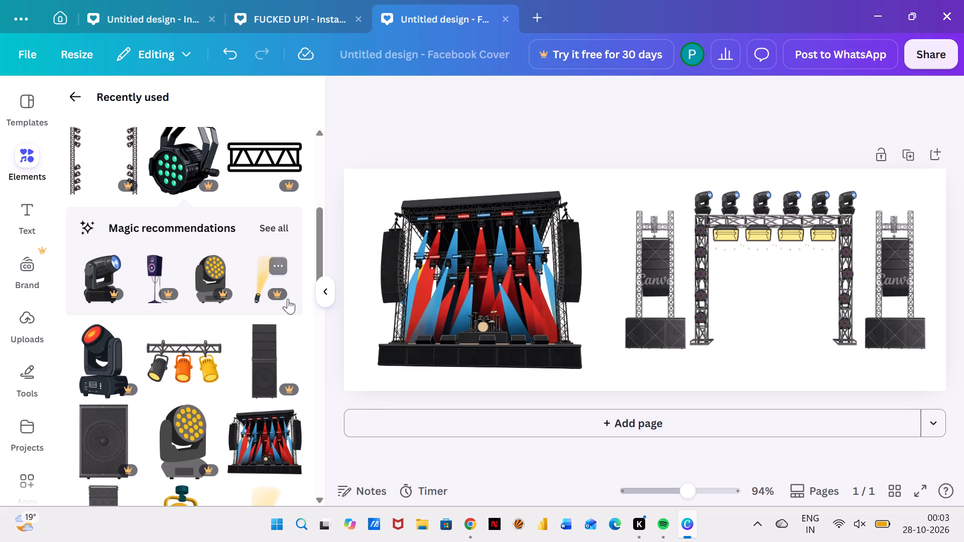
Add the red-lens moving head light, shrink it to about 24 by 37, and centre it on top of the left speaker tower.
scroll(200, 324, down, 1)
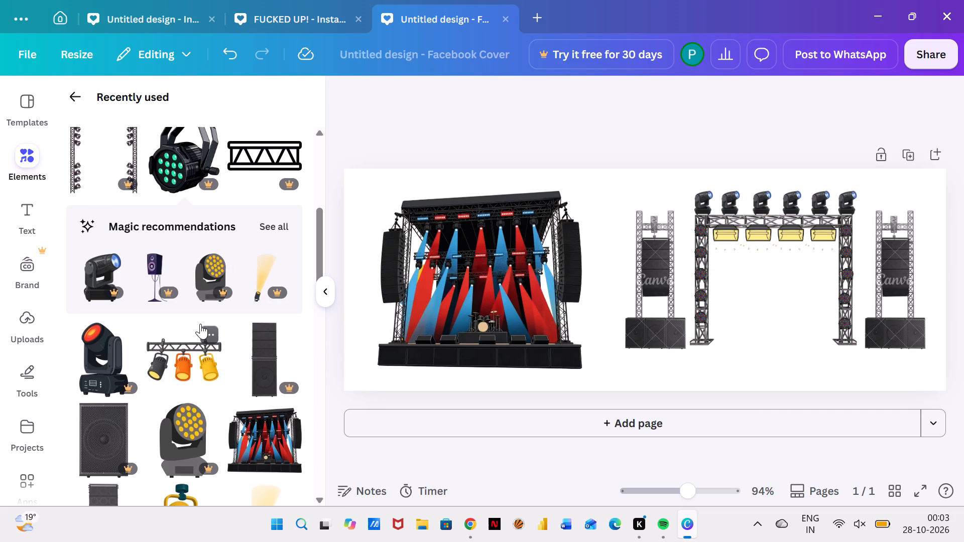
scroll(200, 324, down, 1)
click(102, 335)
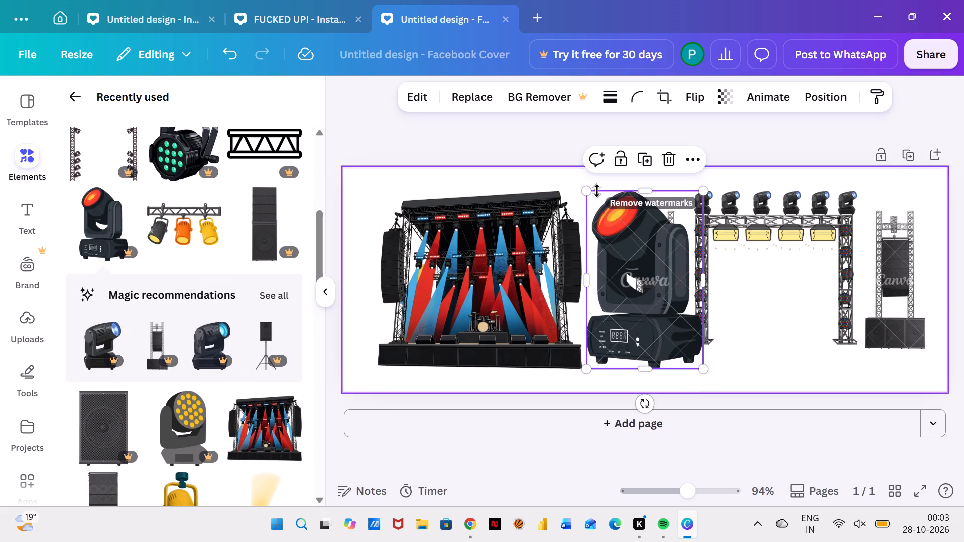
drag(588, 194, 654, 329)
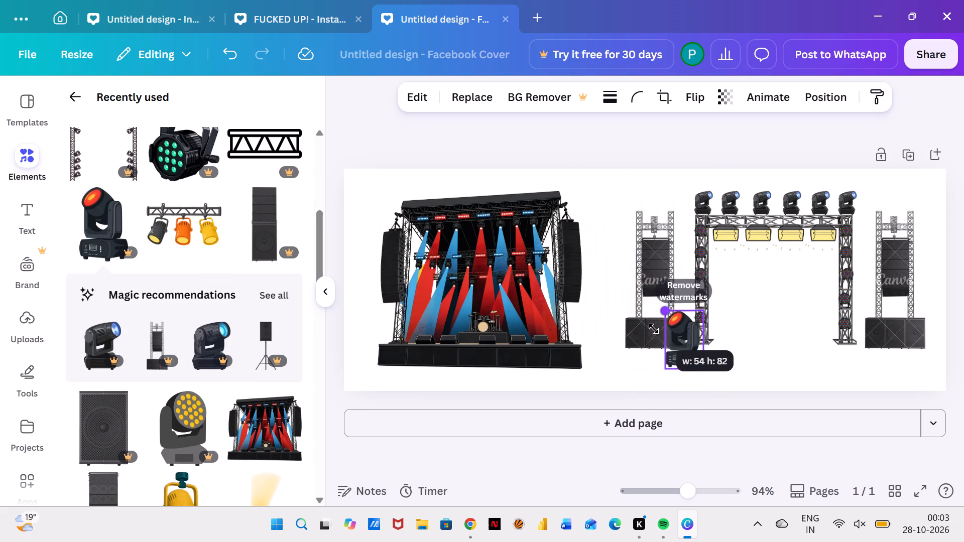
drag(654, 329, 664, 341)
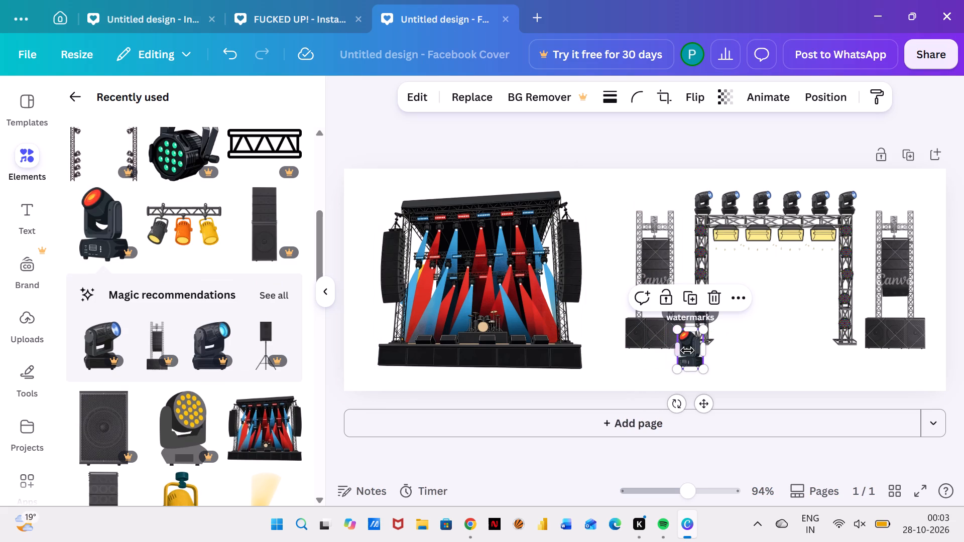
drag(706, 405, 671, 254)
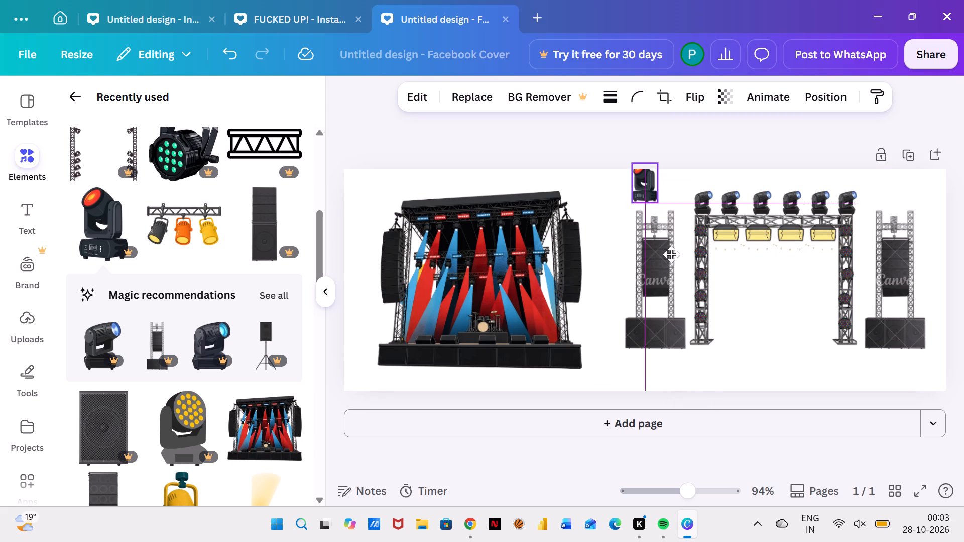
drag(671, 254, 671, 261)
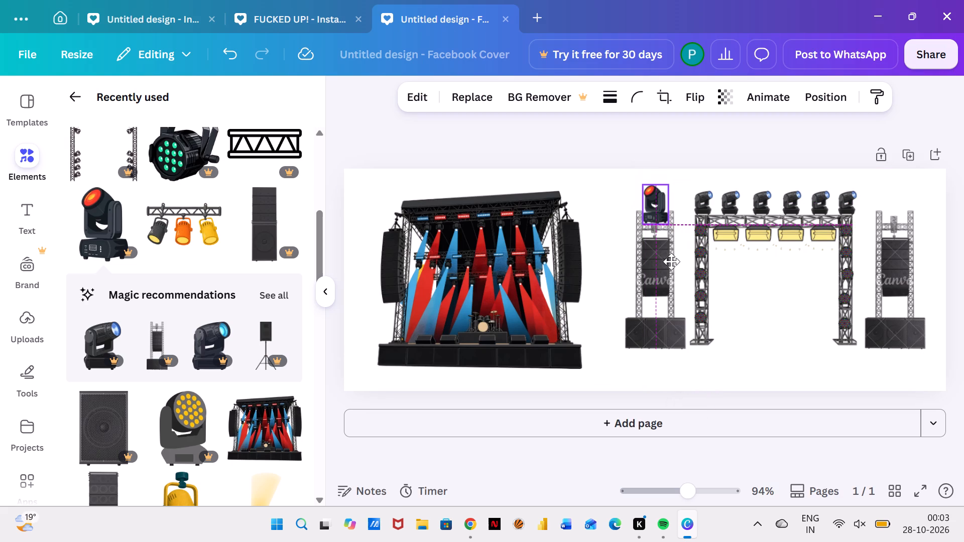
drag(671, 261, 671, 262)
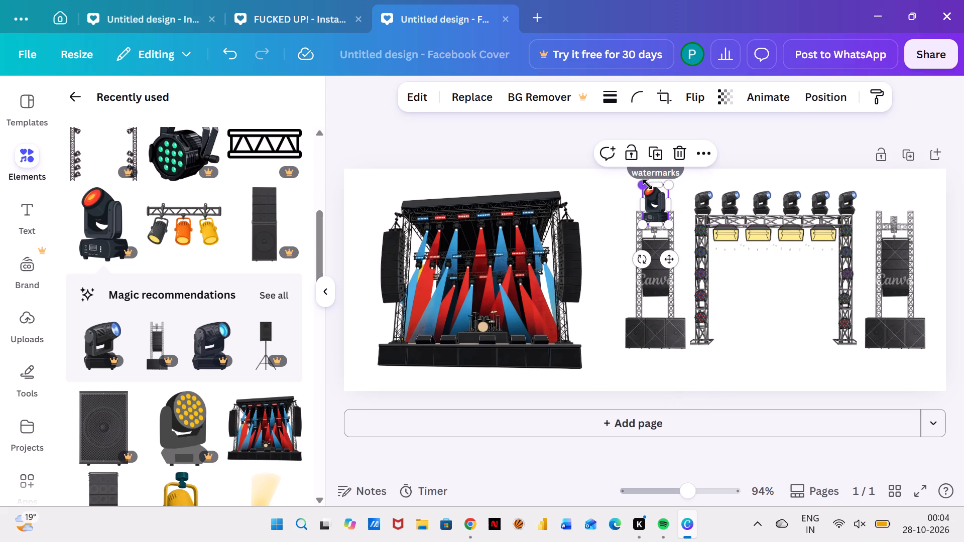
drag(648, 187, 656, 203)
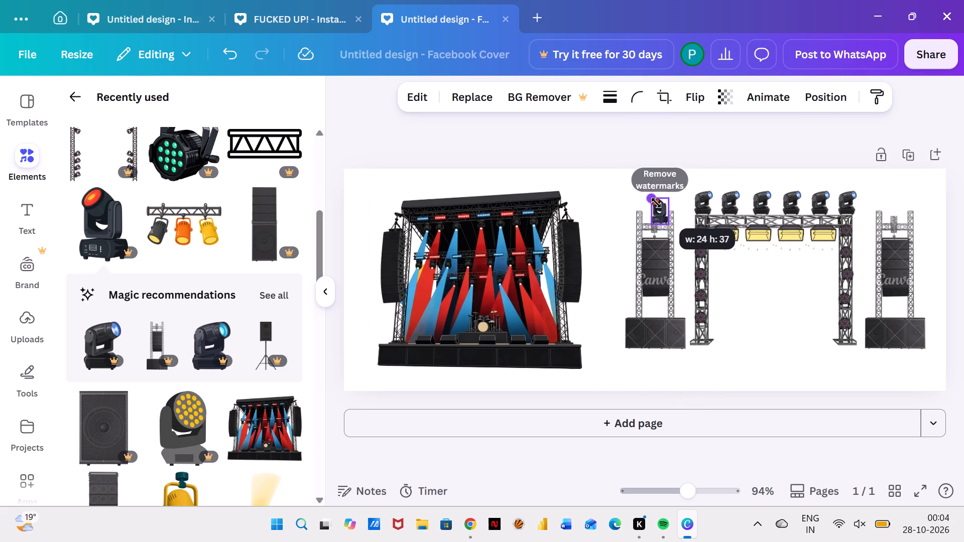
drag(656, 203, 654, 202)
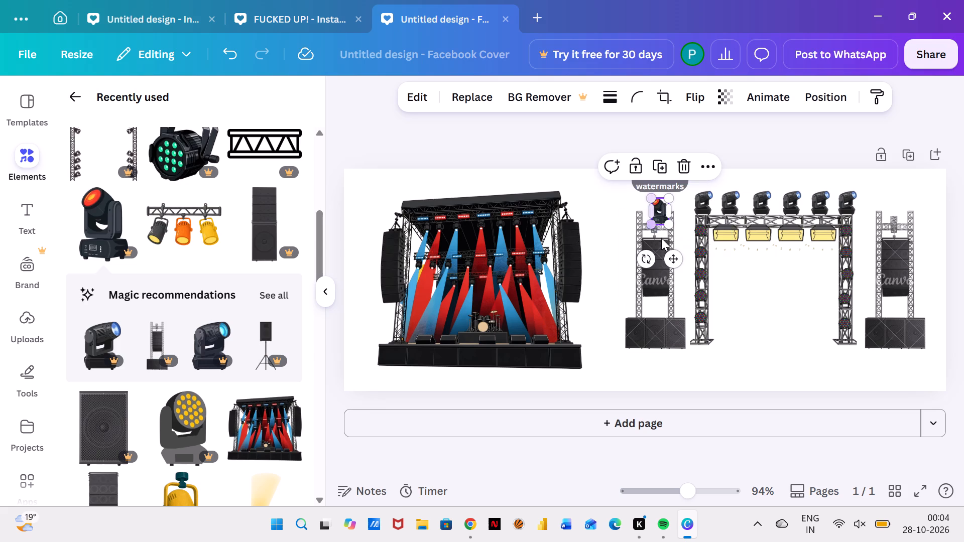
drag(668, 260, 662, 259)
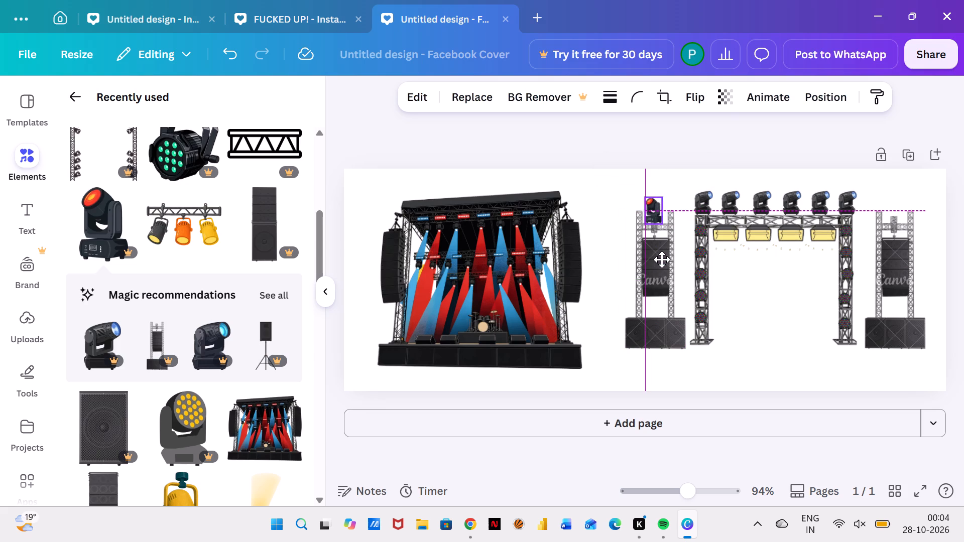
drag(662, 259, 662, 260)
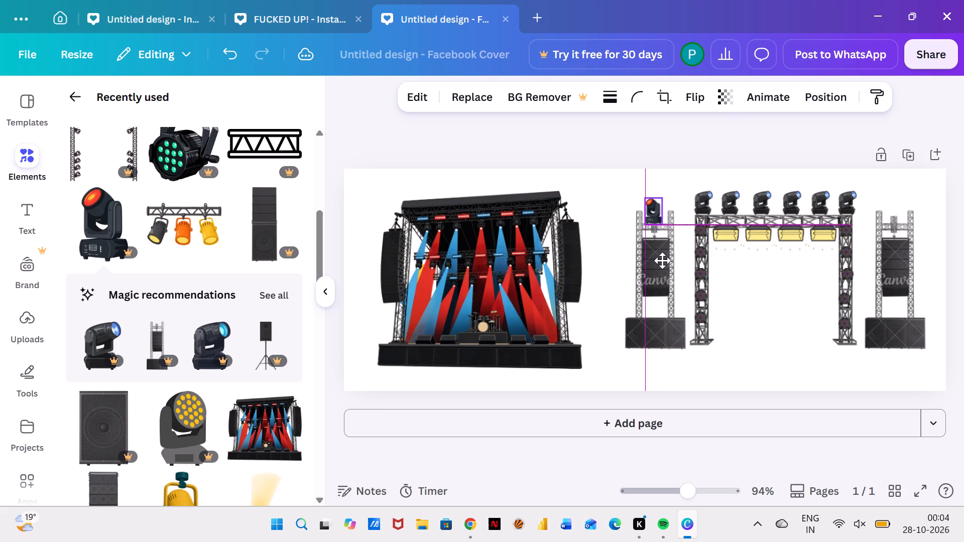
drag(662, 260, 663, 261)
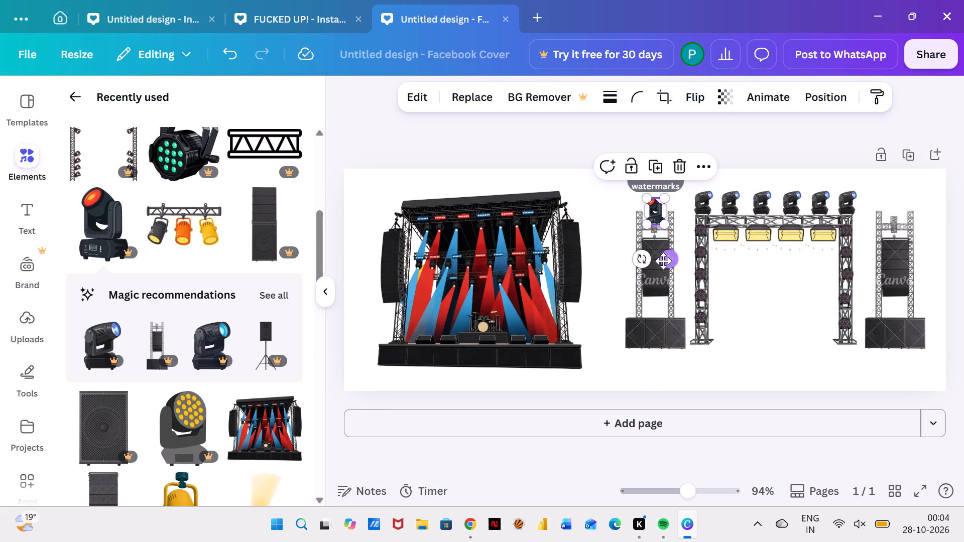
Duplicate the red-lens moving head light and place the copy centred on top of the right speaker tower.
click(747, 370)
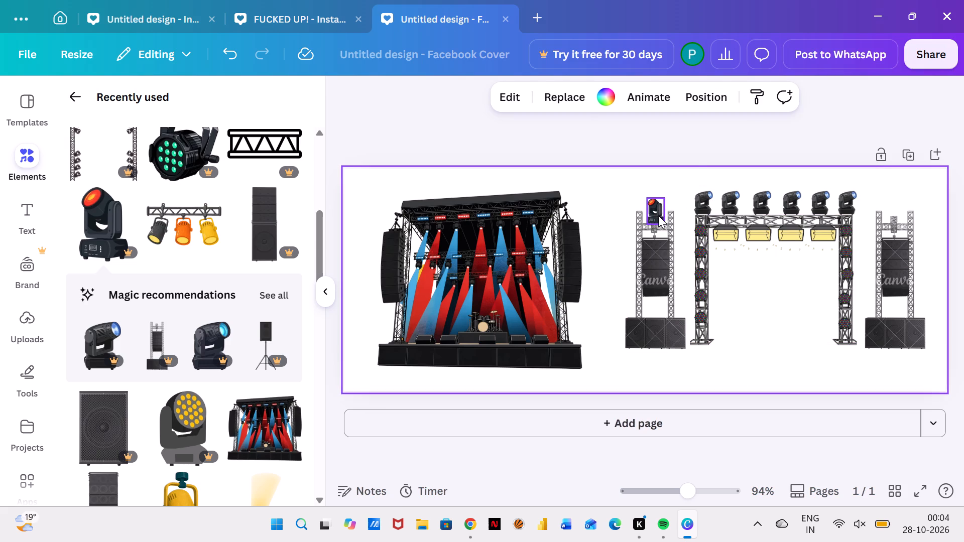
click(659, 217)
click(656, 169)
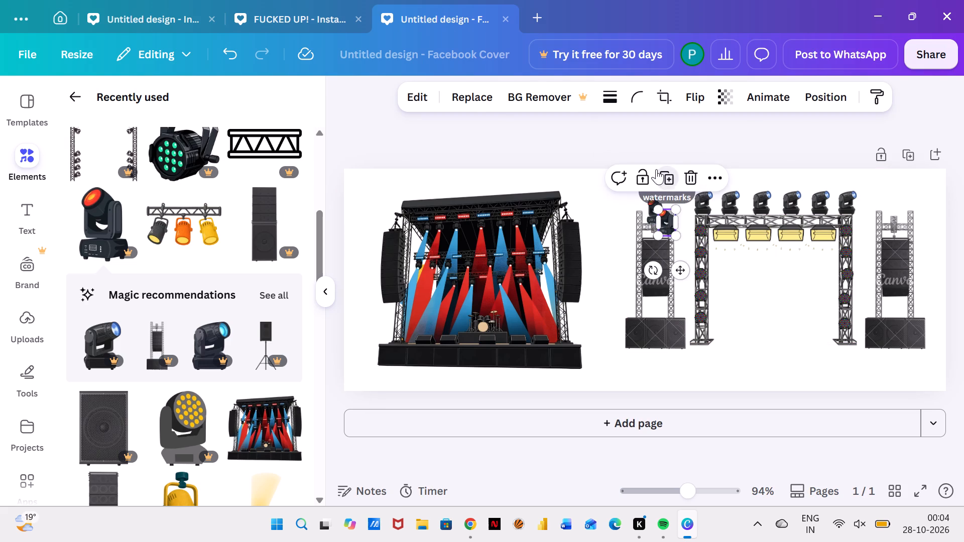
click(677, 268)
drag(677, 268, 720, 274)
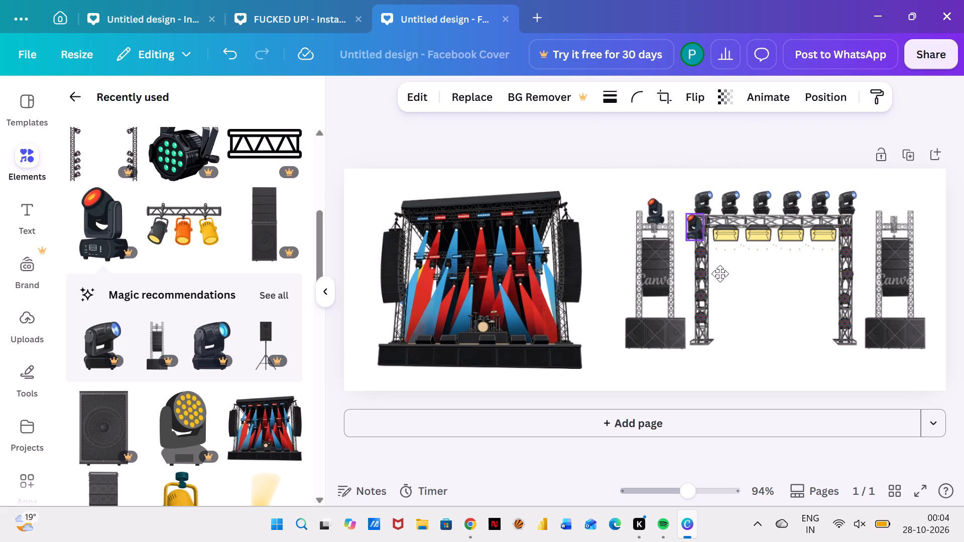
drag(720, 274, 912, 261)
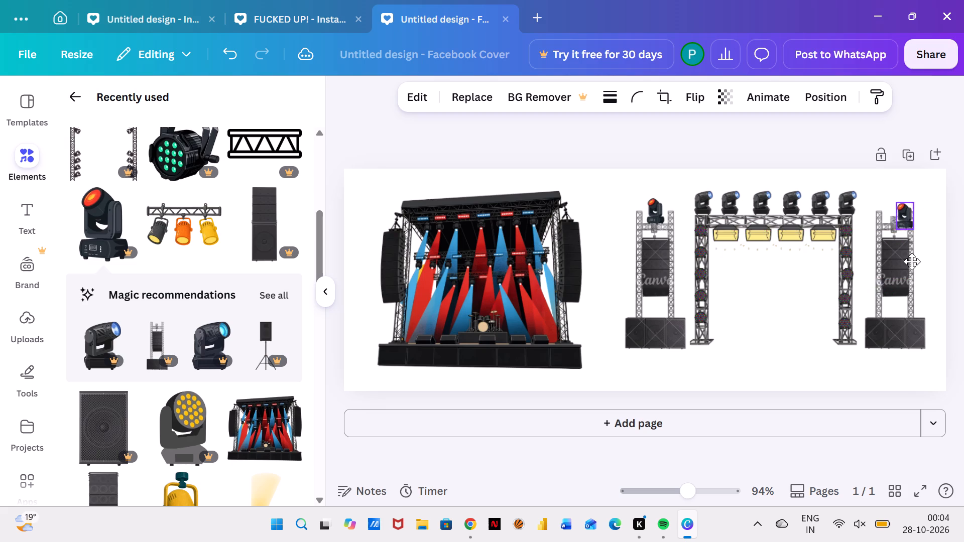
Fine-tune the copied red-lens moving head light so it sits centred on the right speaker tower, level with the left one.
drag(912, 261, 906, 260)
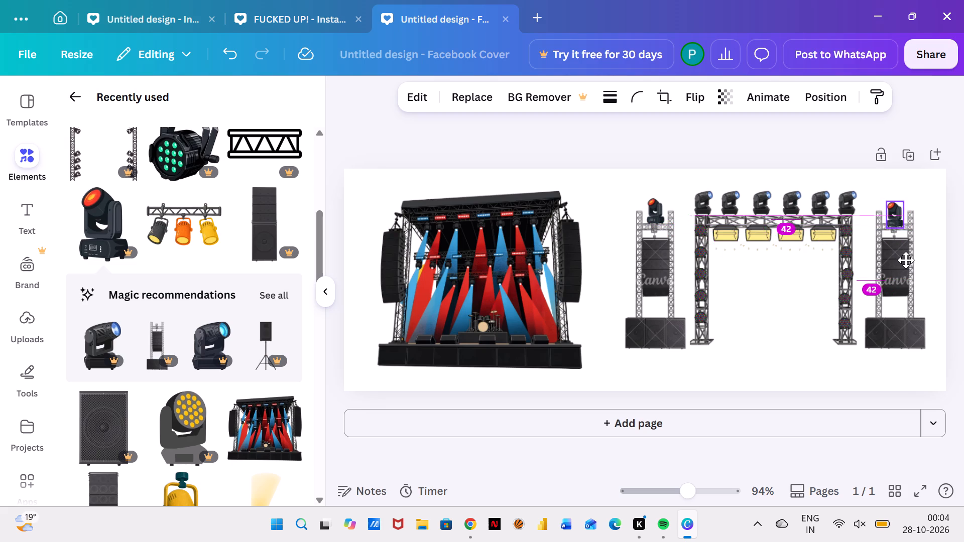
drag(906, 260, 906, 259)
drag(906, 259, 906, 258)
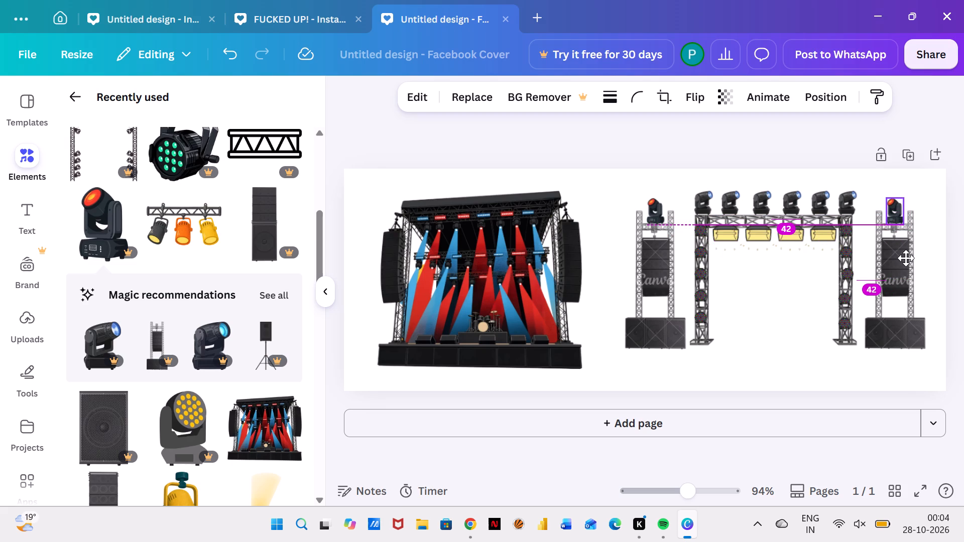
drag(906, 258, 906, 259)
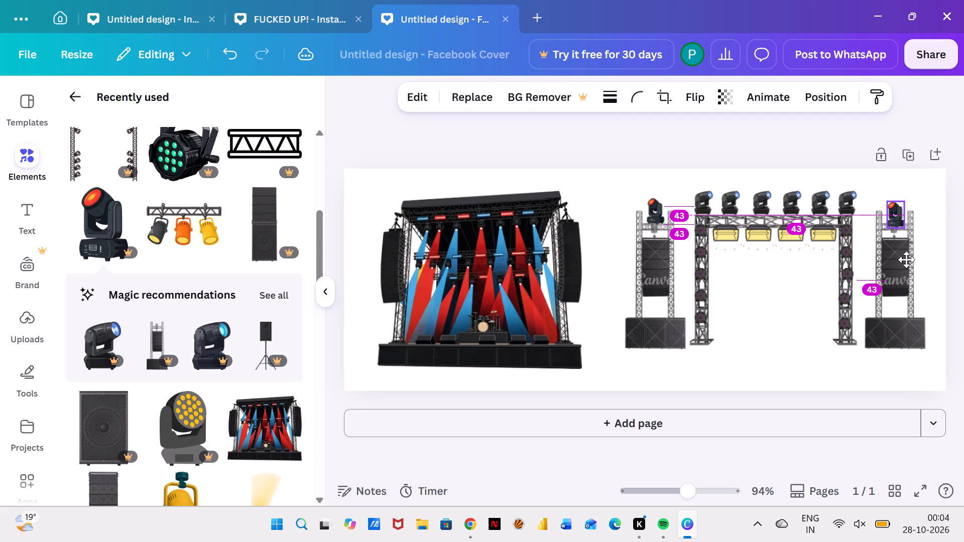
drag(906, 259, 907, 257)
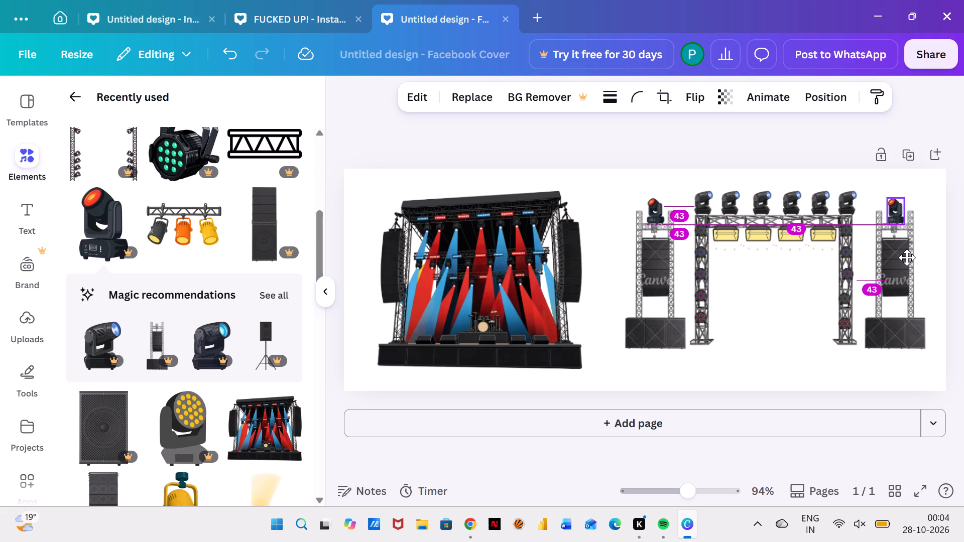
drag(907, 257, 907, 258)
drag(907, 258, 907, 259)
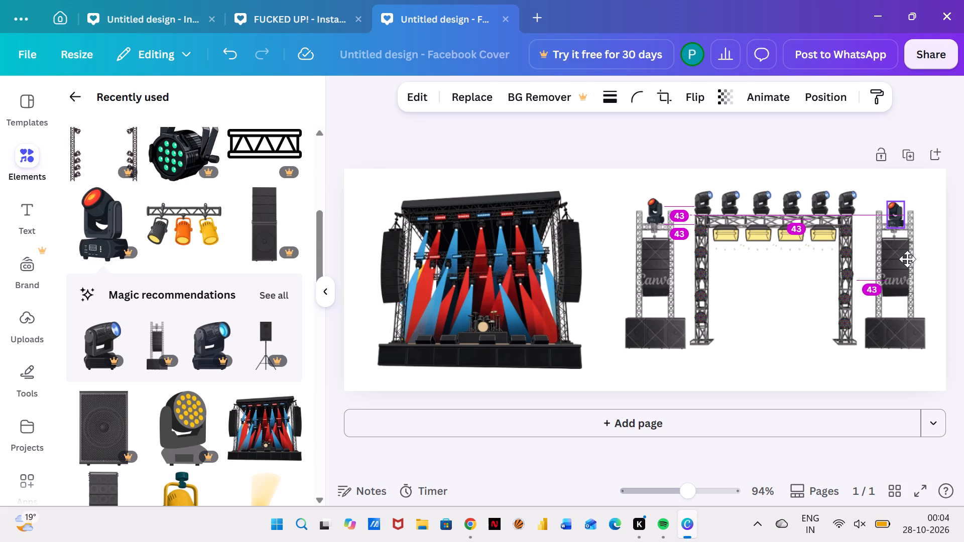
drag(907, 259, 907, 257)
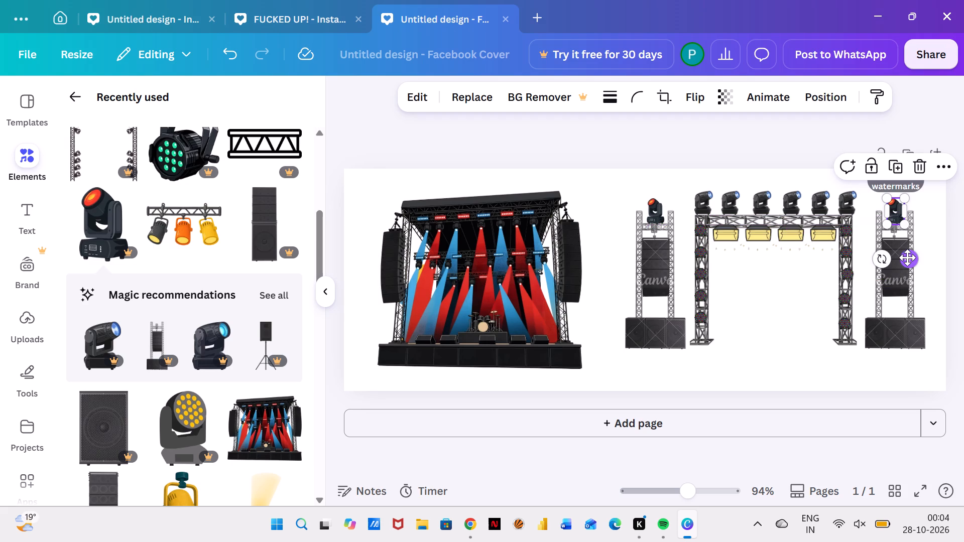
click(929, 228)
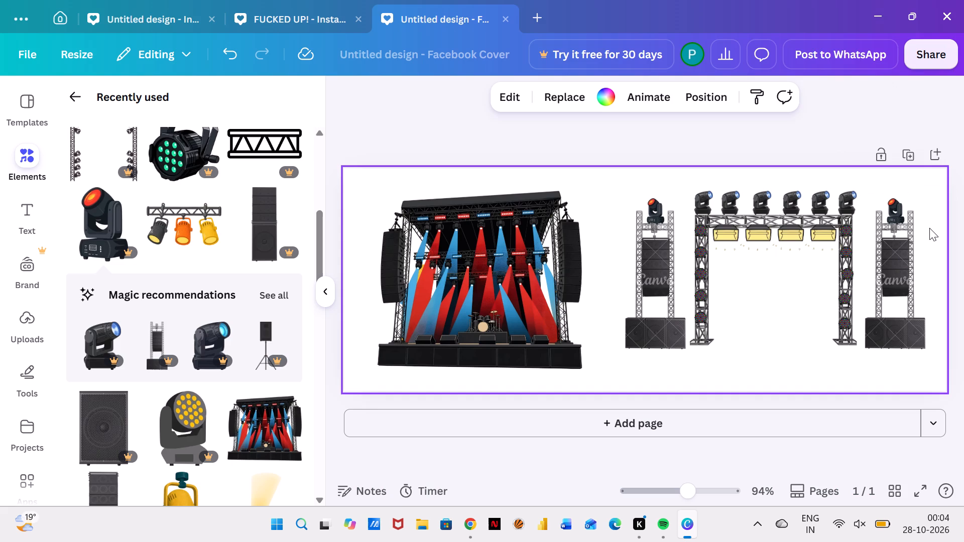
Look through the recently used elements for further graphics to add to the stage design.
scroll(170, 324, down, 4)
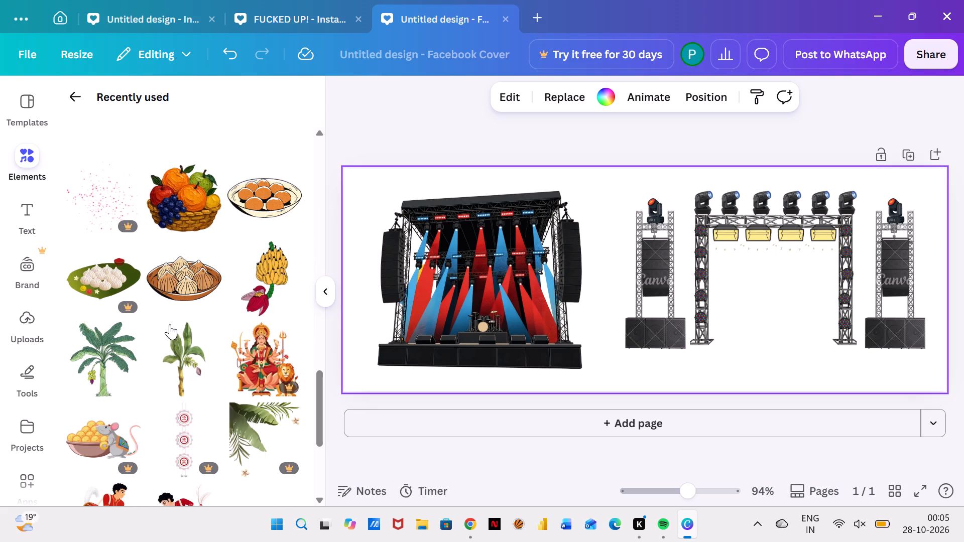
scroll(170, 324, up, 2)
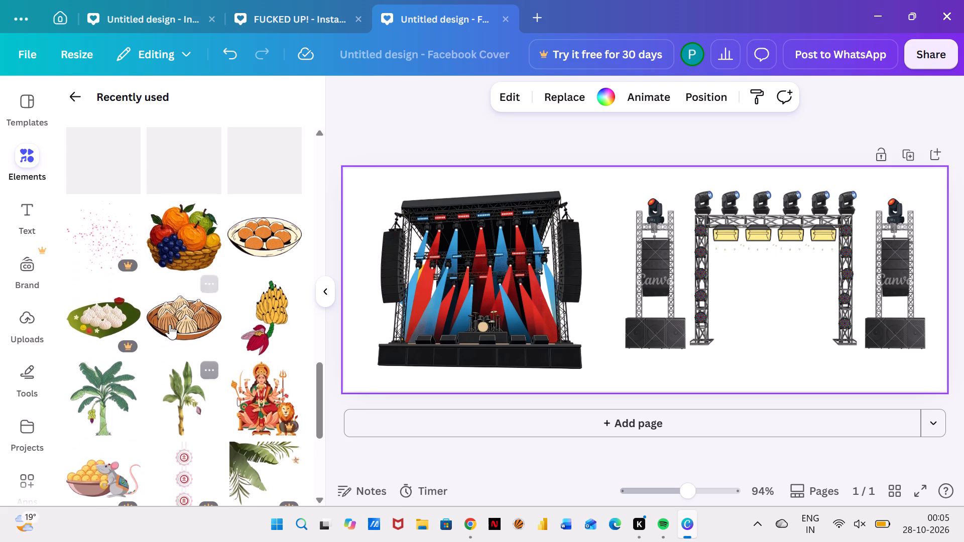
scroll(170, 324, up, 1)
scroll(170, 324, down, 2)
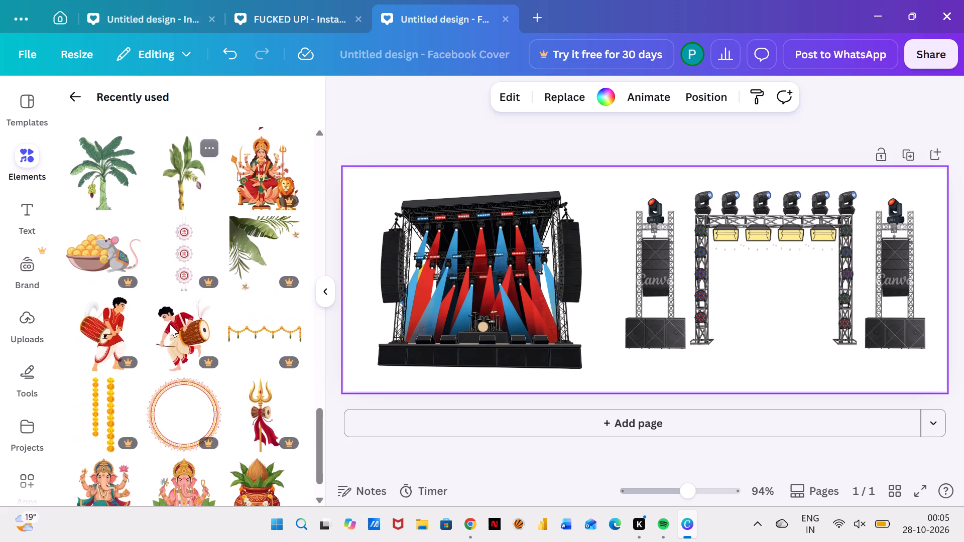
scroll(170, 324, down, 1)
scroll(170, 324, up, 2)
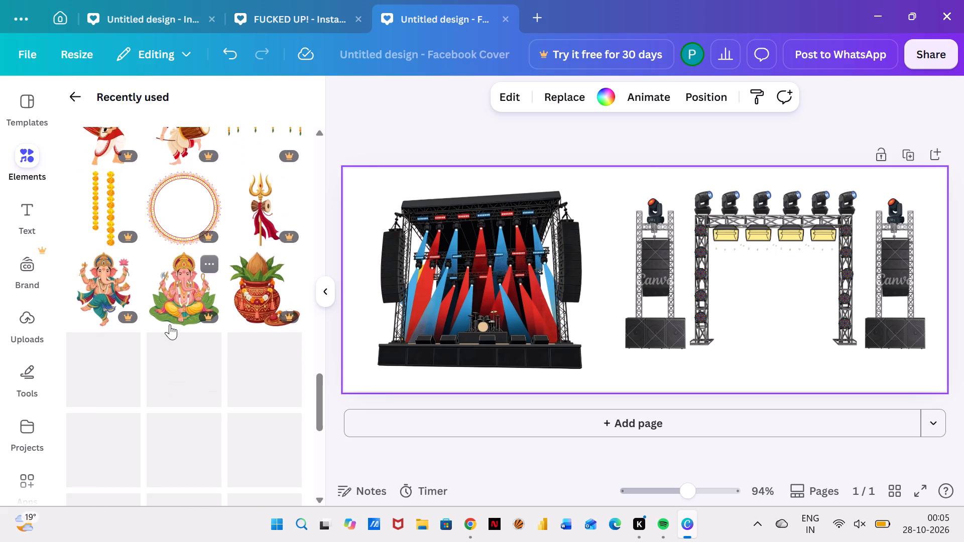
Add the leaf-seated Ganesha and the recommended throne-seated Ganesha graphic, deleting the extra copy of the throne-seated one.
click(184, 298)
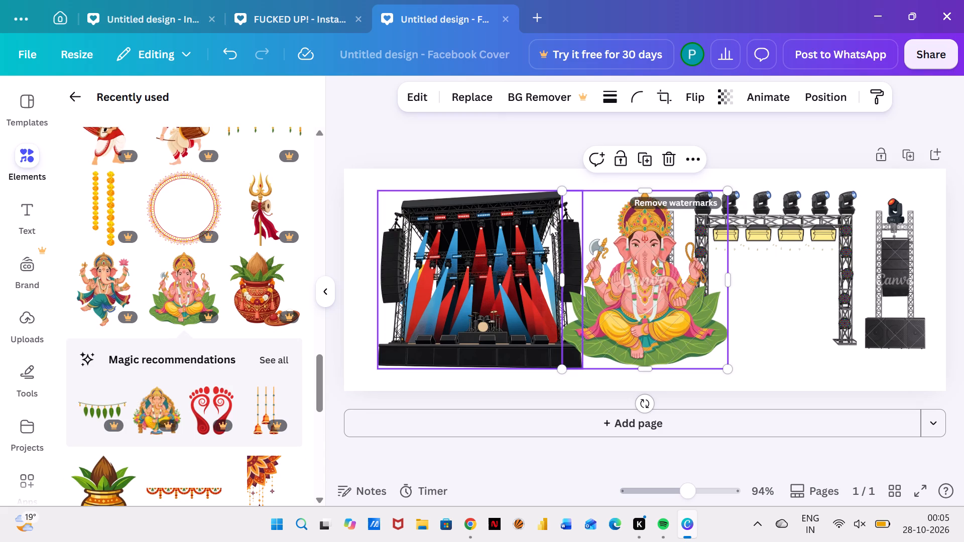
click(165, 403)
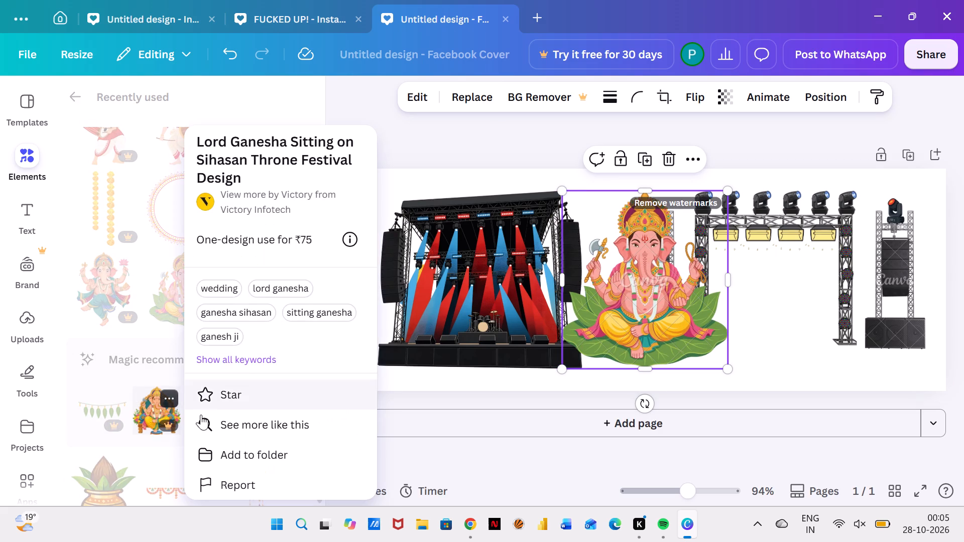
click(158, 413)
double_click(158, 413)
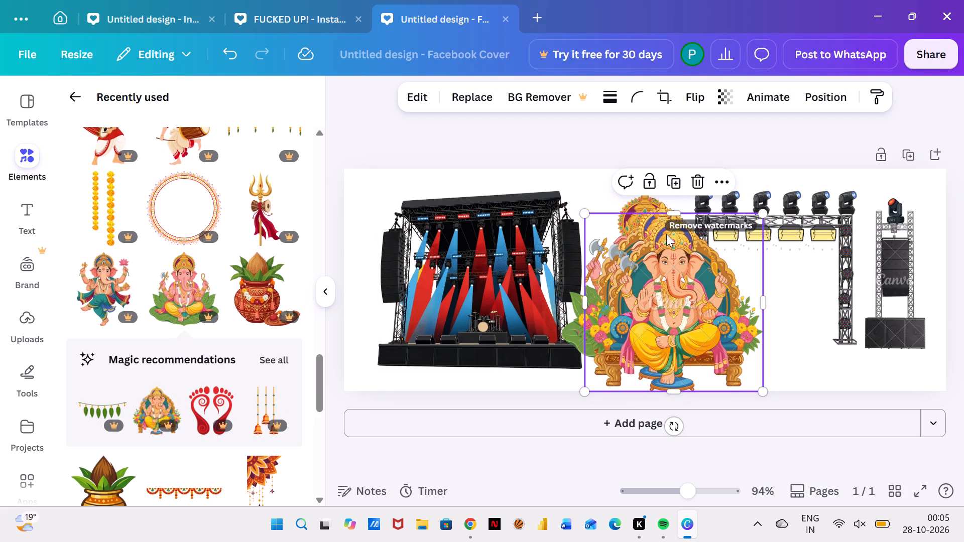
click(698, 182)
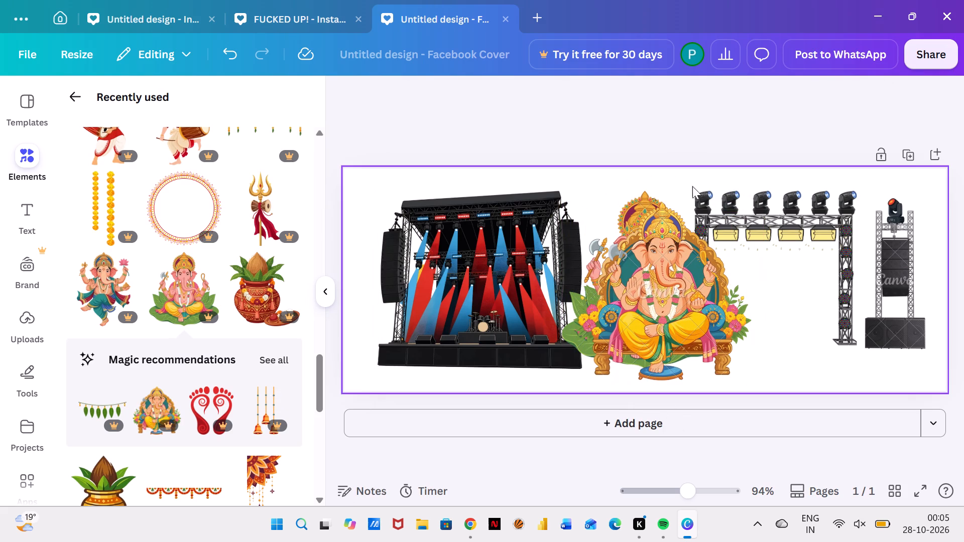
Shrink the throne-seated Ganesha to about 134 by 134 and place it inside the truss frame, between its legs.
drag(653, 253, 755, 292)
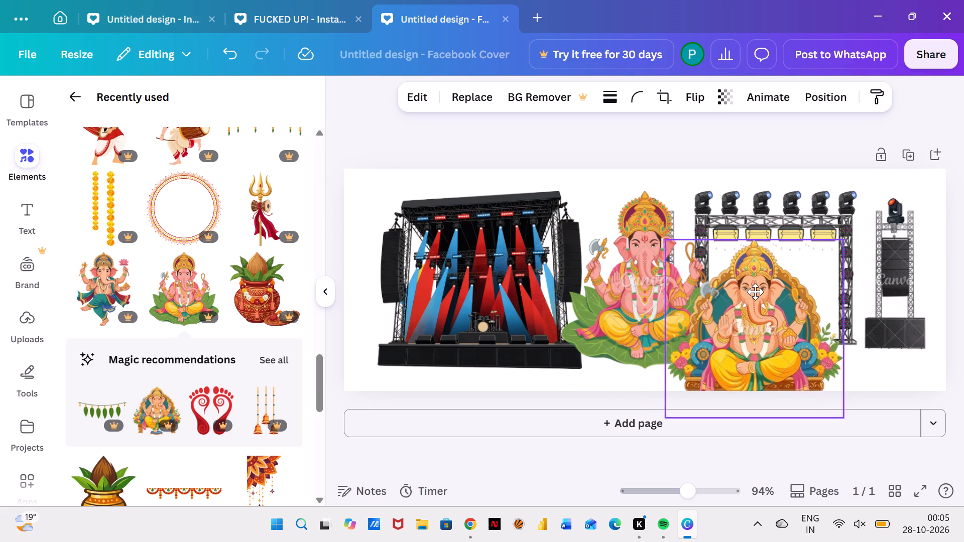
drag(755, 292, 757, 257)
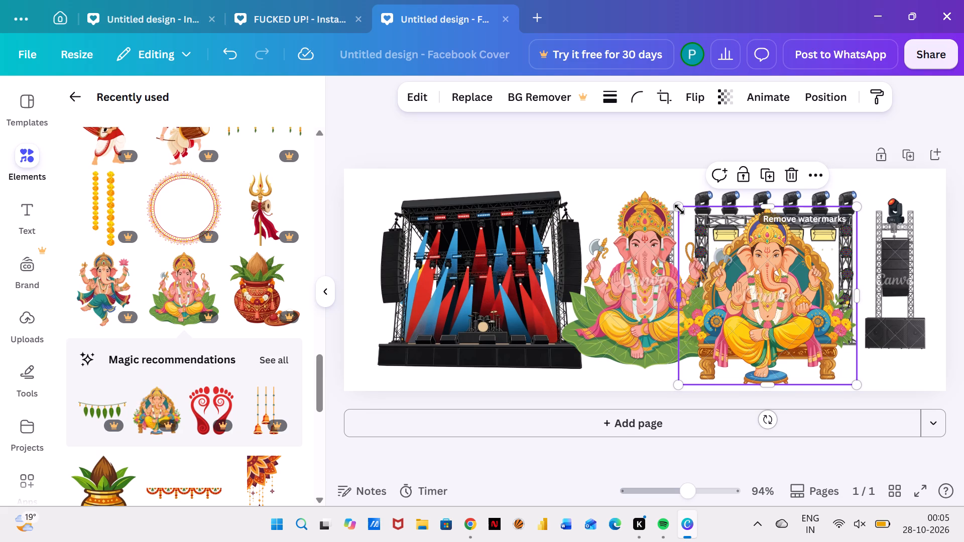
drag(679, 209, 741, 305)
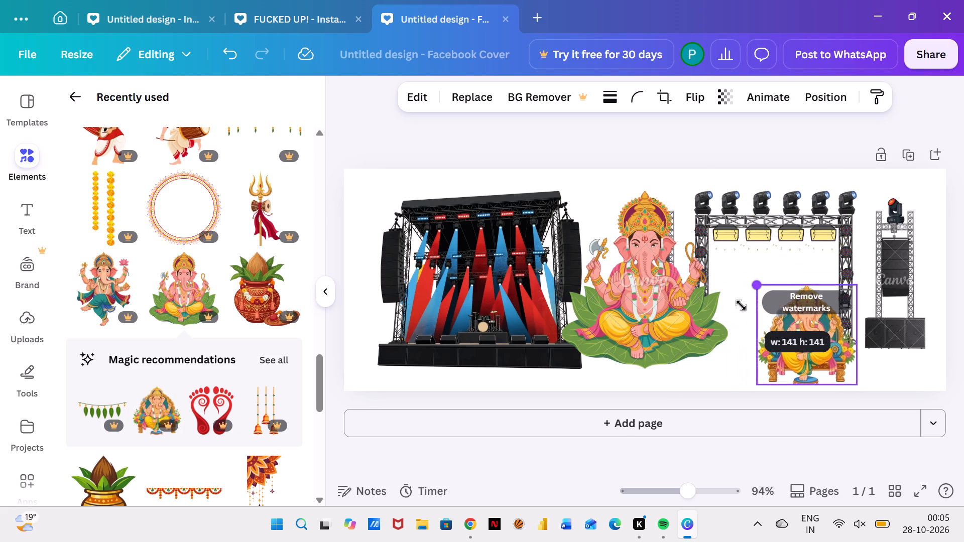
drag(741, 305, 747, 306)
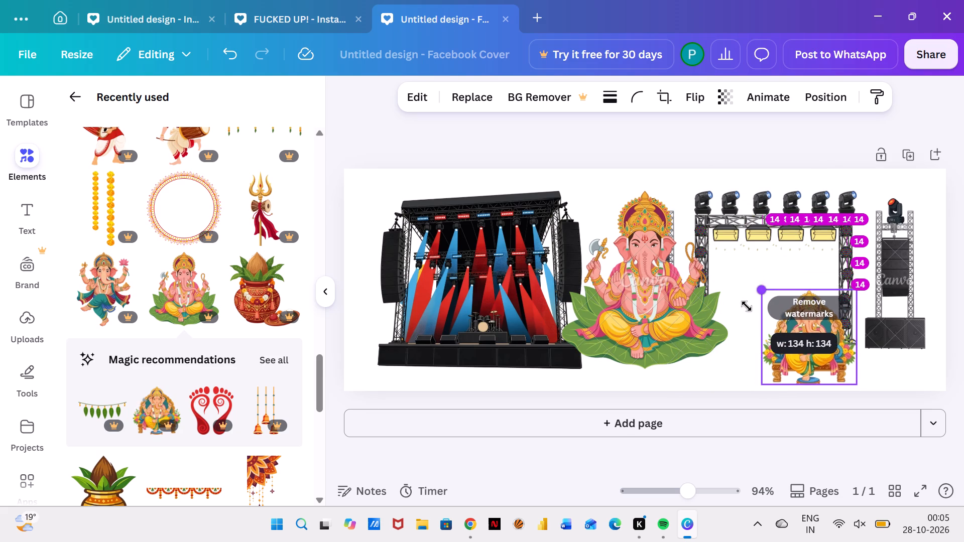
drag(747, 306, 747, 307)
drag(818, 352, 788, 321)
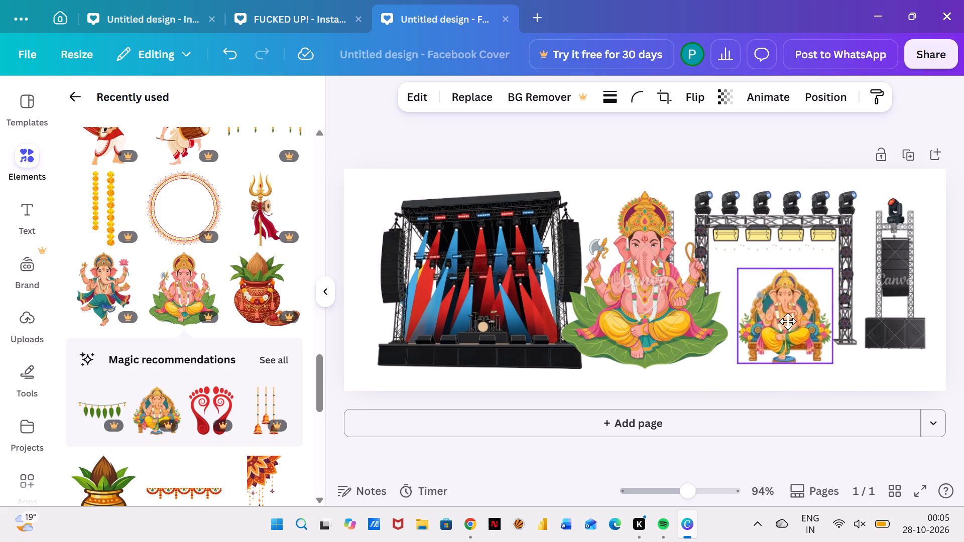
drag(788, 321, 787, 314)
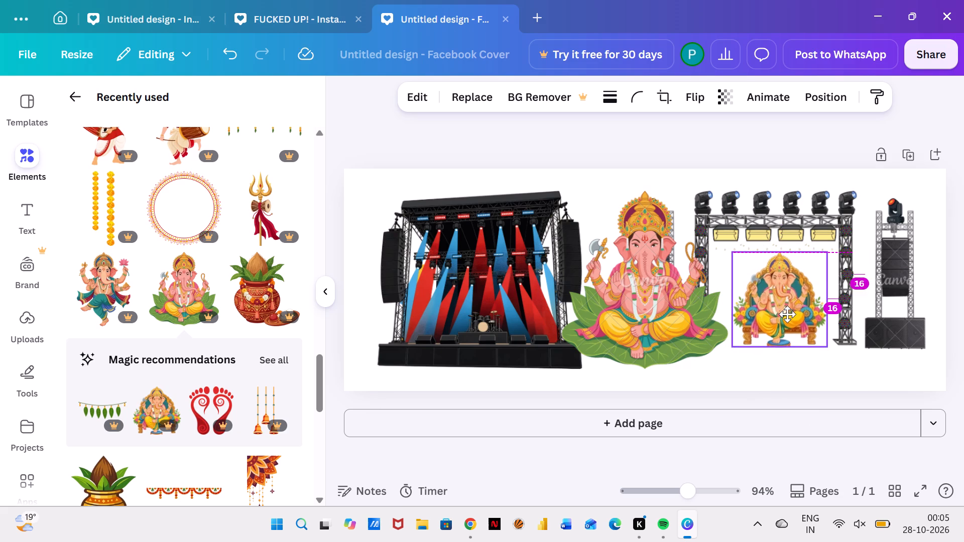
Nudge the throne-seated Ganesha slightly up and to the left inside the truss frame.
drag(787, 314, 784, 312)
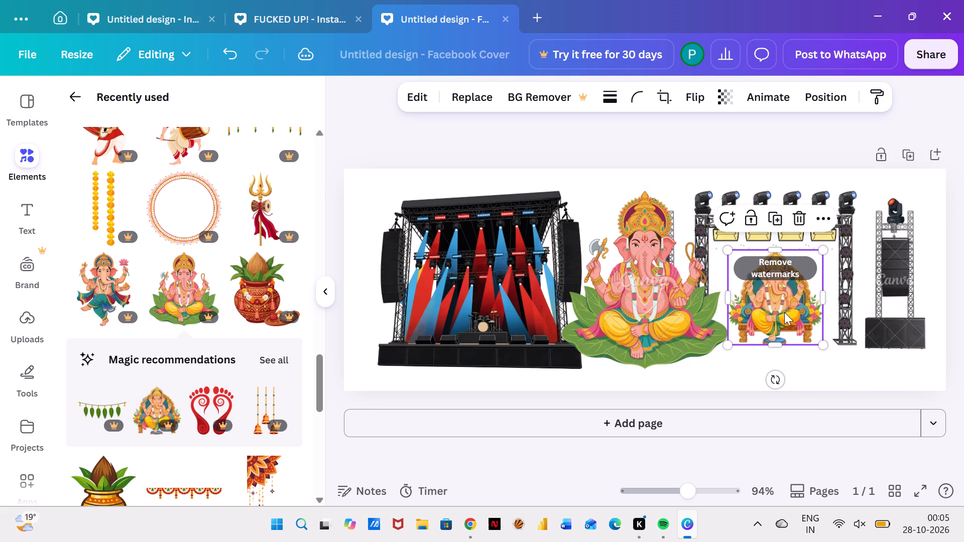
Delete the large leaf-seated Ganesha covering the left speaker tower.
click(682, 318)
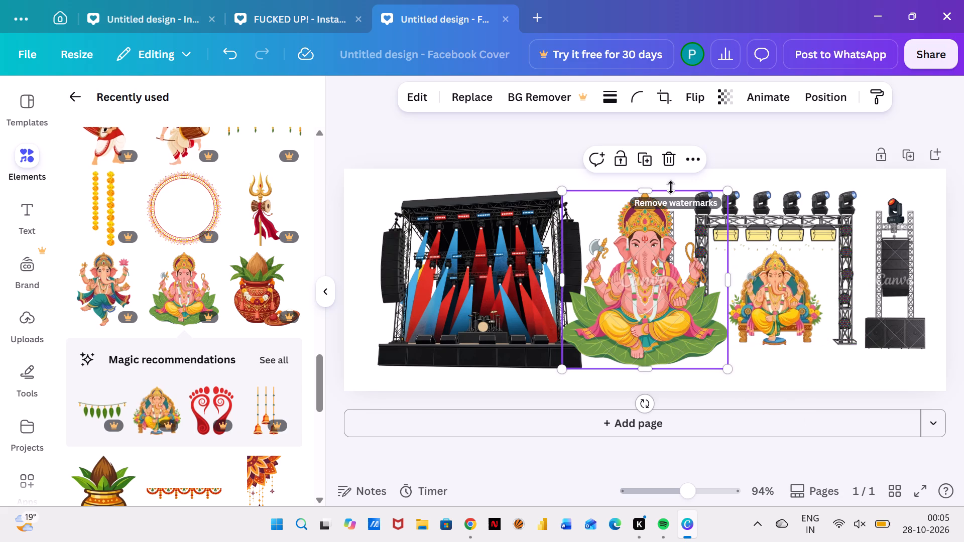
click(670, 163)
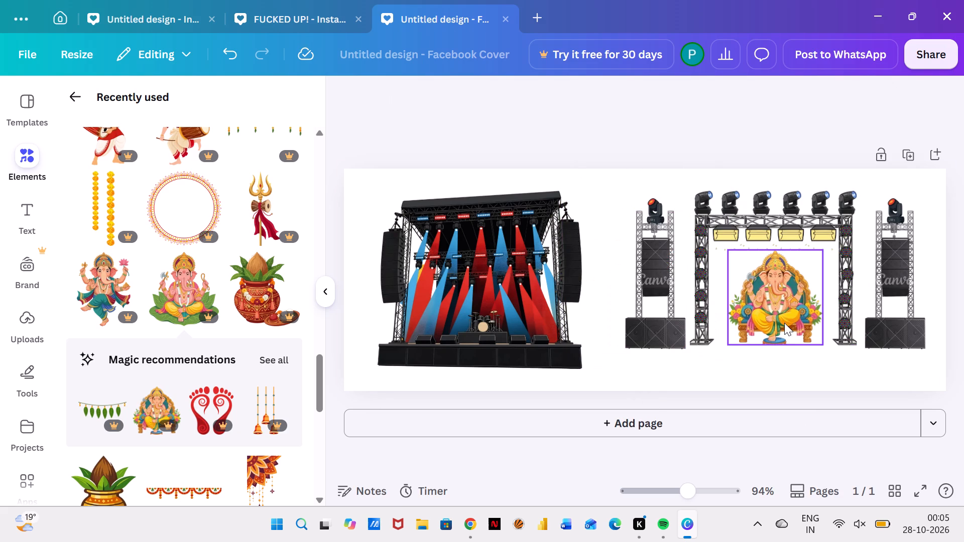
Shrink the throne-seated Ganesha slightly and place it roughly centred between the truss gate's legs, with its base near their feet.
drag(784, 323, 777, 319)
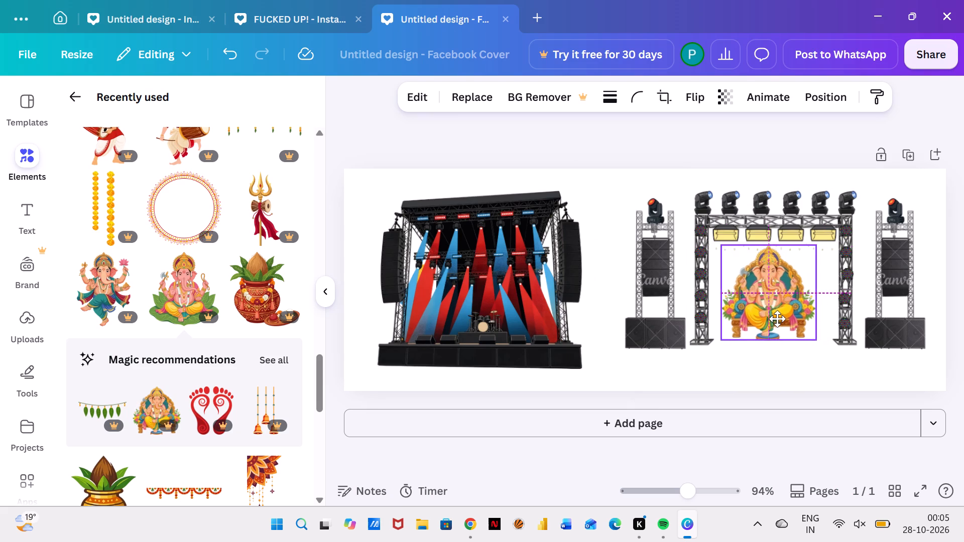
drag(777, 319, 780, 322)
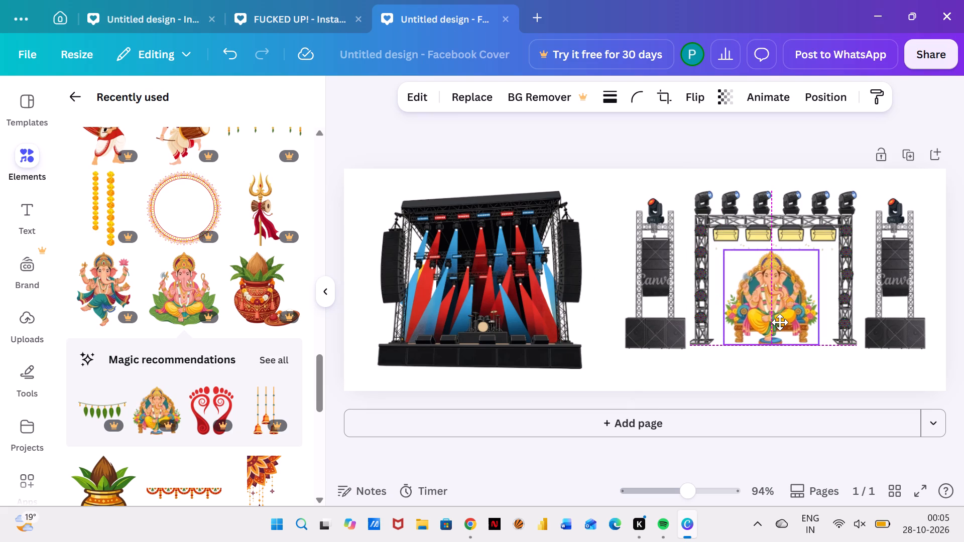
drag(780, 322, 780, 319)
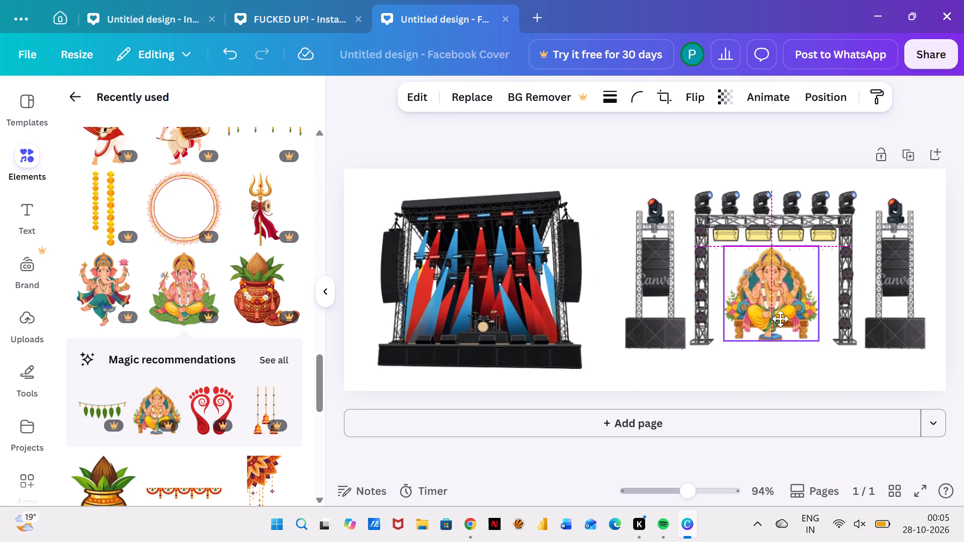
drag(780, 319, 781, 318)
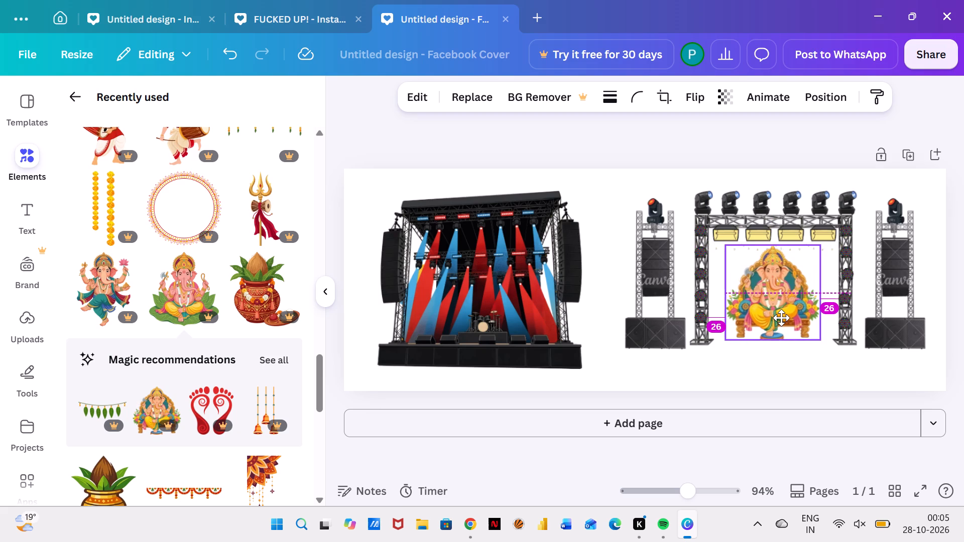
drag(781, 318, 781, 318)
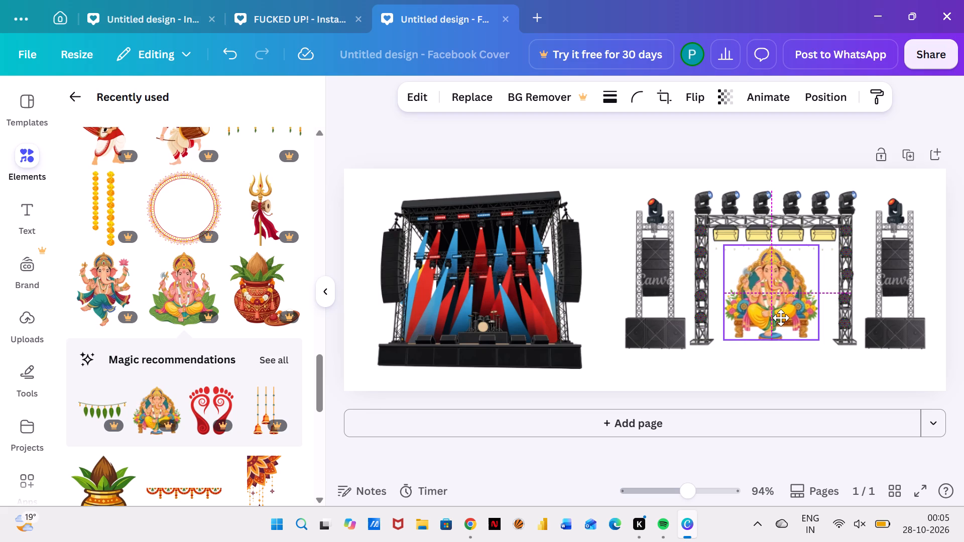
drag(781, 318, 783, 317)
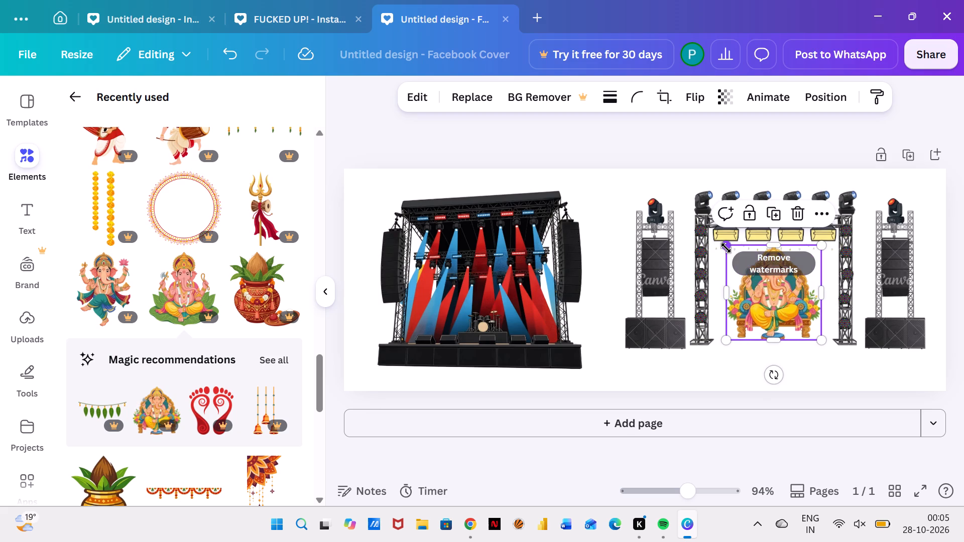
drag(726, 248, 738, 273)
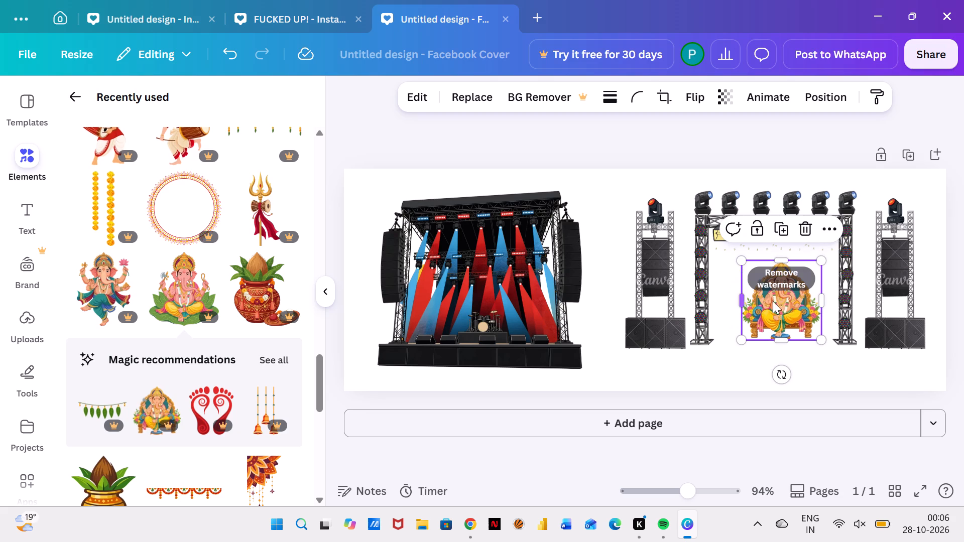
drag(784, 324, 774, 316)
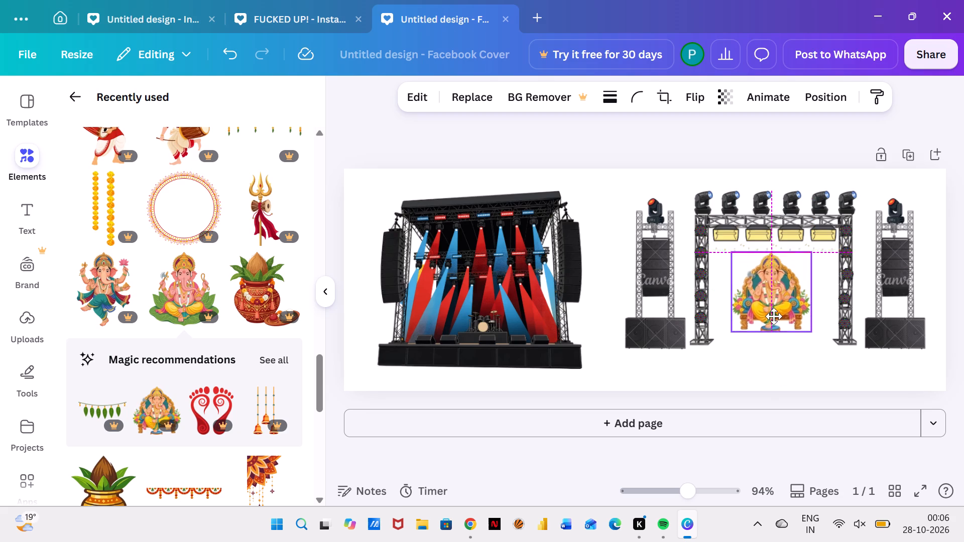
drag(774, 316, 777, 330)
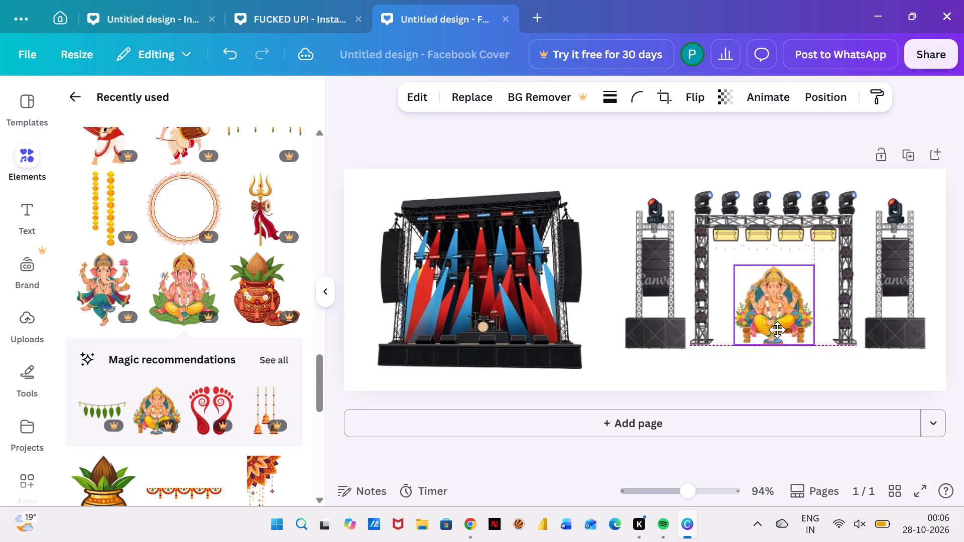
drag(777, 330, 778, 329)
drag(778, 329, 779, 332)
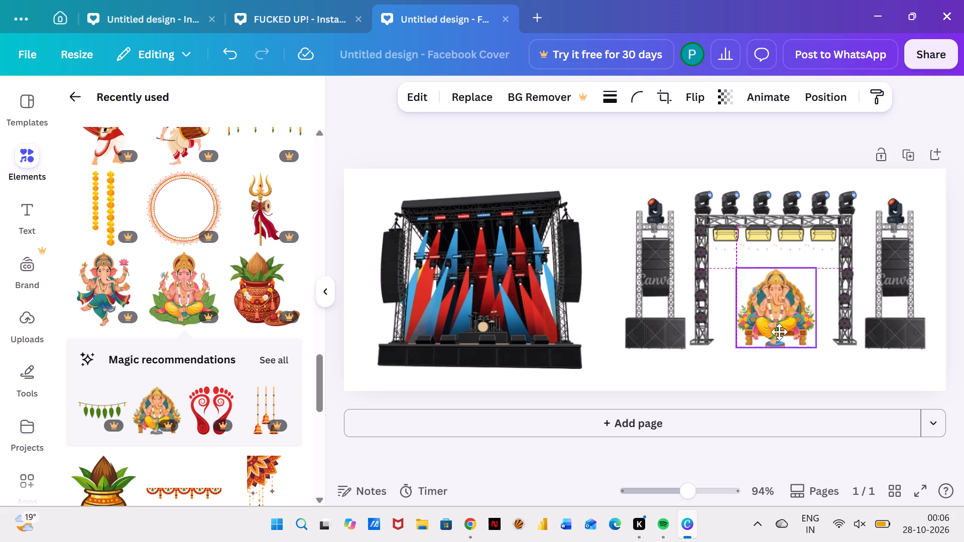
drag(779, 332, 779, 331)
click(705, 376)
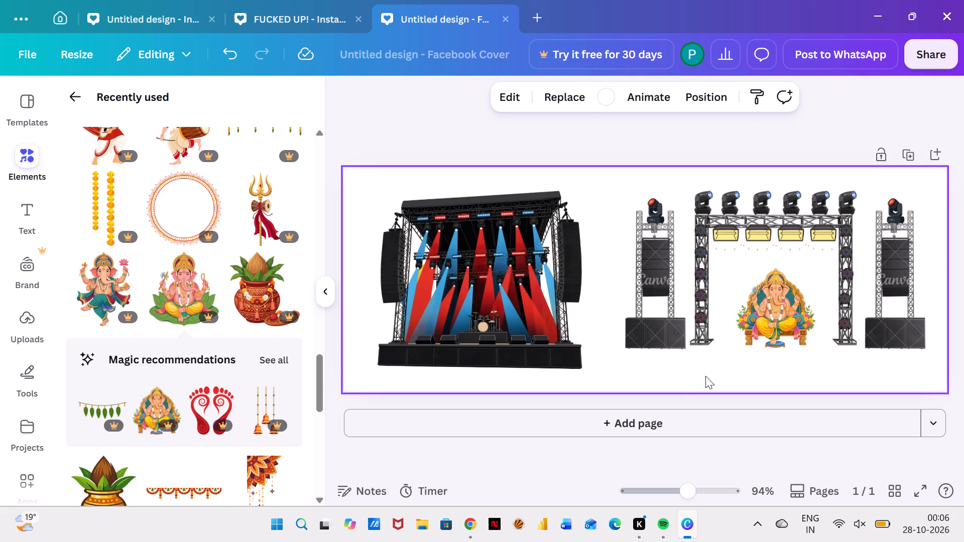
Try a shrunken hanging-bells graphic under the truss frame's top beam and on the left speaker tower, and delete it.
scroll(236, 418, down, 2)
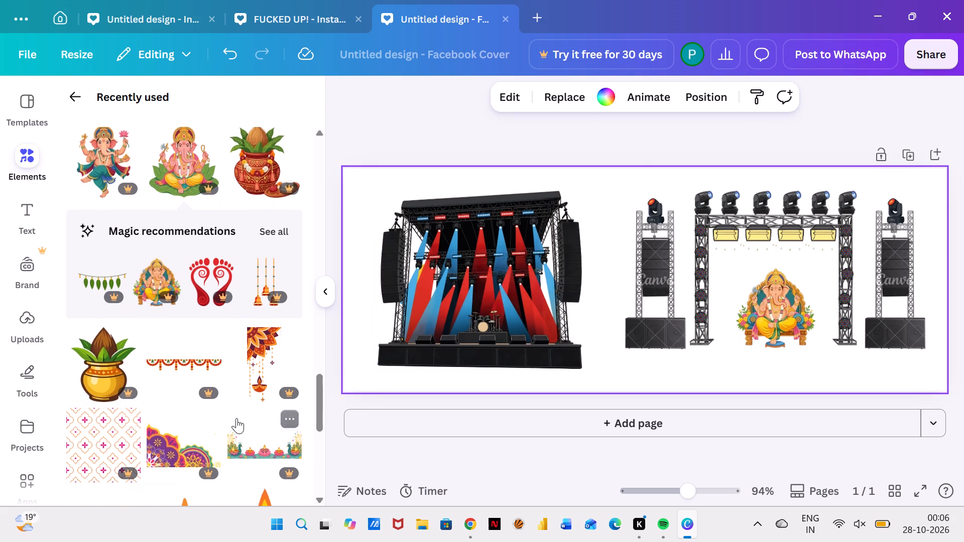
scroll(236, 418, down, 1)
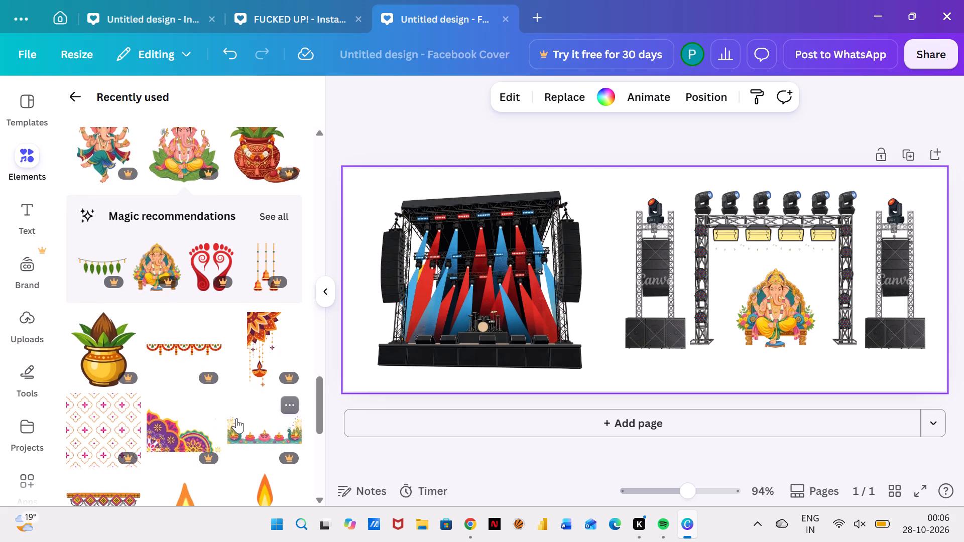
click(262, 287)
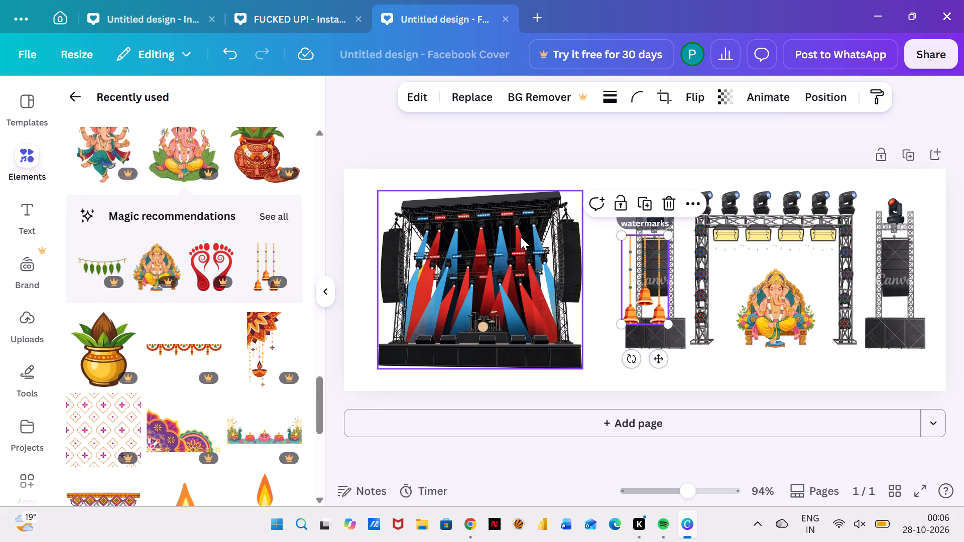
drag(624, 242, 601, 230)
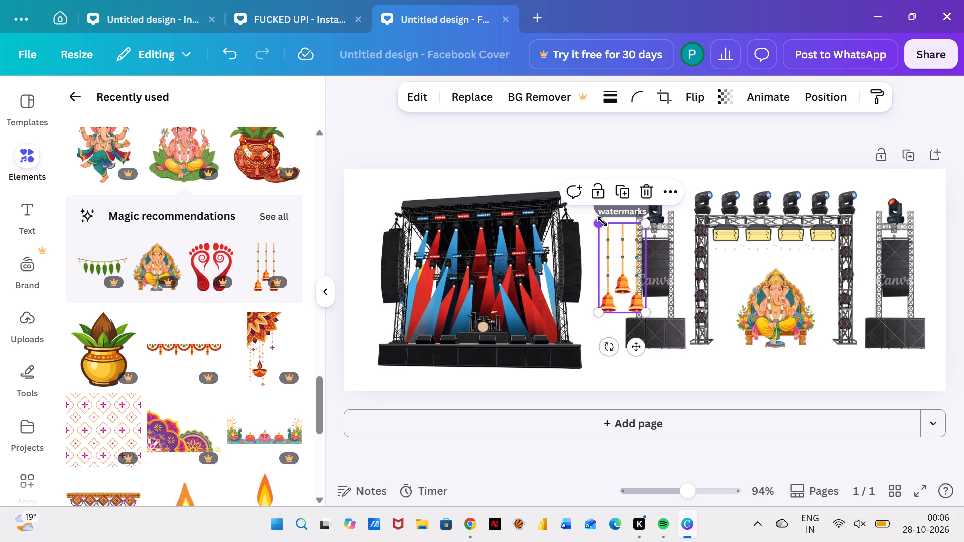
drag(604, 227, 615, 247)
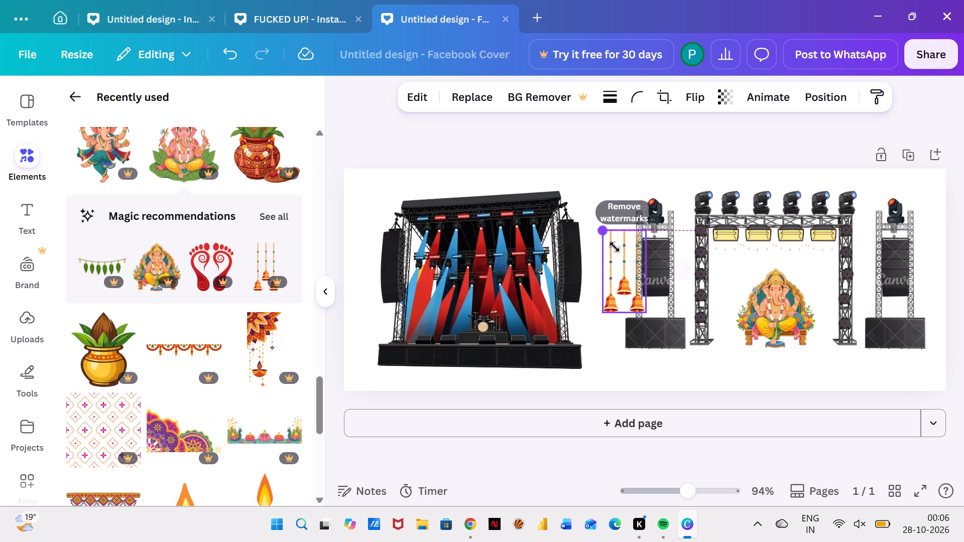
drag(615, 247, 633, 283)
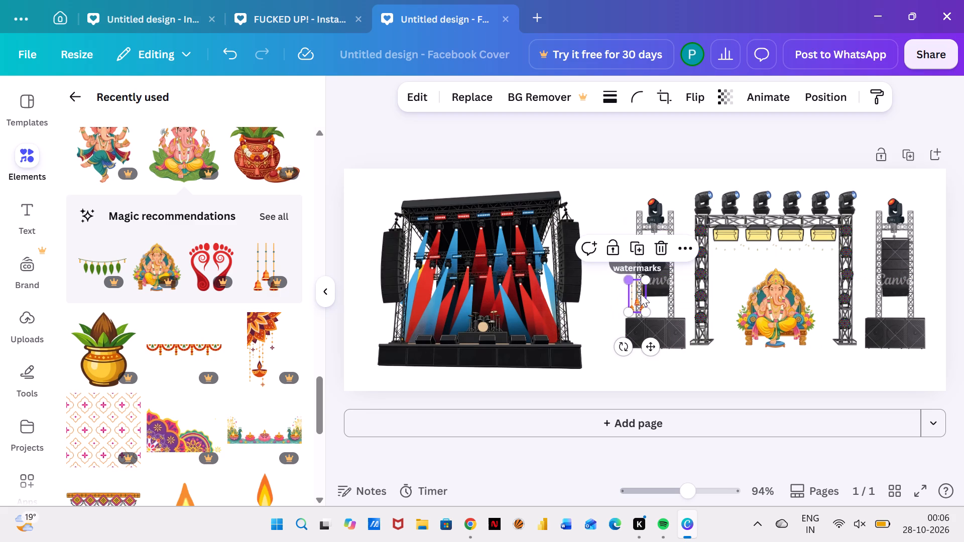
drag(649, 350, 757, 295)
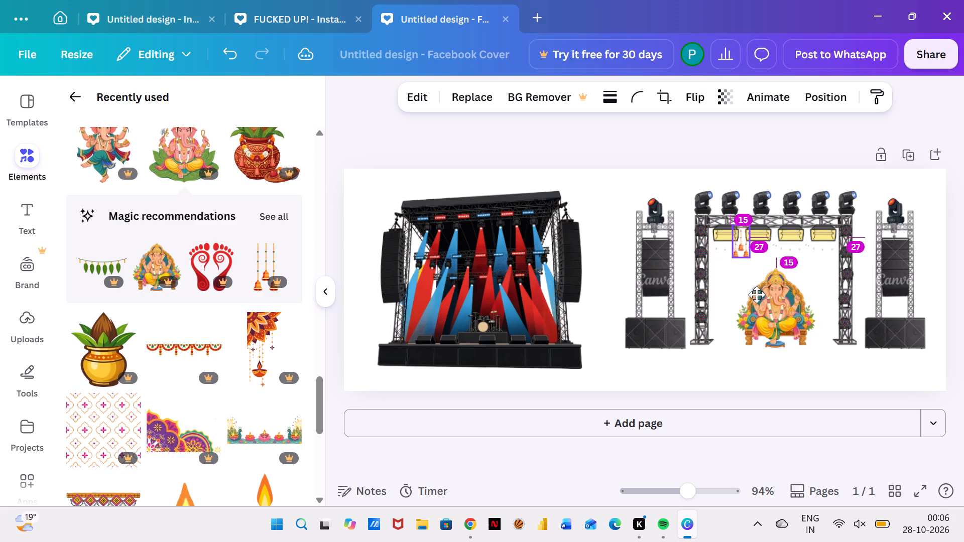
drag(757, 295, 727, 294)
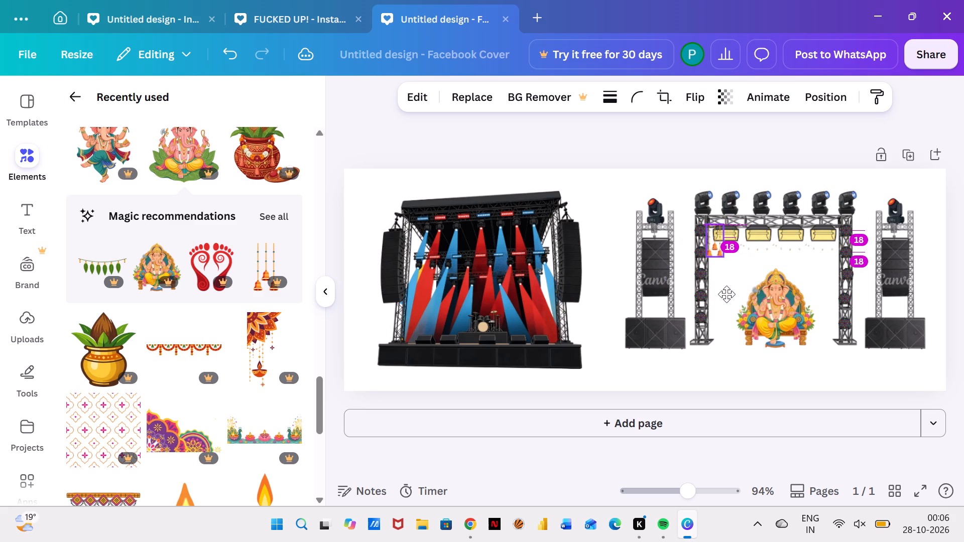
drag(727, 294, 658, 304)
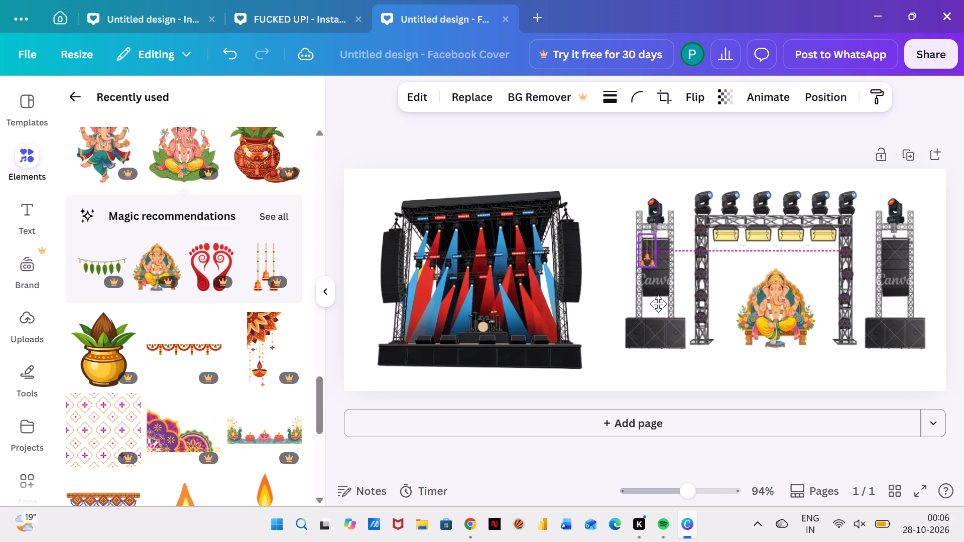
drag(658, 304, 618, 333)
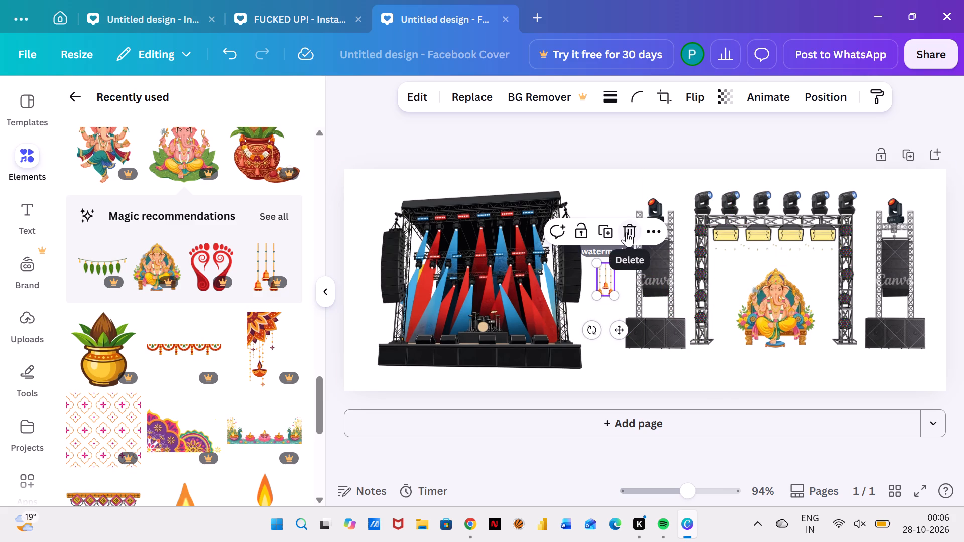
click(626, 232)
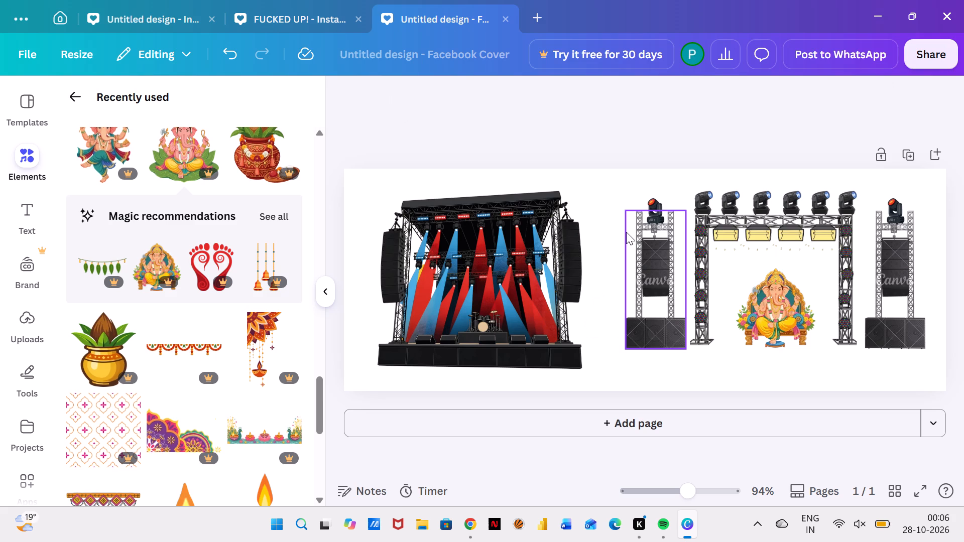
Look through the recently used elements for more graphics to decorate the stage.
scroll(144, 269, down, 3)
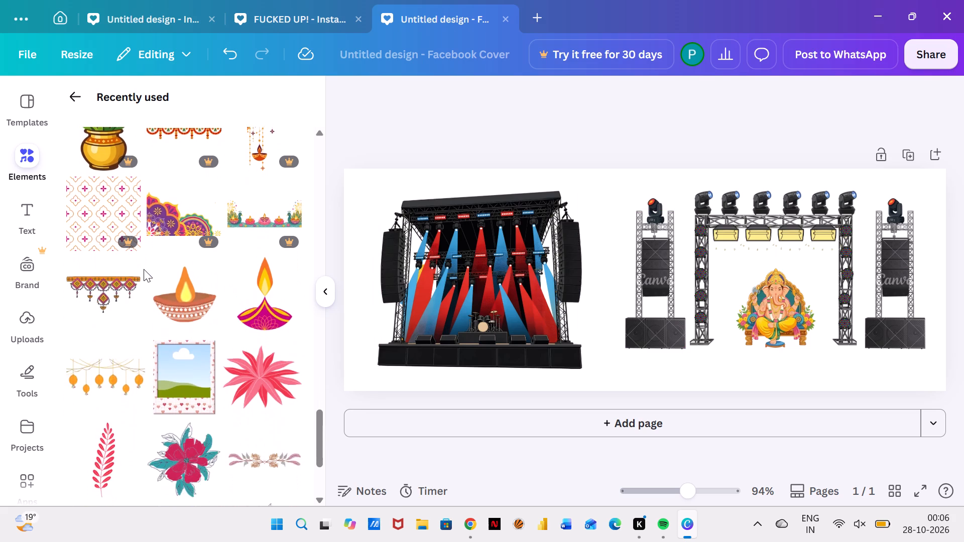
scroll(144, 269, down, 1)
scroll(144, 269, up, 2)
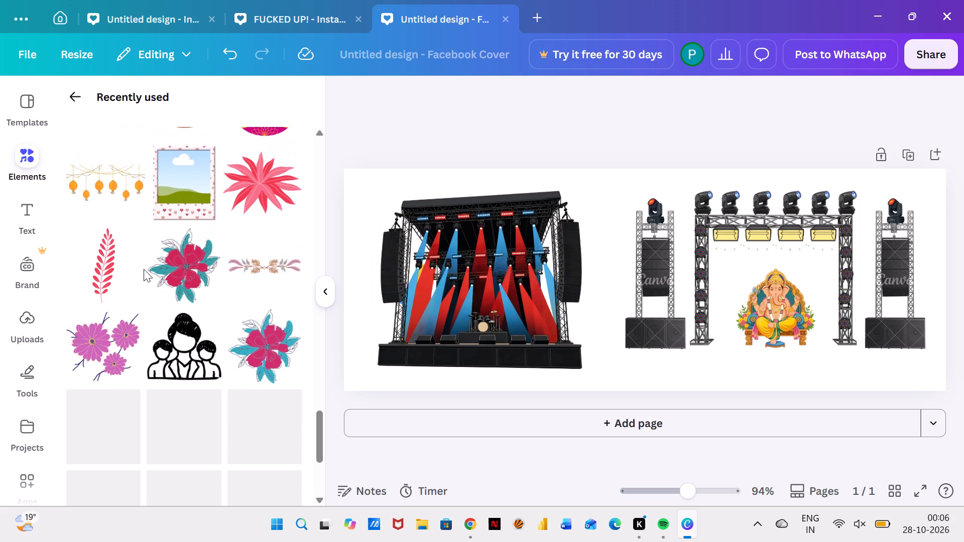
scroll(144, 269, up, 1)
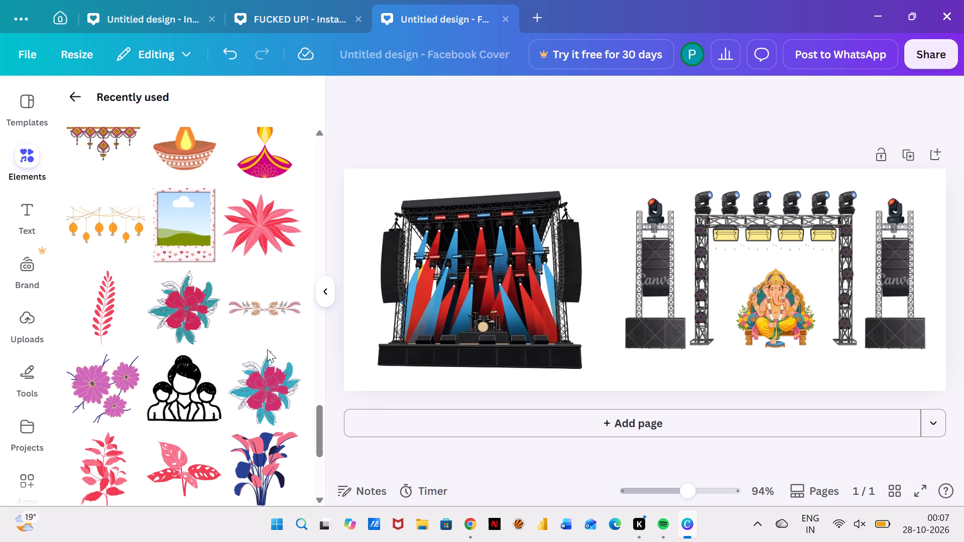
scroll(122, 323, up, 9)
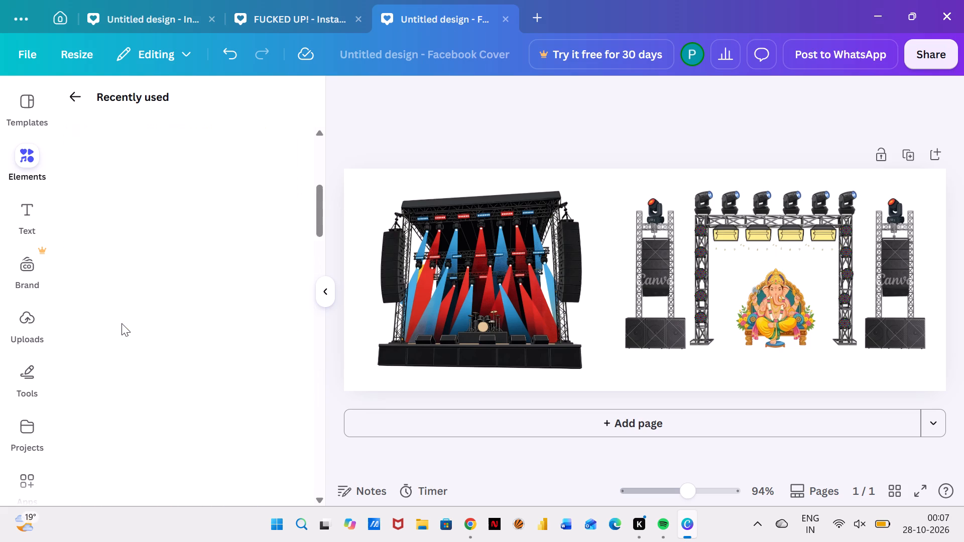
scroll(122, 323, up, 5)
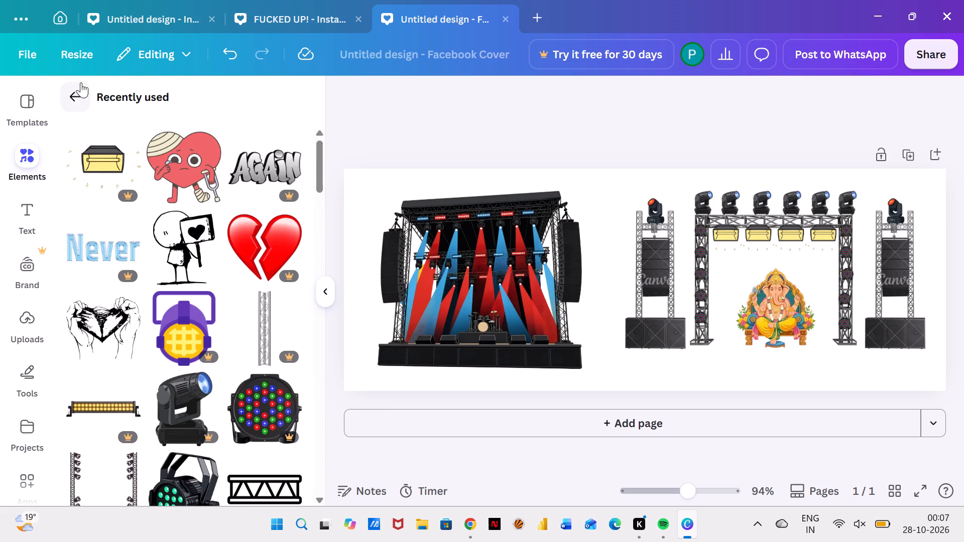
Search the elements library for "LED SCREENS".
click(72, 98)
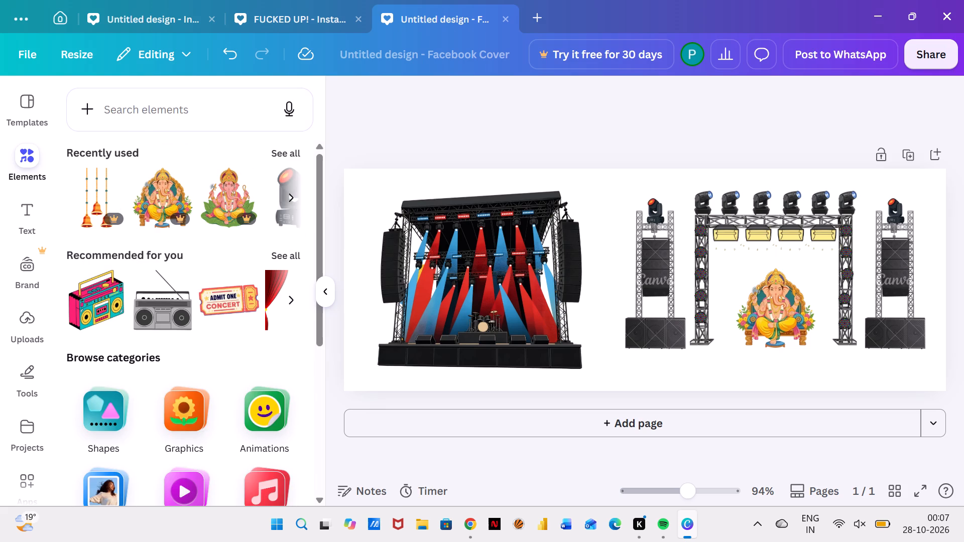
click(142, 104)
text(LED)
key(space)
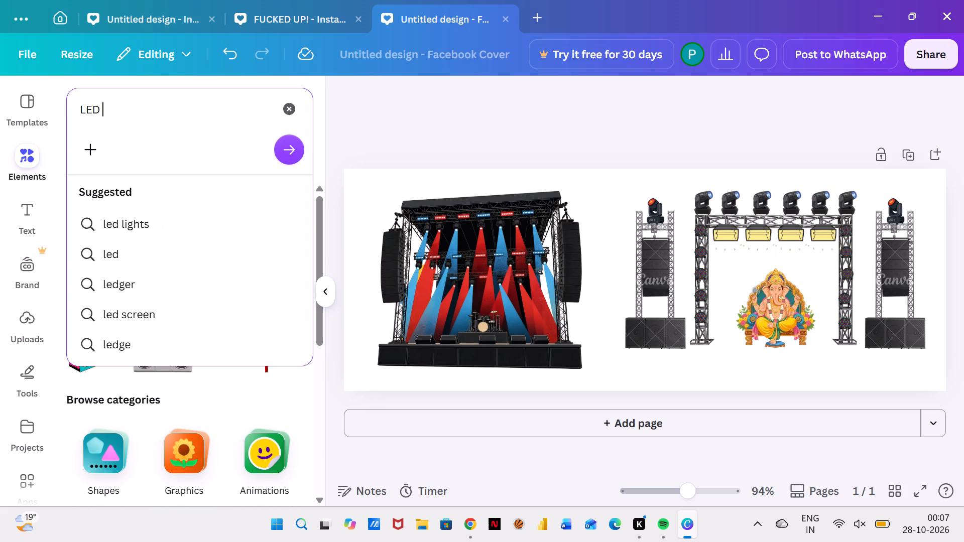
text(SCREE)
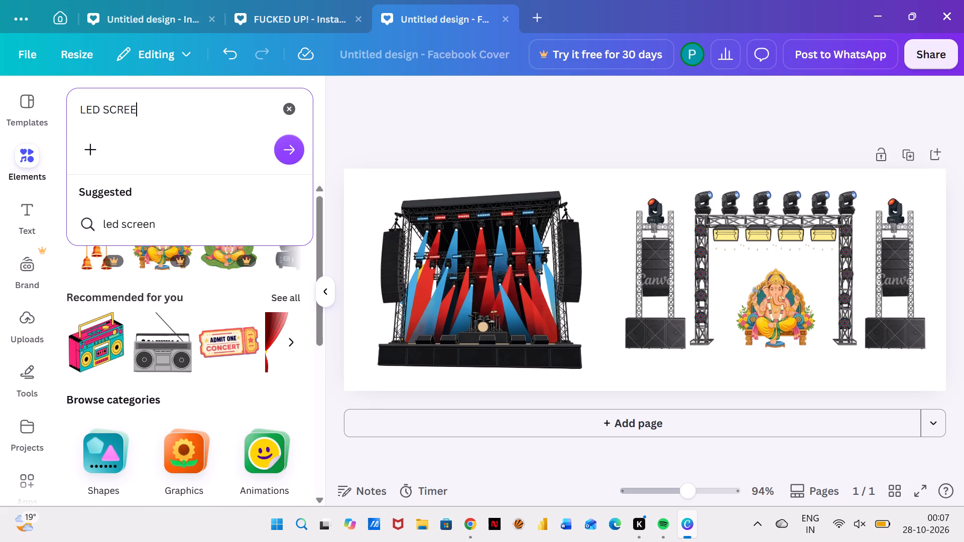
key(n)
key(s)
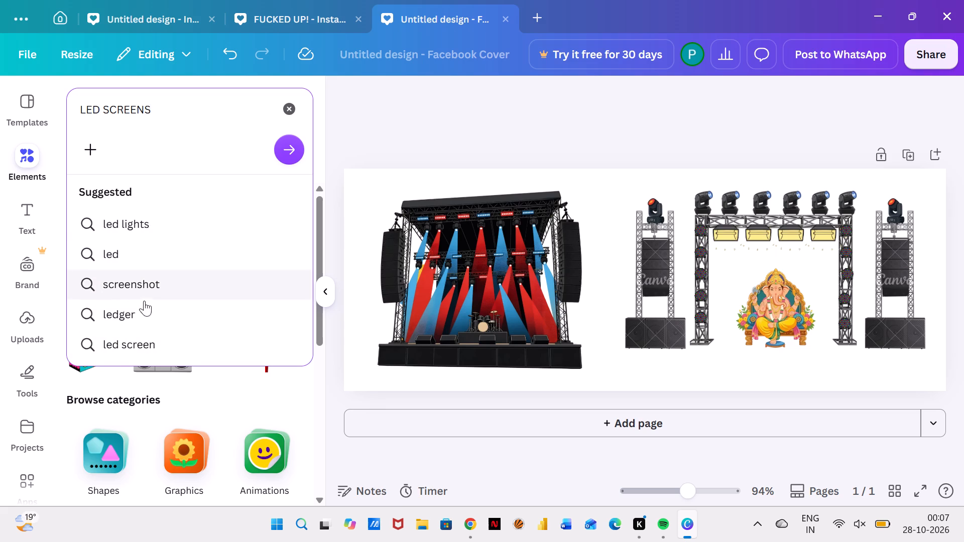
click(292, 141)
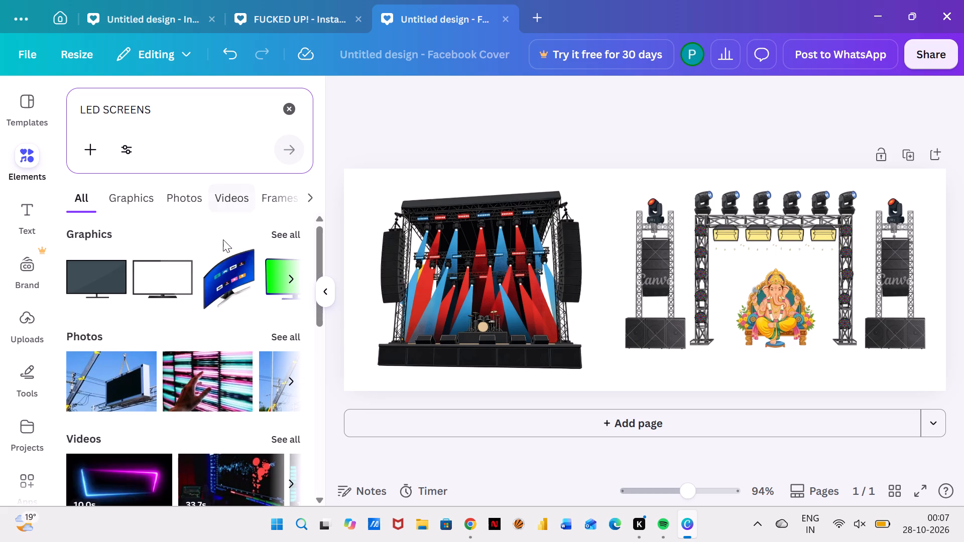
Browse the LED screen graphics and add the black sign spelling LED in red, blue and green dots to the page.
scroll(223, 239, down, 1)
scroll(223, 239, up, 1)
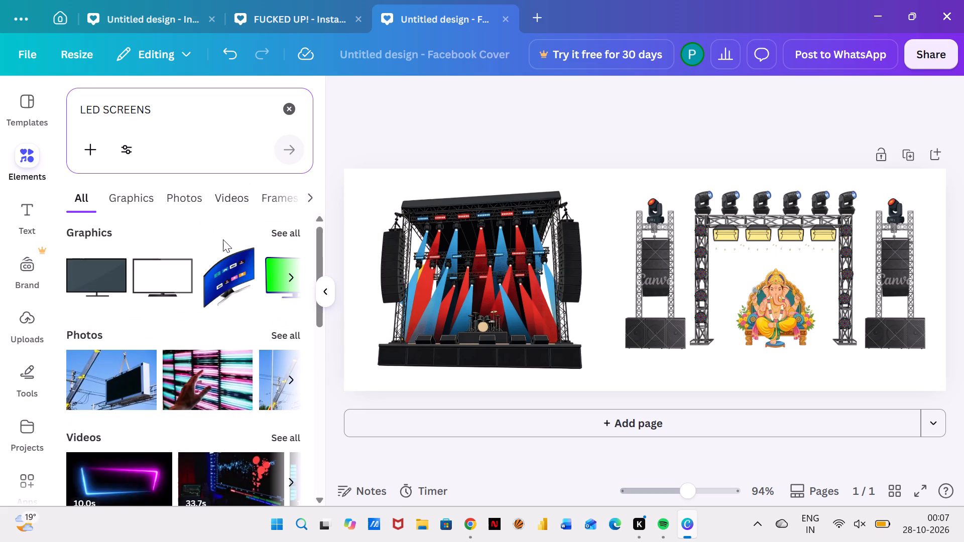
click(294, 274)
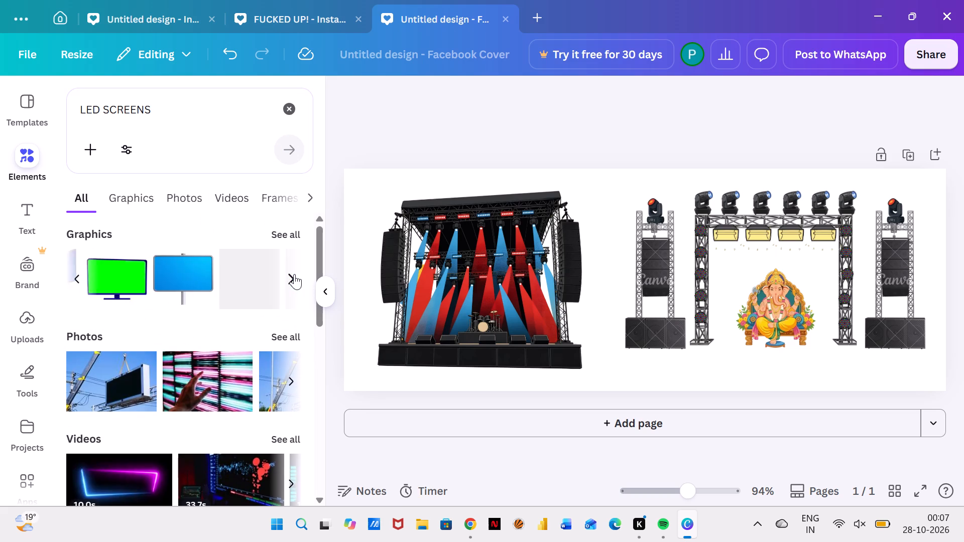
click(294, 274)
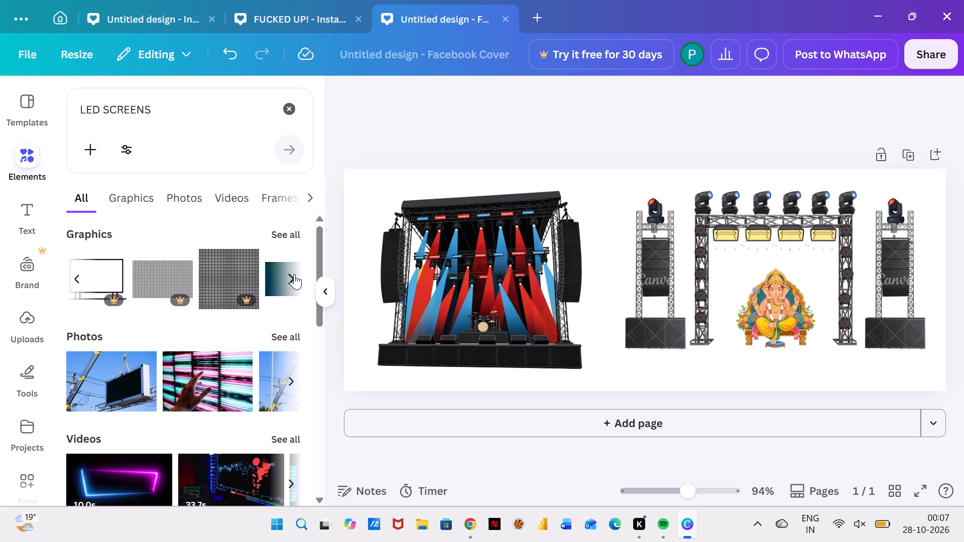
scroll(294, 274, right, 1)
scroll(227, 282, right, 3)
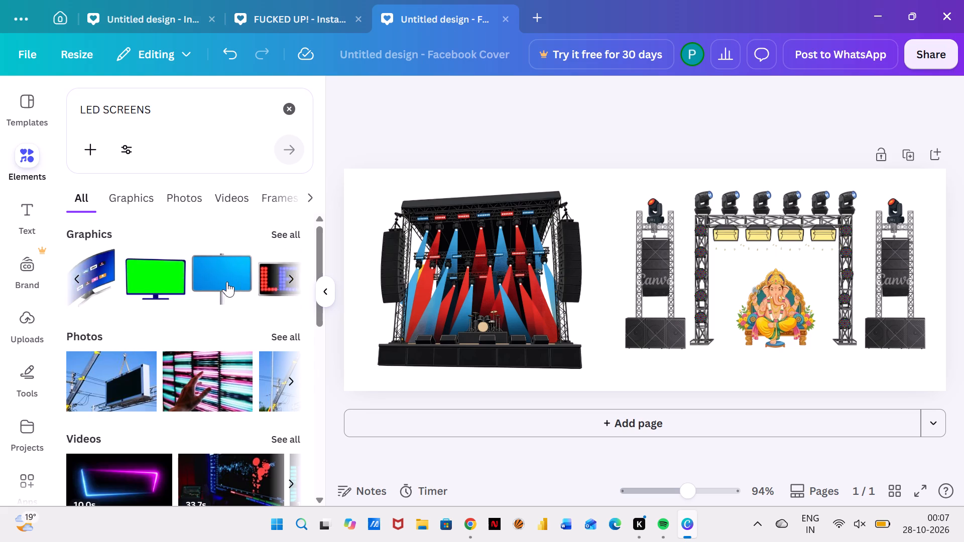
click(276, 279)
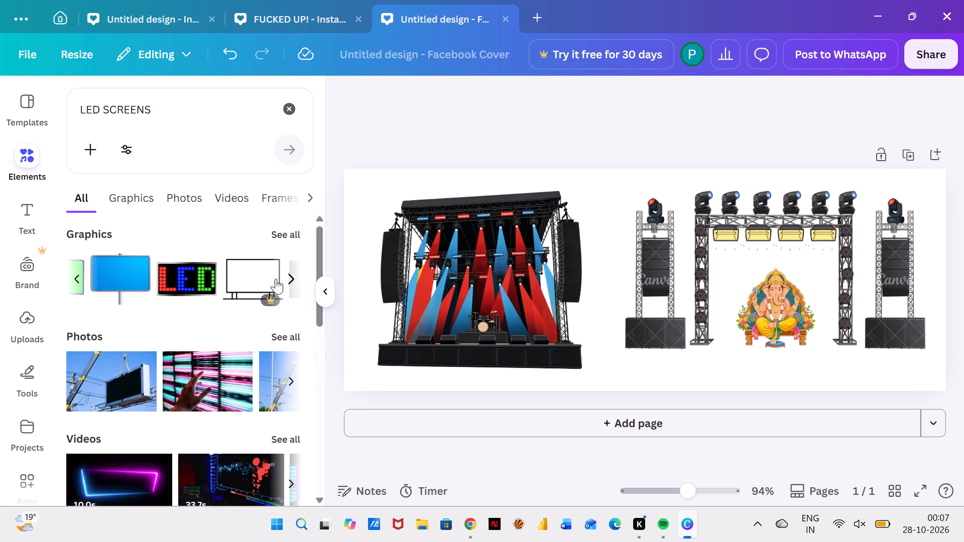
click(174, 275)
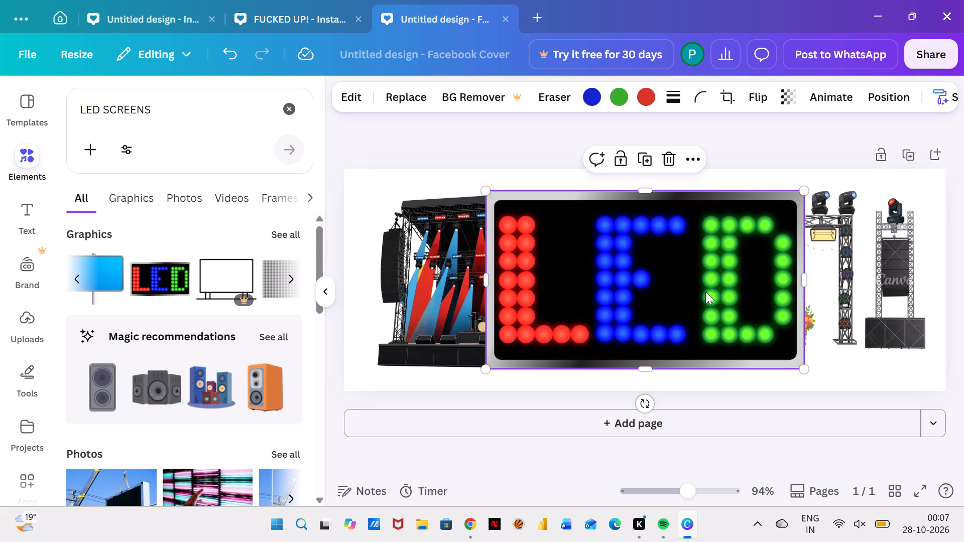
Shrink the LED sign to a small size, turn it vertical, and set it at the bottom centre of the concert stage.
click(716, 296)
click(775, 323)
drag(775, 323, 761, 323)
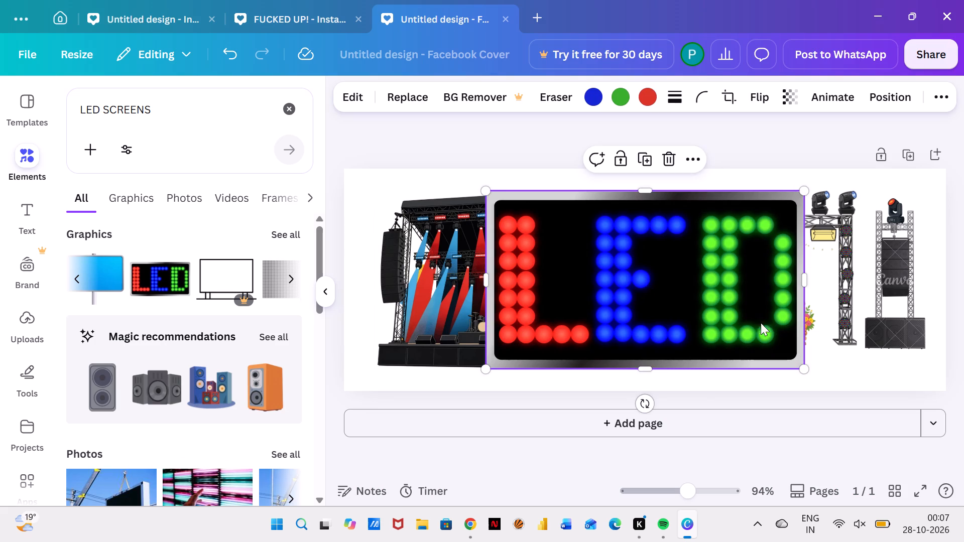
Move the large LED sign sideways so that it overlaps more of the concert stage.
drag(761, 323, 741, 320)
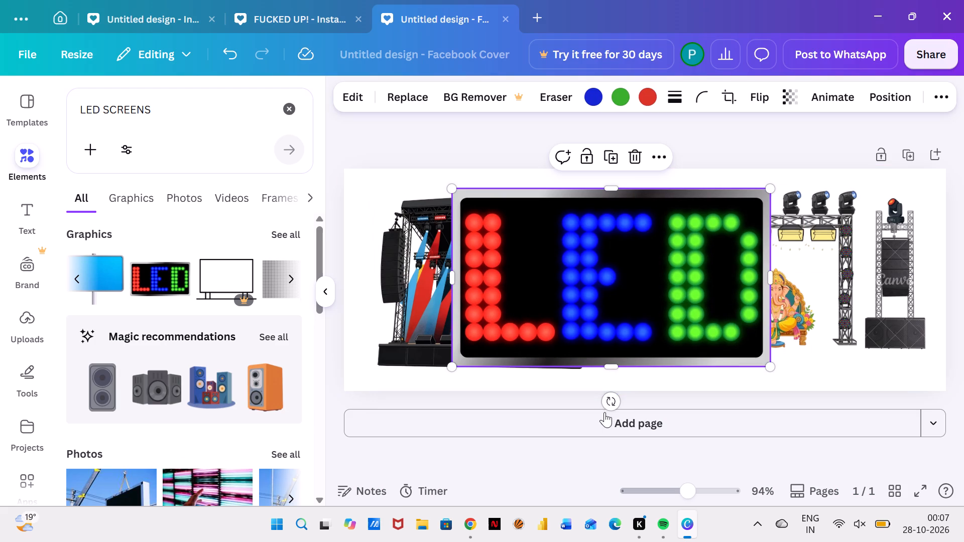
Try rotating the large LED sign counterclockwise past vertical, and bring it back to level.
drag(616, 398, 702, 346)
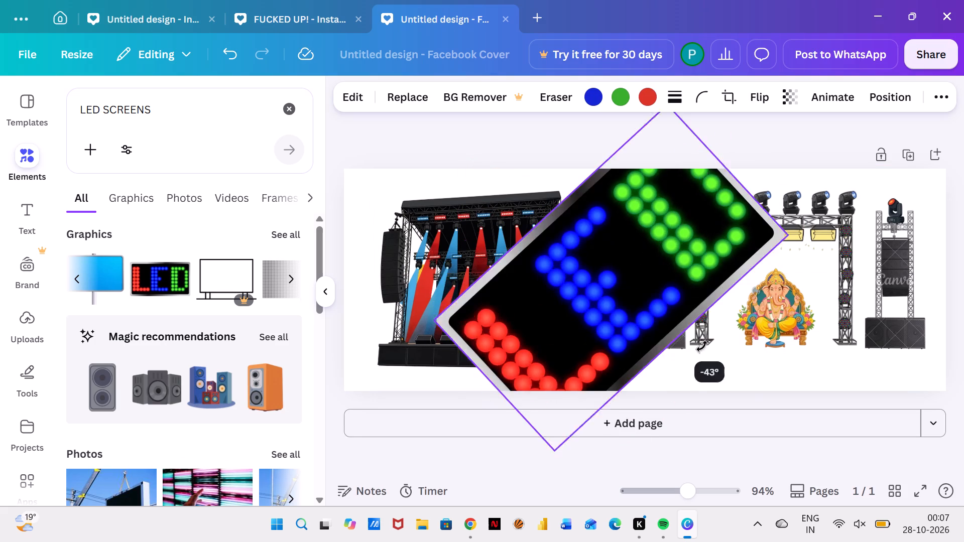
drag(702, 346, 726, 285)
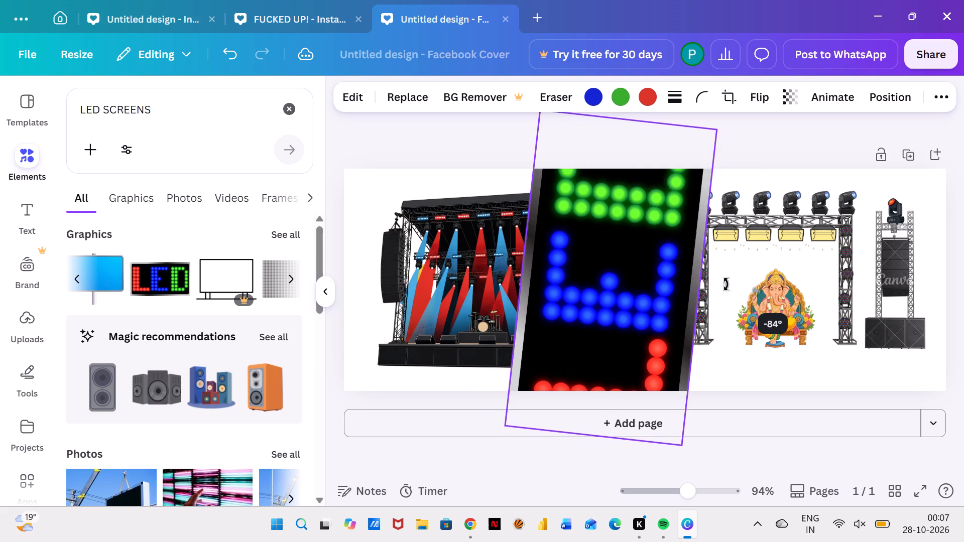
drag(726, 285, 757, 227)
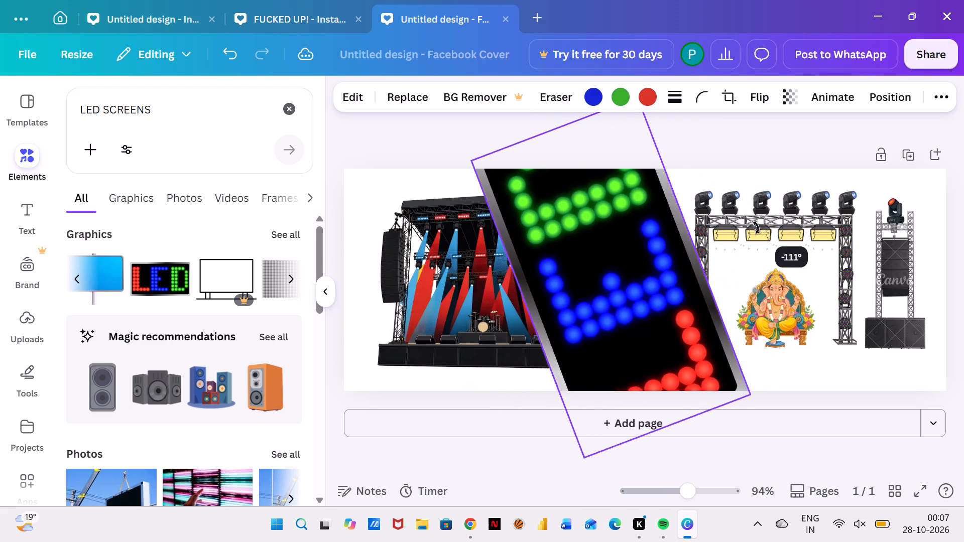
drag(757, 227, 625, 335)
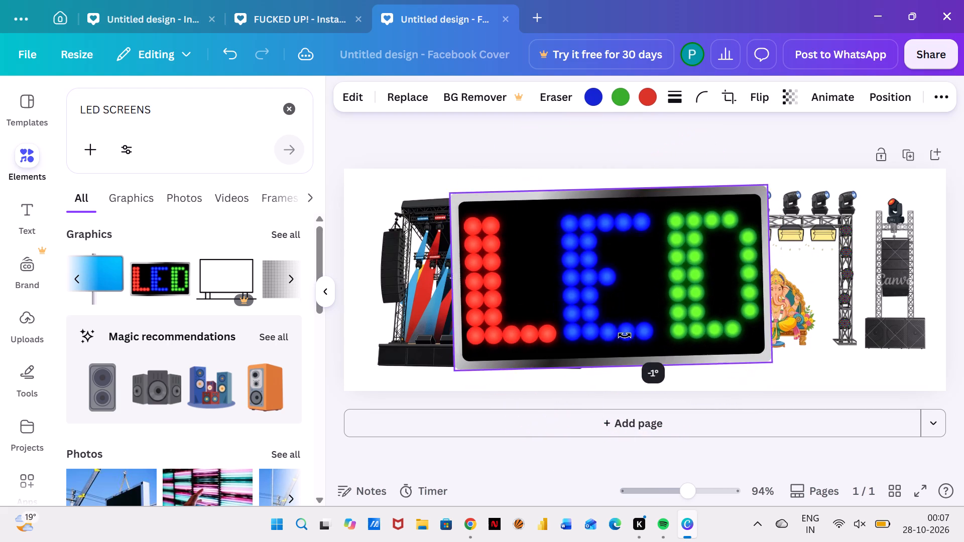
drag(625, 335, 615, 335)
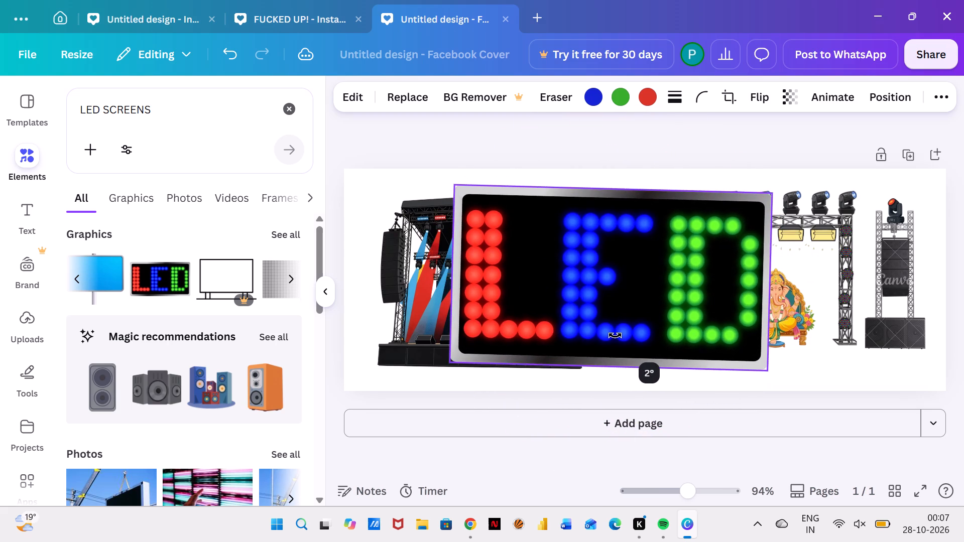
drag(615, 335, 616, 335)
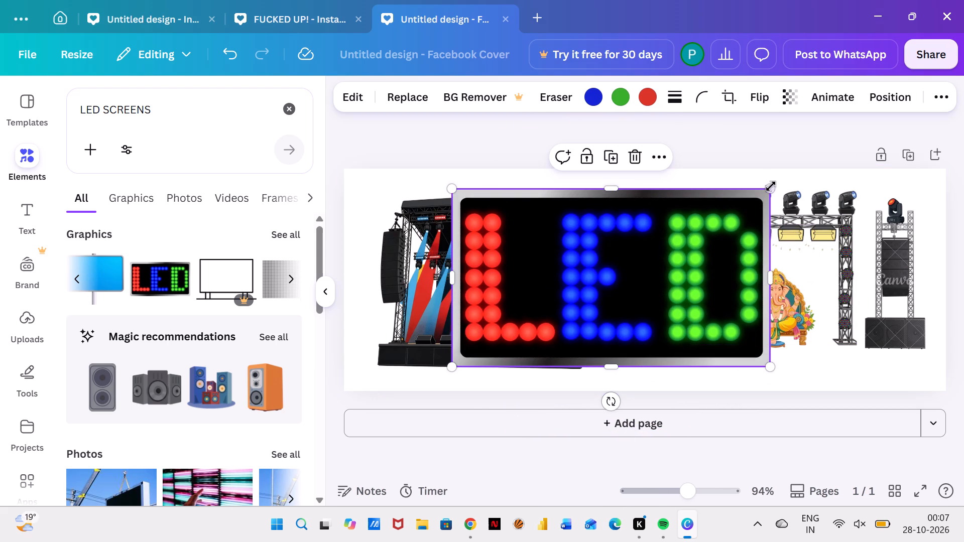
Shrink the LED sign to a small plate at the bottom centre of the concert stage and turn it vertical, red letter on top.
drag(769, 189, 622, 245)
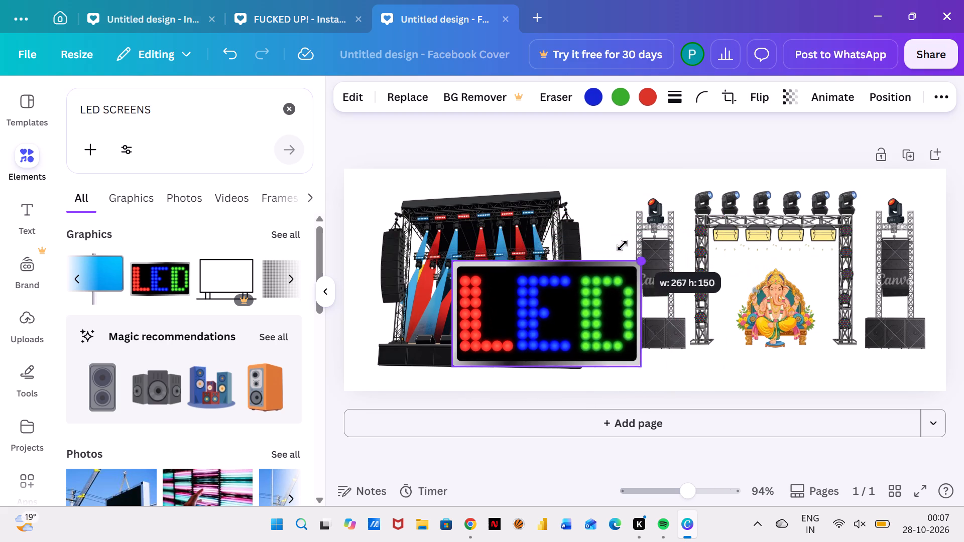
drag(622, 245, 524, 303)
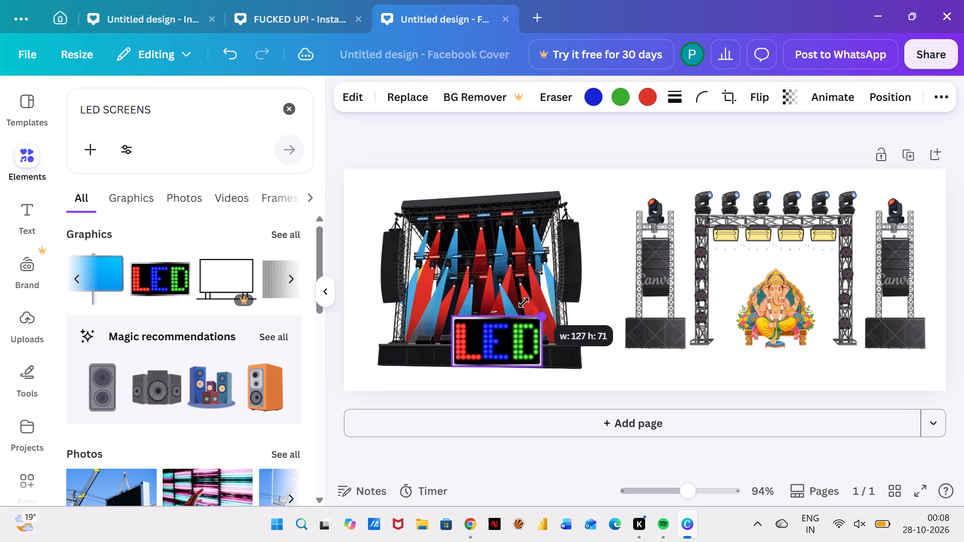
drag(524, 303, 510, 318)
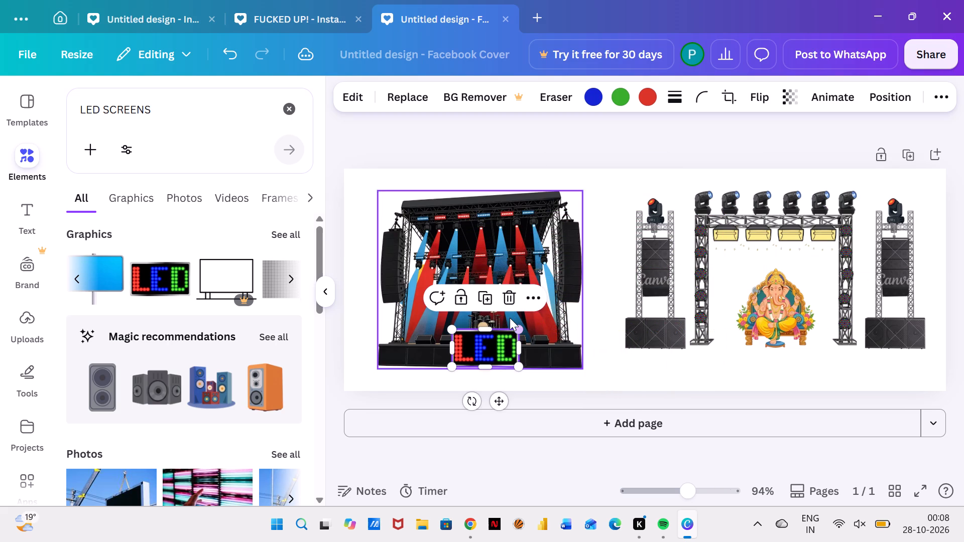
drag(473, 399, 484, 357)
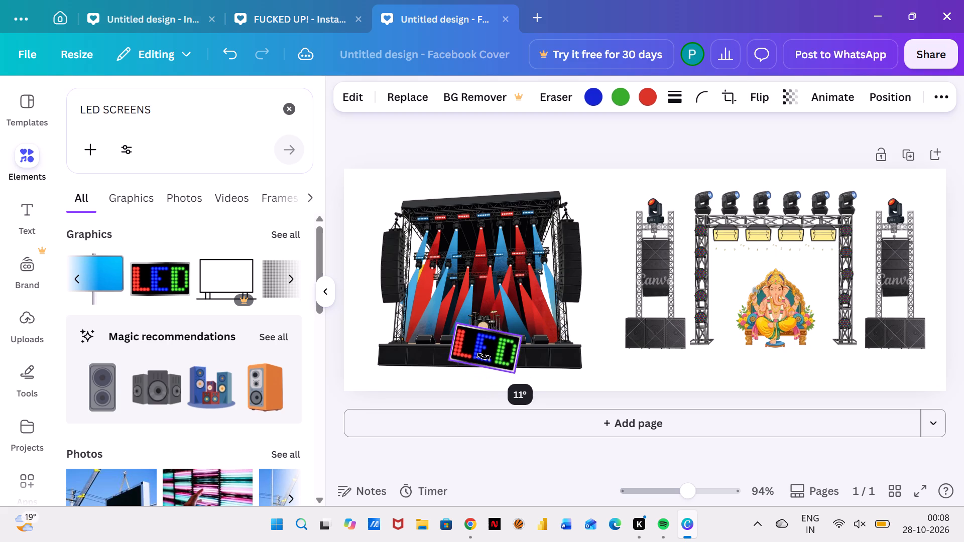
drag(484, 357, 455, 359)
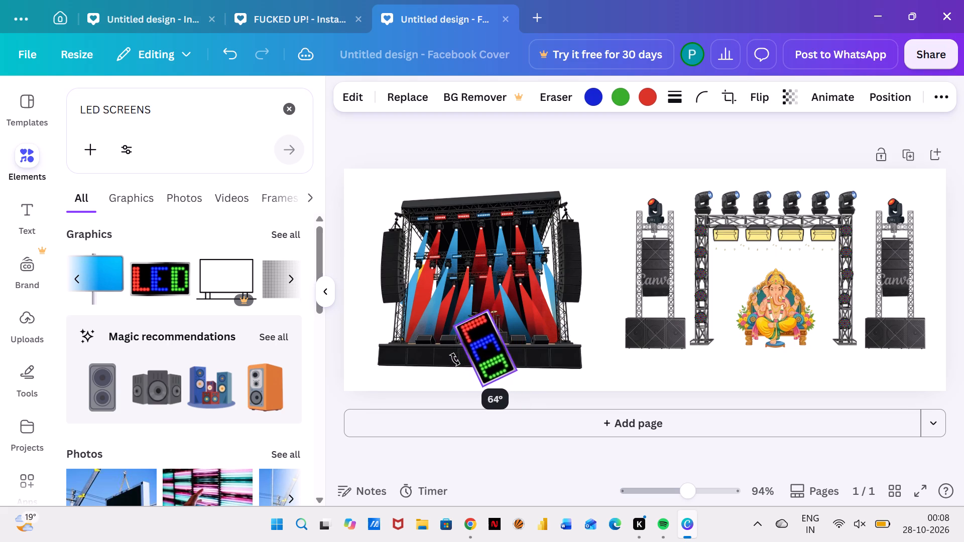
drag(455, 359, 433, 336)
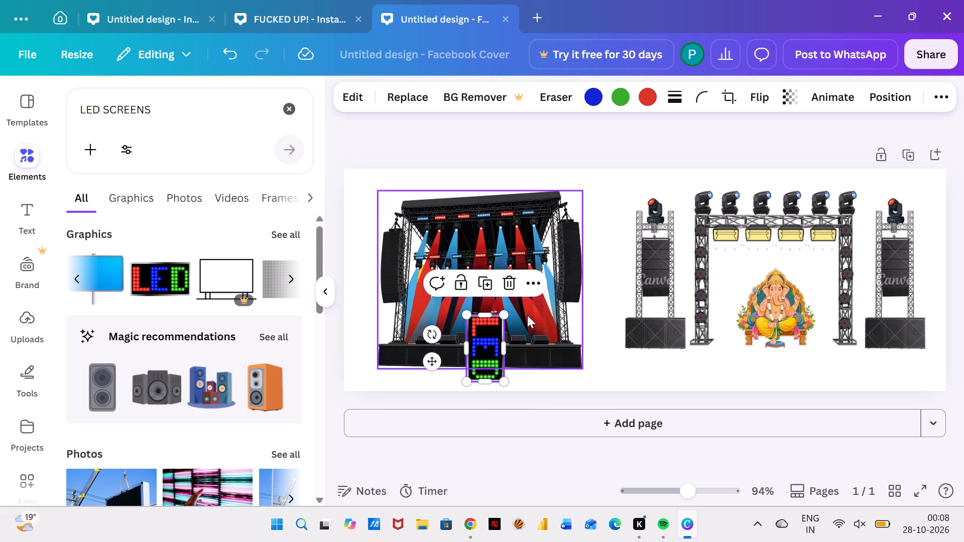
Reduce the vertical LED sign further and narrow it to about 51 by 27 at the stage's front edge.
drag(502, 319, 495, 344)
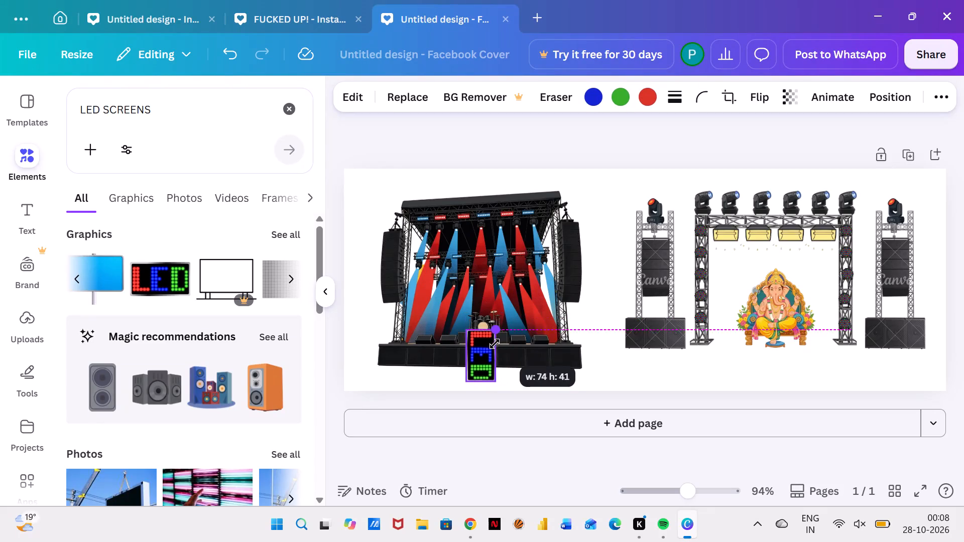
drag(495, 344, 492, 355)
drag(492, 355, 469, 374)
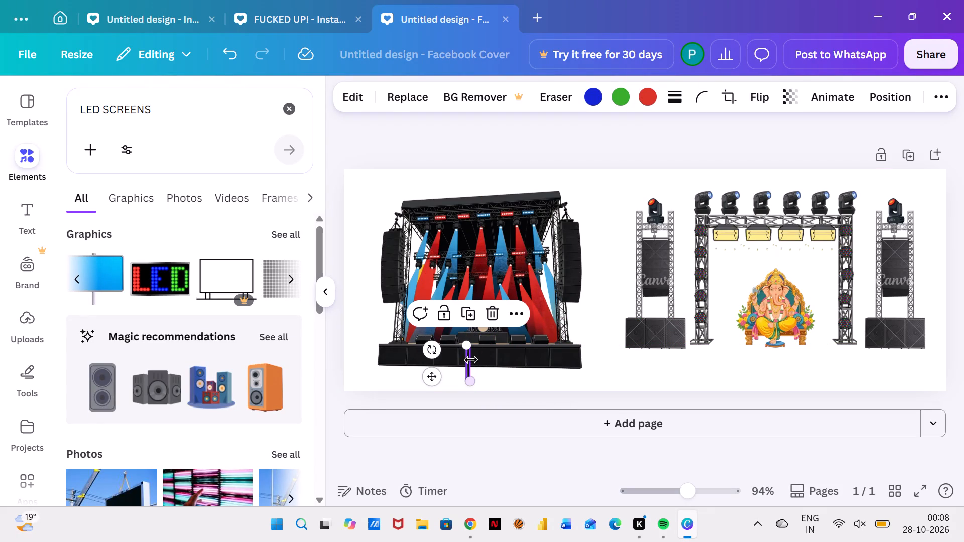
drag(471, 365, 491, 365)
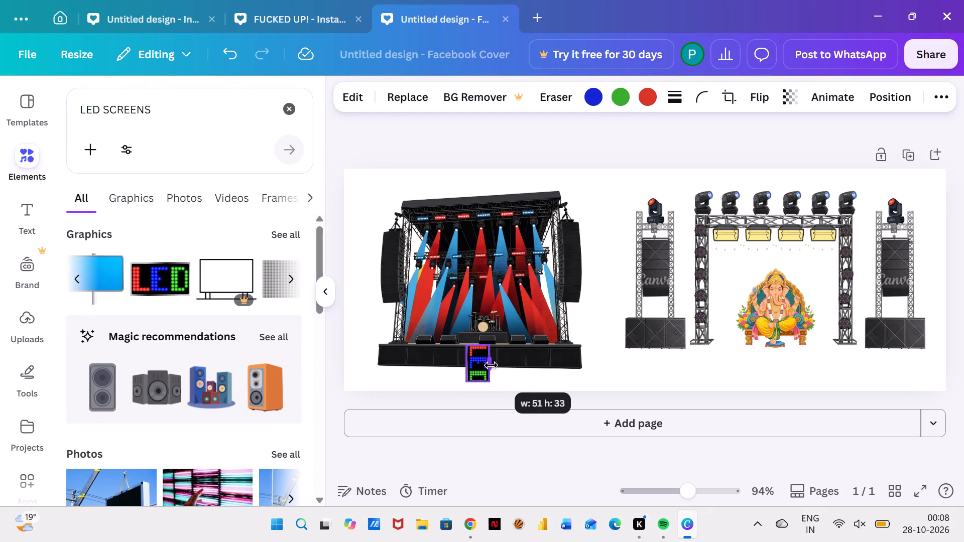
drag(491, 365, 490, 367)
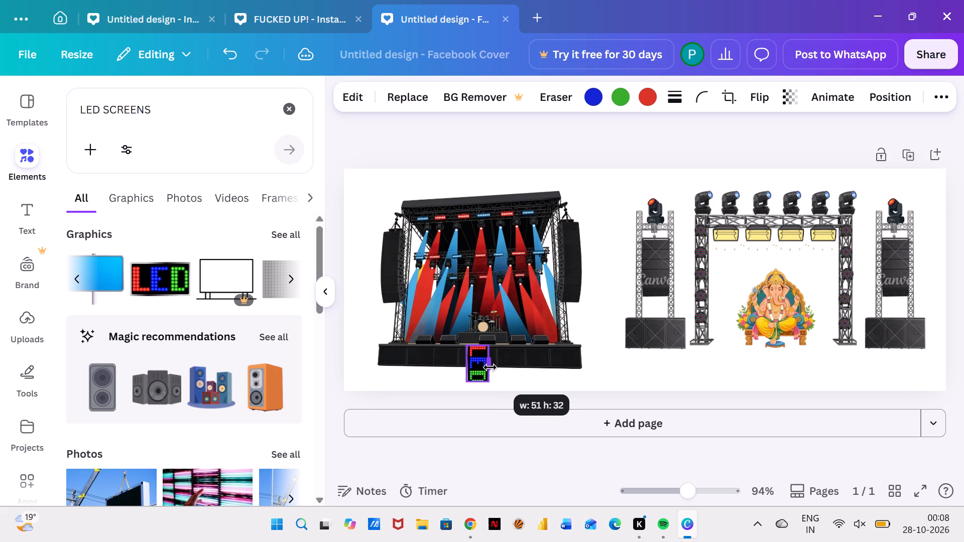
drag(490, 367, 487, 368)
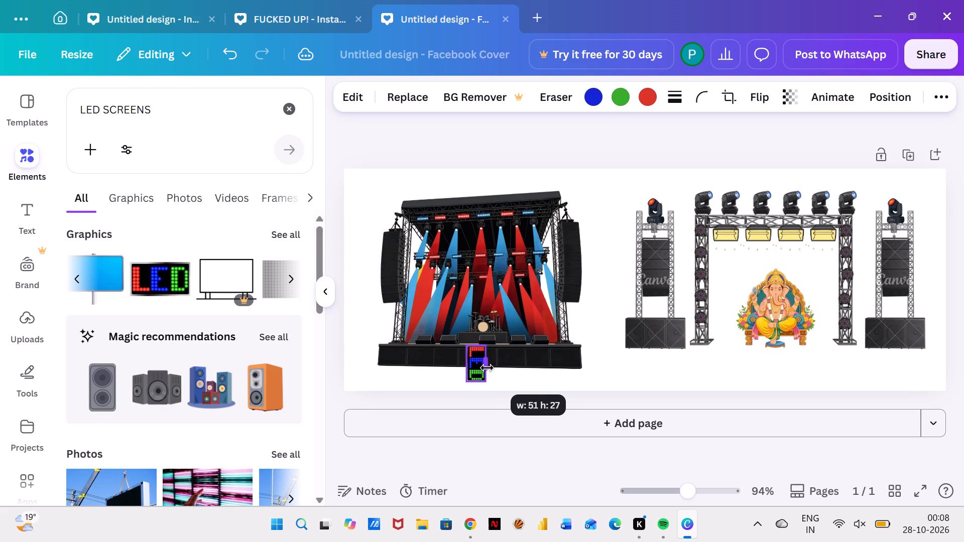
drag(487, 368, 487, 367)
click(516, 368)
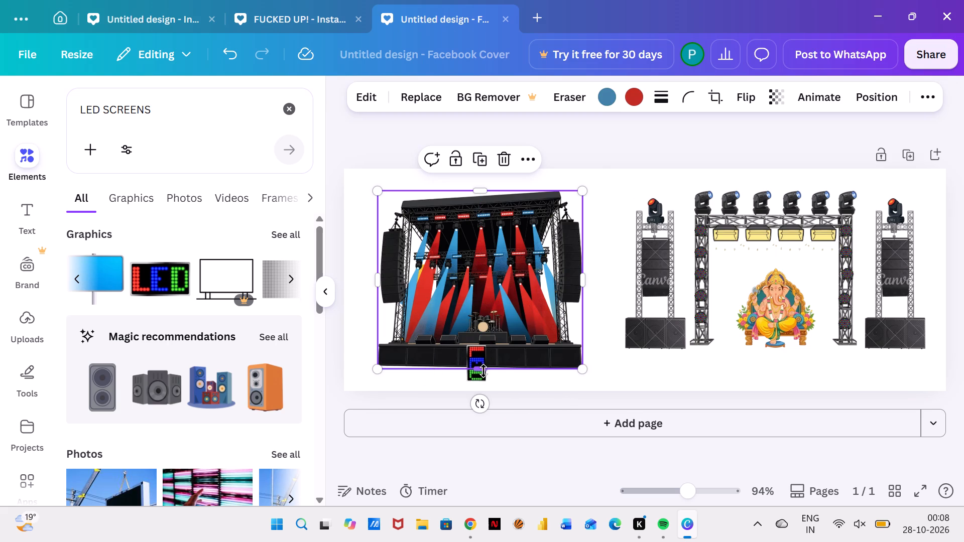
Shorten the concert stage graphic slightly from its bottom edge, keeping its width at 290.
drag(479, 370, 531, 376)
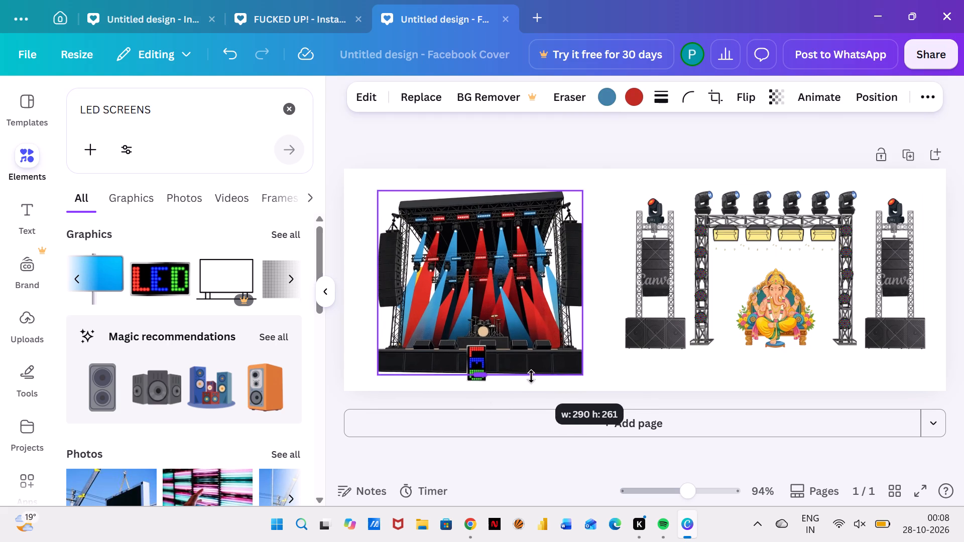
drag(531, 376, 512, 365)
Move the small vertical LED sign onto the truss frame's left leg, just below the top beam's lights.
drag(476, 369, 704, 193)
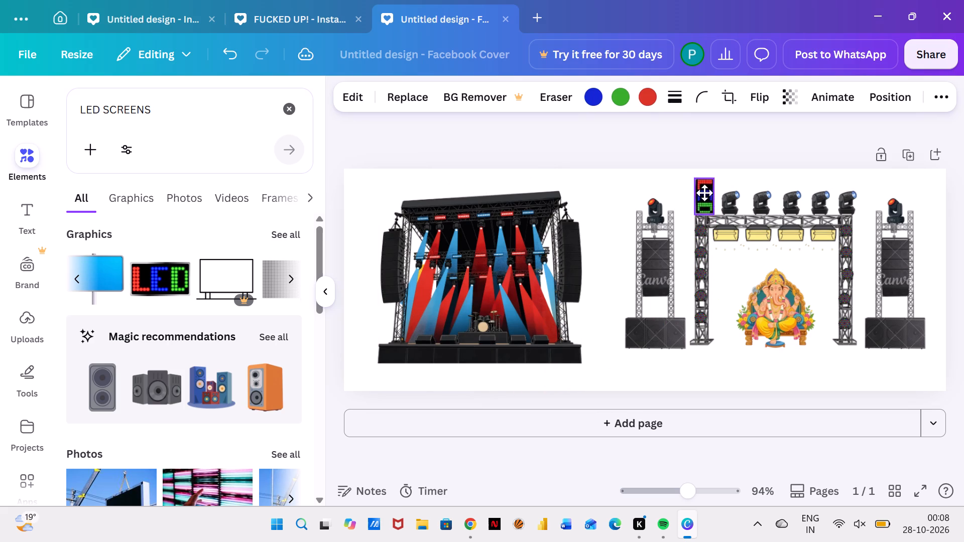
drag(704, 193, 701, 254)
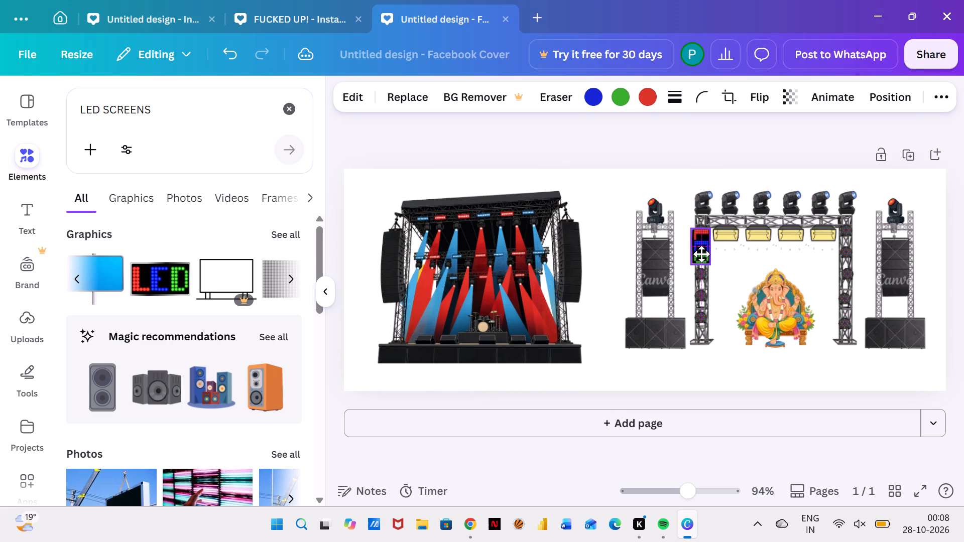
drag(701, 254, 703, 258)
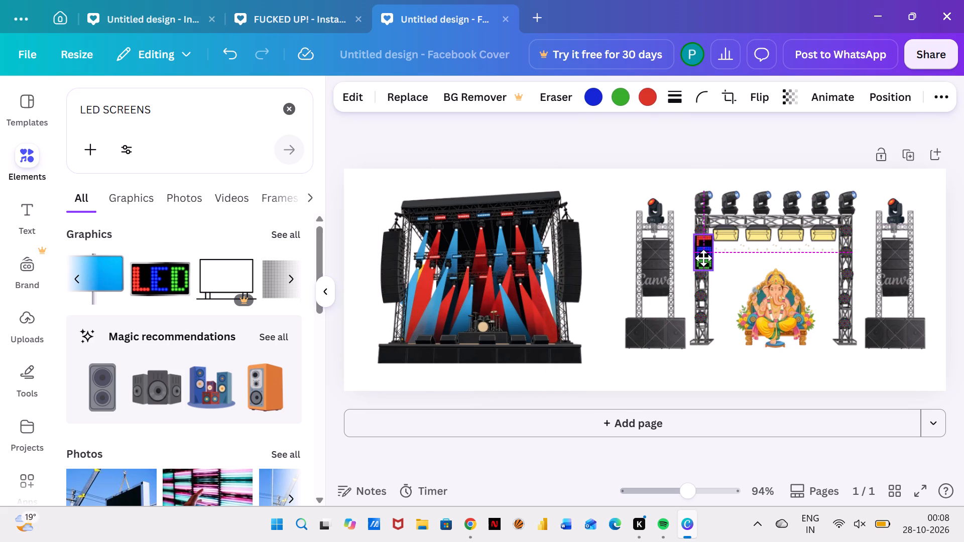
drag(703, 258, 701, 262)
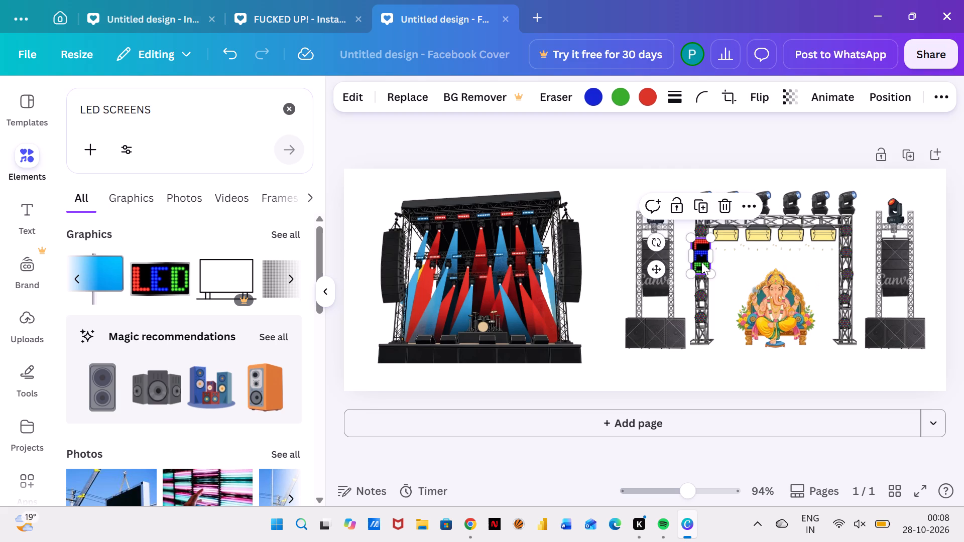
drag(701, 262, 704, 249)
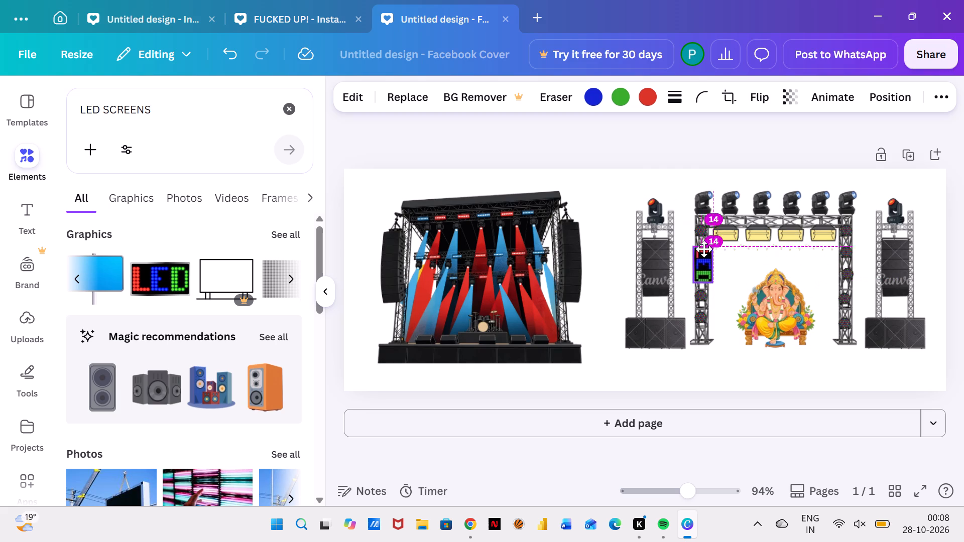
drag(704, 249, 701, 269)
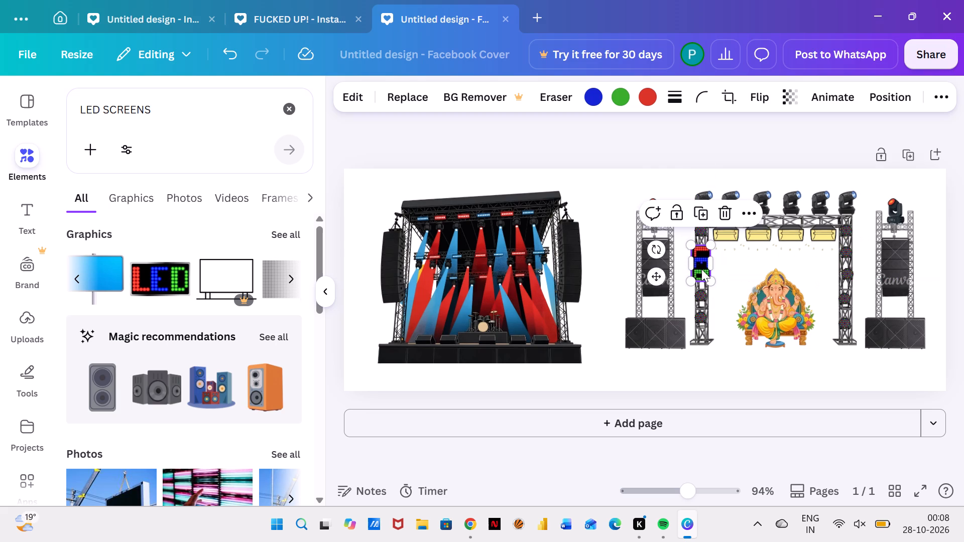
Duplicate the vertical LED sign and place the copy on the truss frame's right leg, level with the first.
click(703, 210)
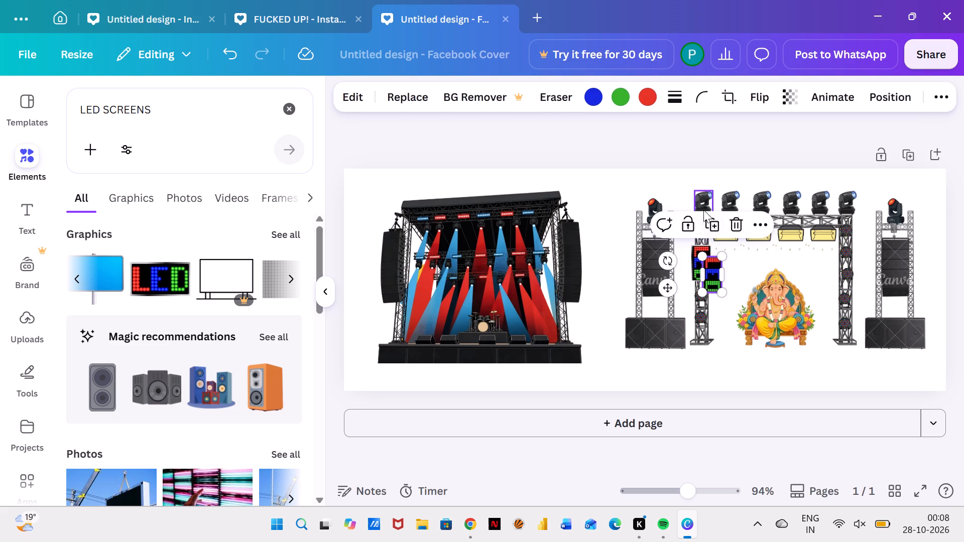
drag(713, 279, 818, 283)
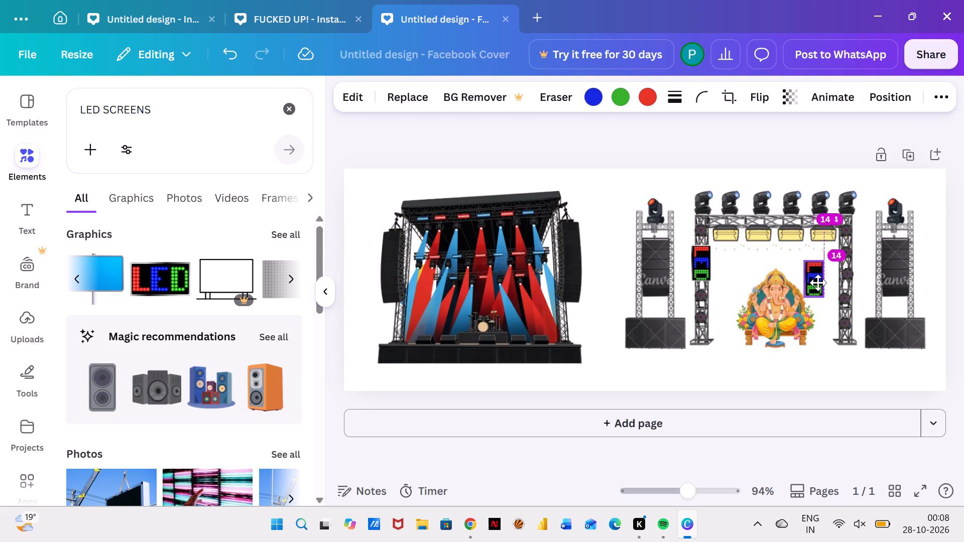
drag(818, 283, 827, 280)
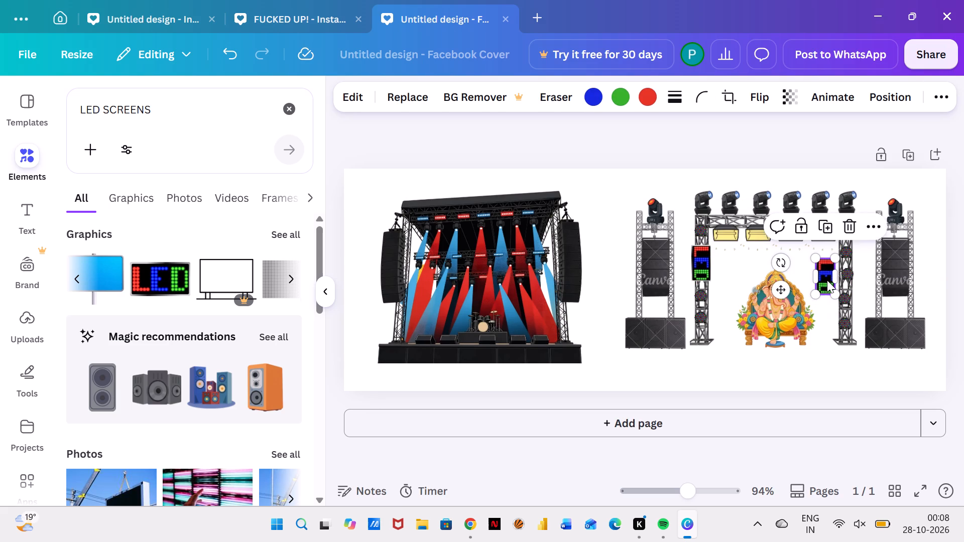
drag(827, 280, 850, 276)
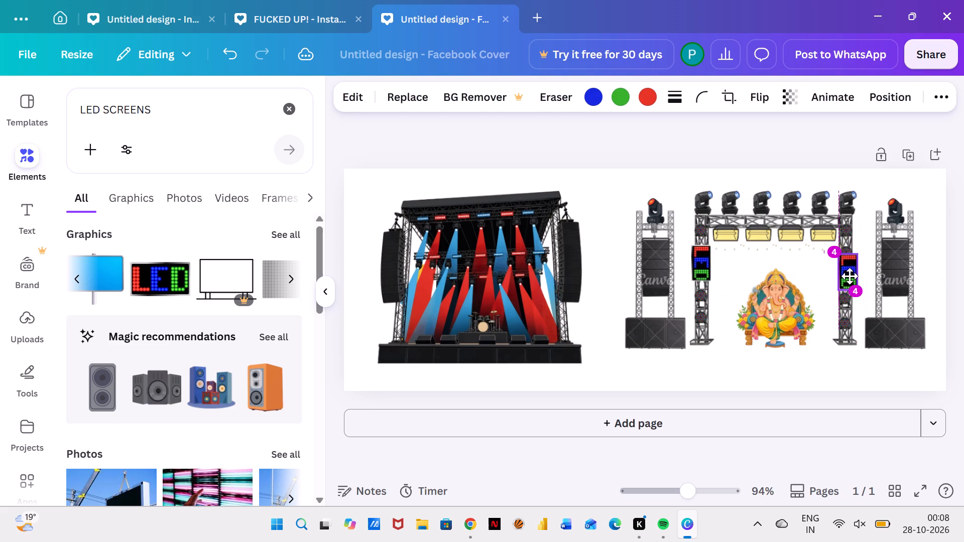
drag(850, 276, 848, 269)
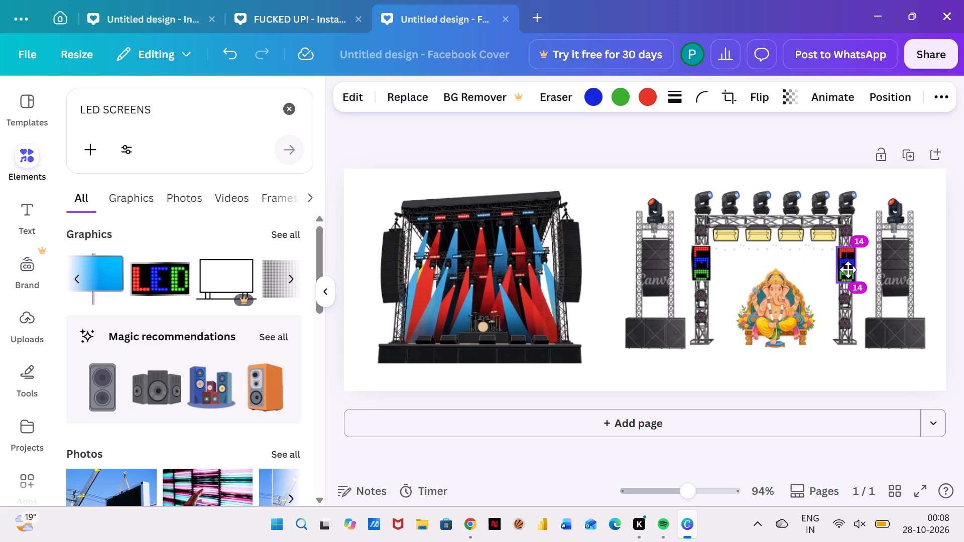
drag(848, 269, 848, 269)
drag(848, 269, 848, 269)
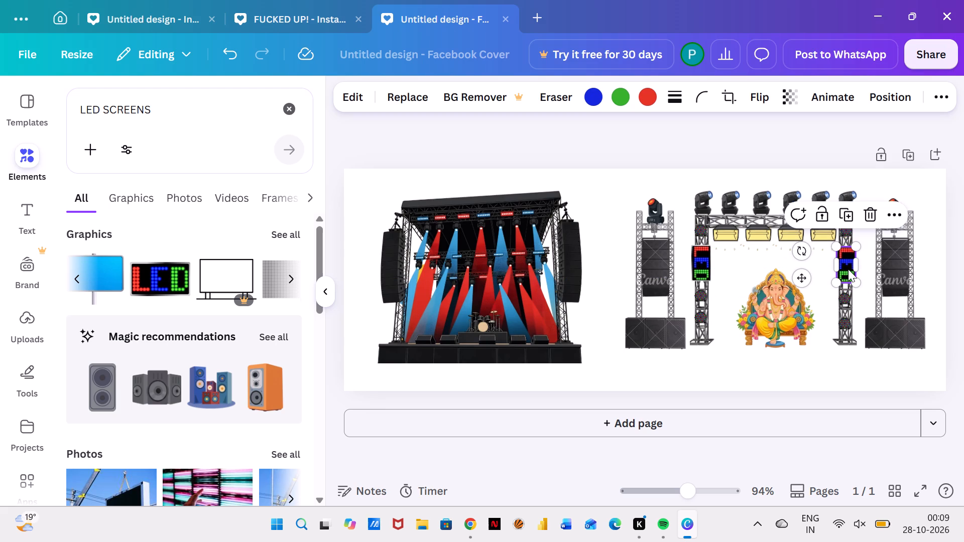
Duplicate the vertical LED sign on the truss frame's right leg and rotate the copy to horizontal.
click(846, 222)
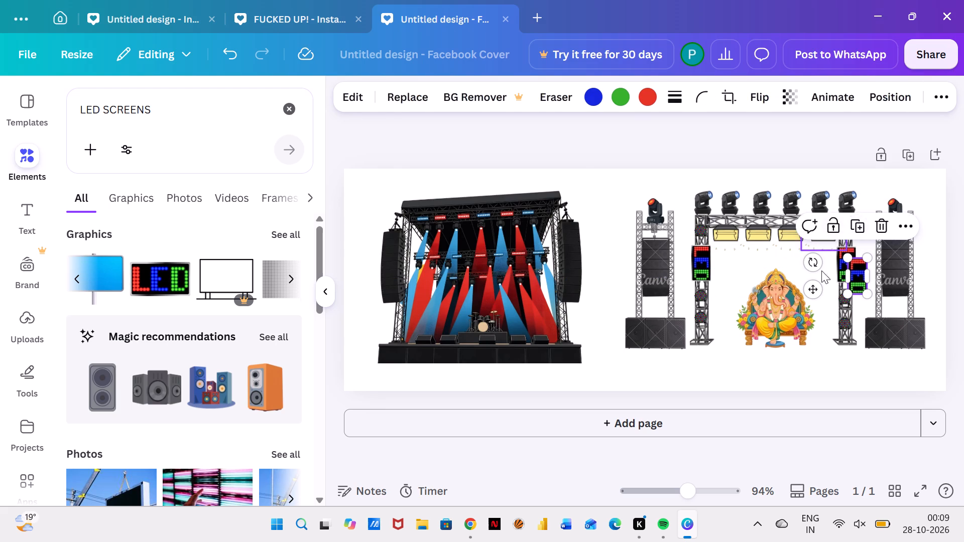
drag(812, 258, 895, 263)
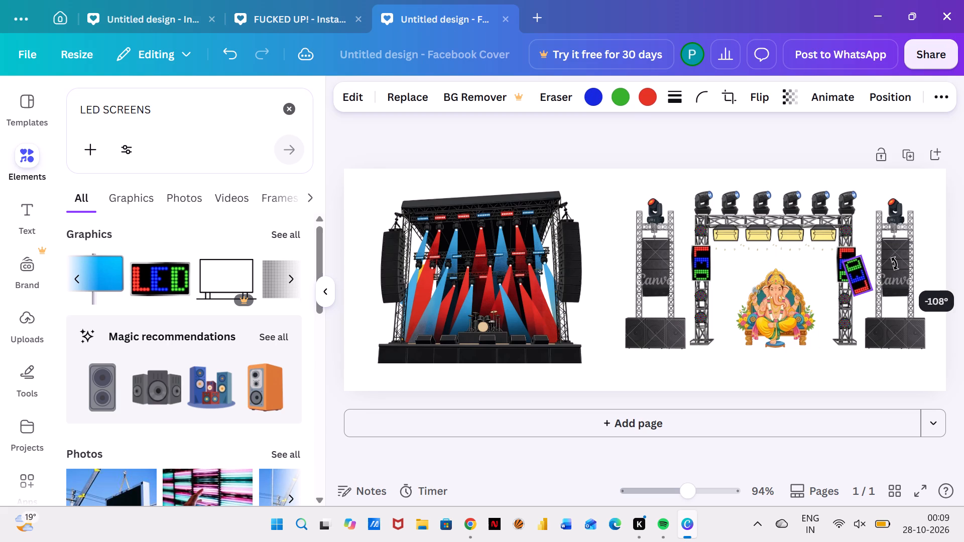
drag(895, 263, 861, 323)
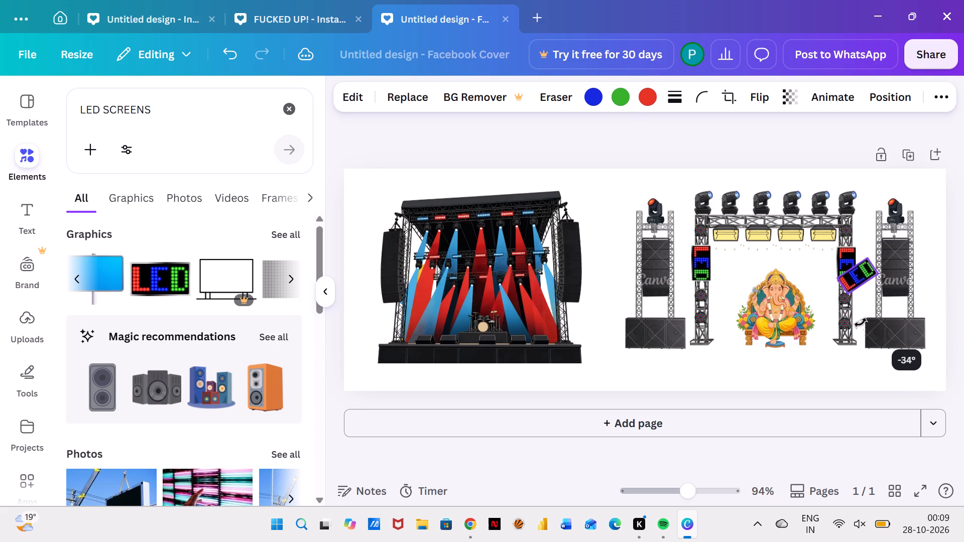
drag(861, 323, 839, 314)
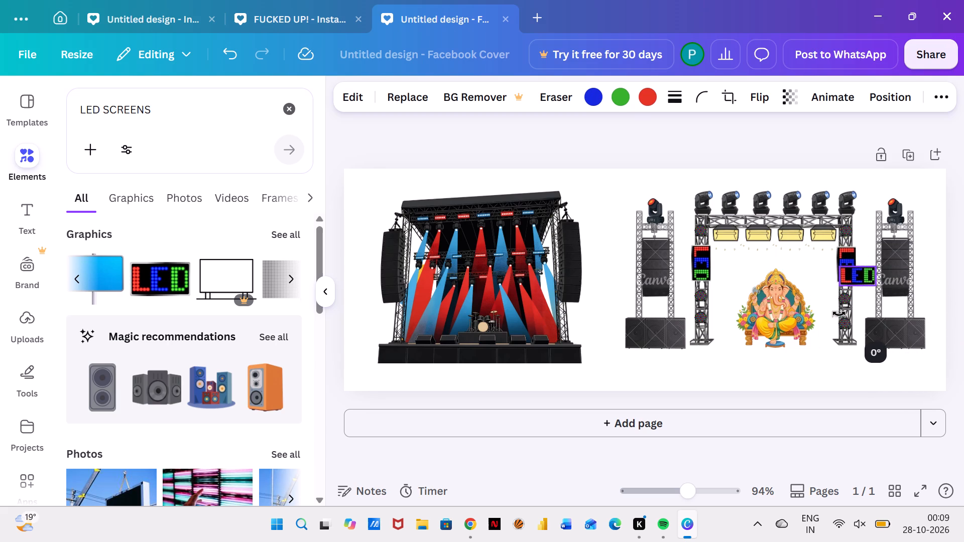
drag(839, 314, 842, 314)
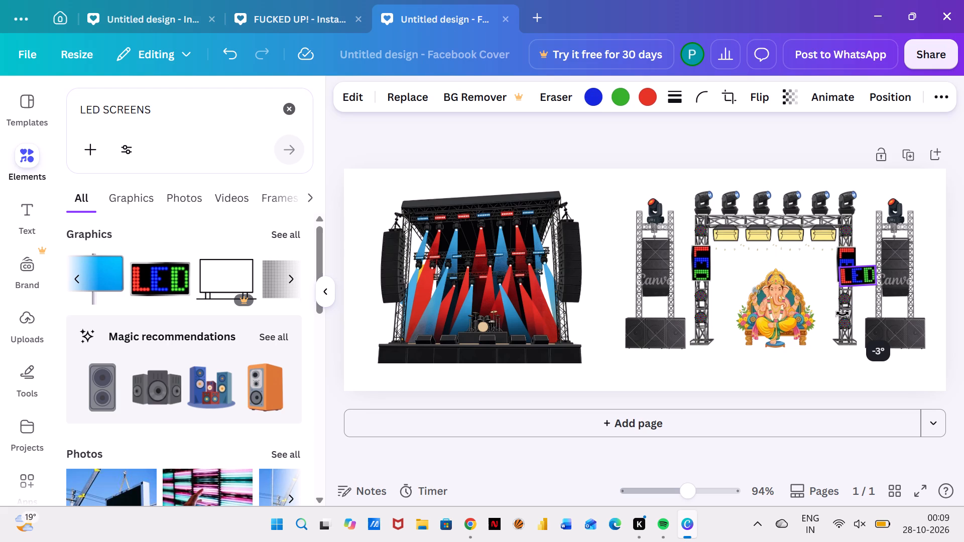
drag(842, 314, 848, 316)
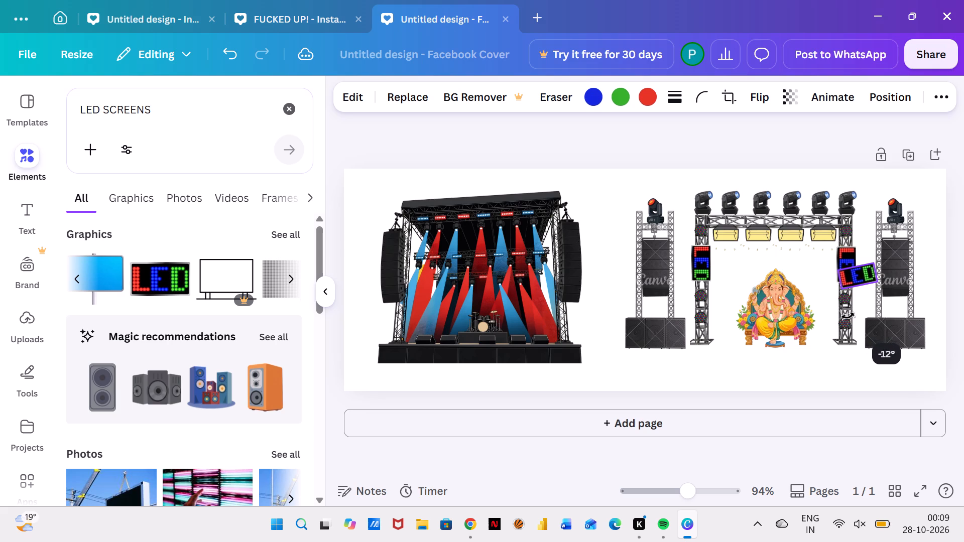
drag(848, 316, 850, 315)
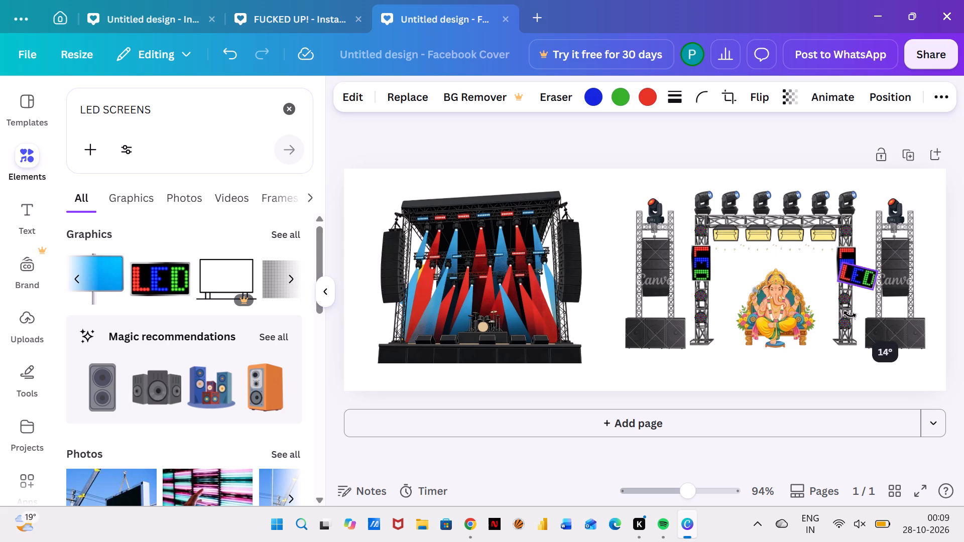
drag(850, 315, 850, 313)
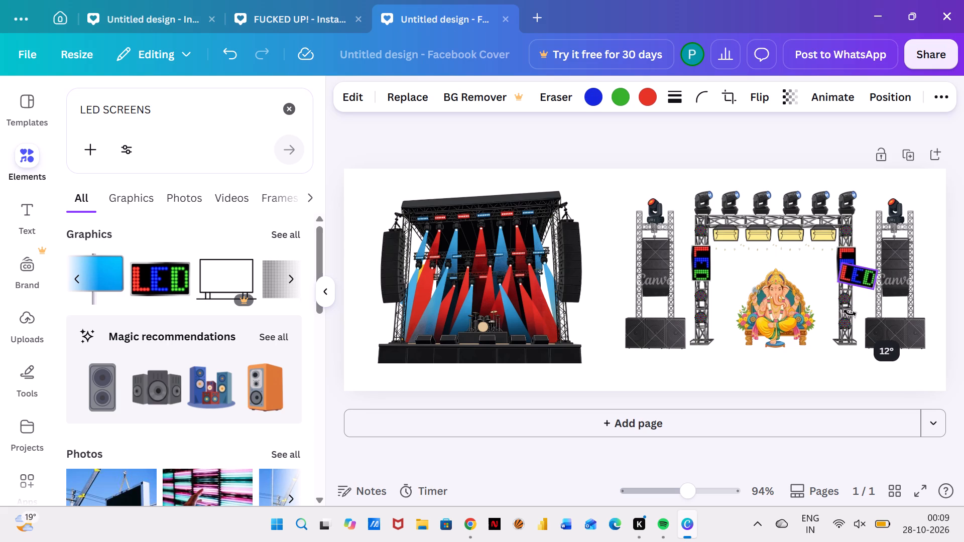
drag(850, 313, 853, 316)
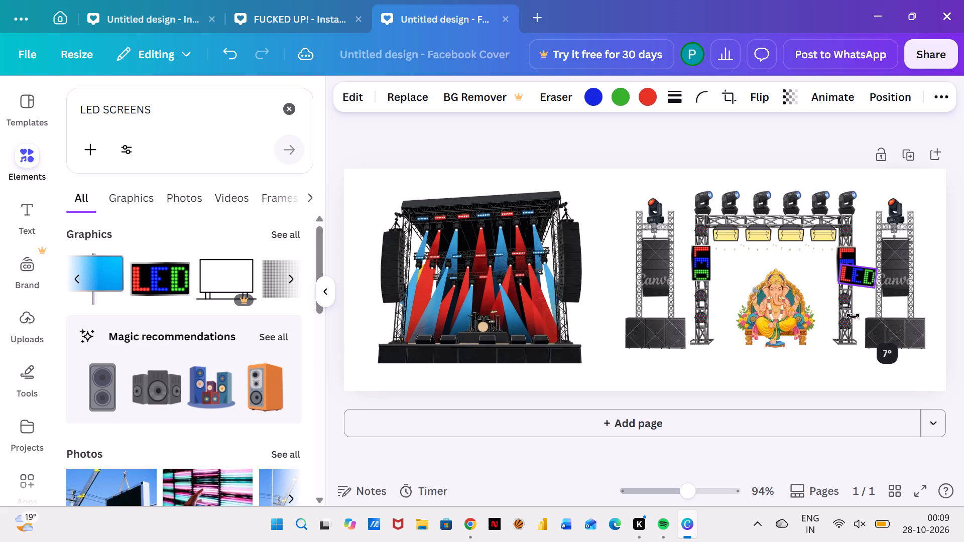
drag(853, 316, 853, 315)
drag(853, 315, 854, 316)
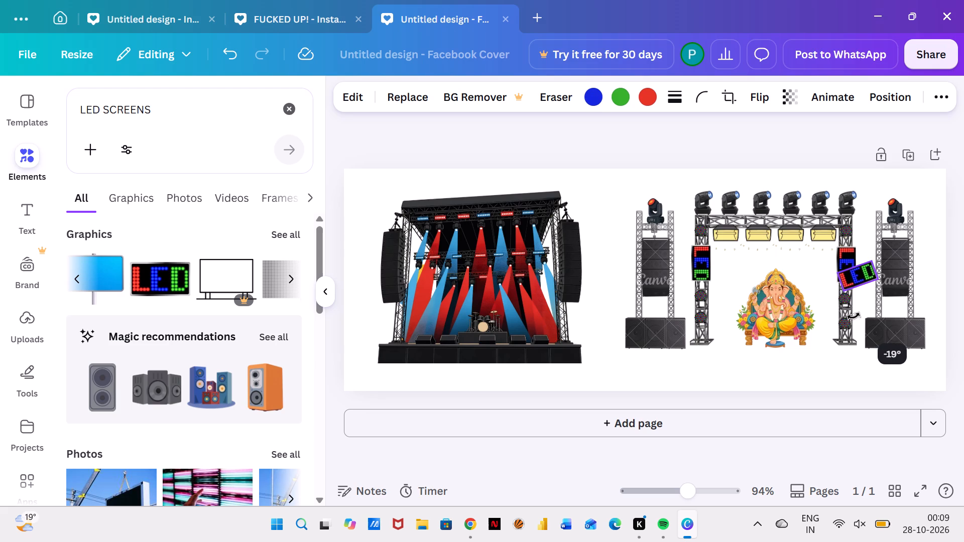
drag(854, 316, 853, 312)
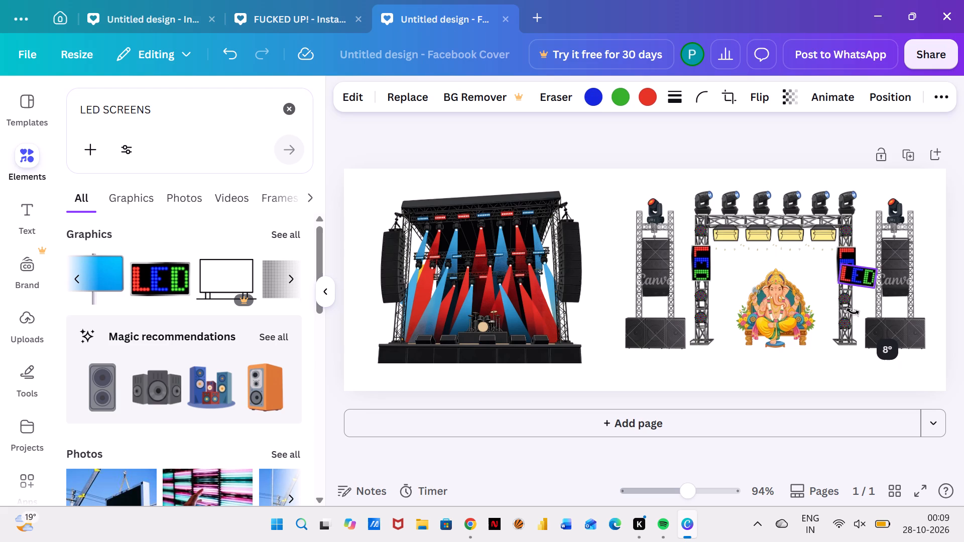
drag(853, 312, 854, 313)
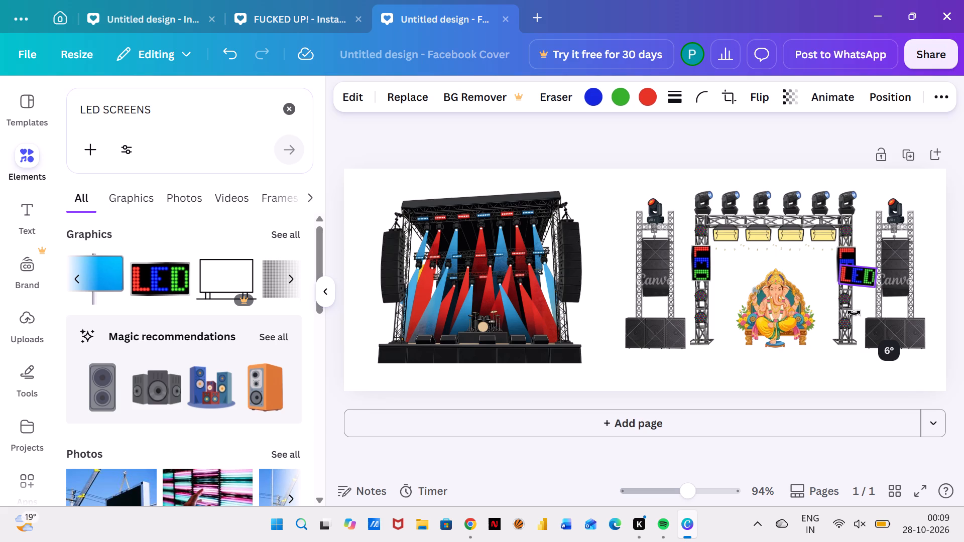
drag(854, 313, 856, 314)
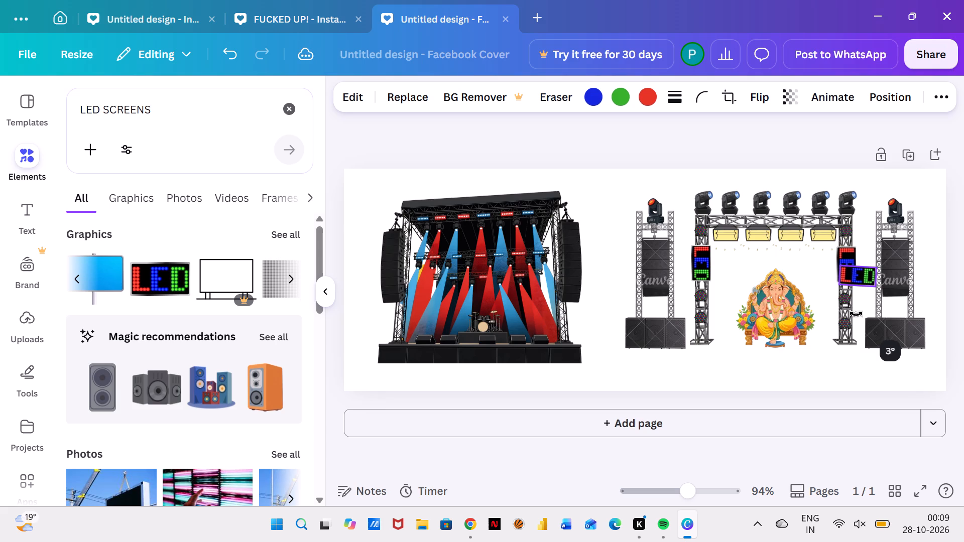
drag(856, 314, 857, 315)
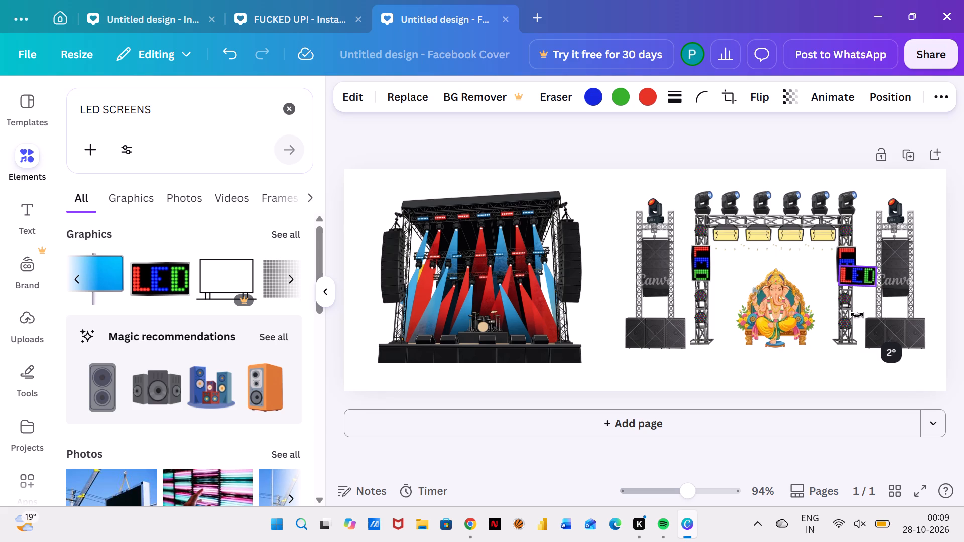
drag(857, 315, 857, 314)
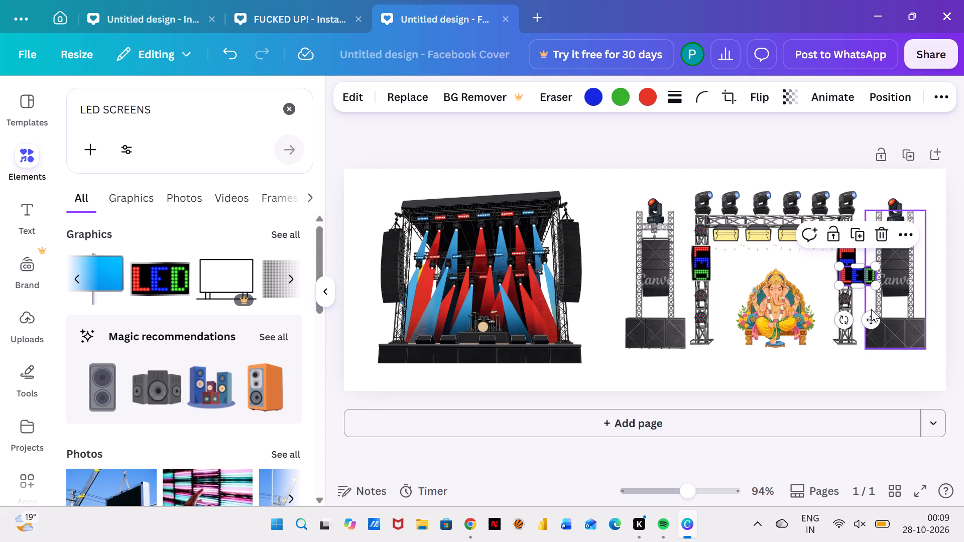
Move the horizontal LED sign onto the truss frame's top beam, just left of its centre.
drag(871, 319, 833, 282)
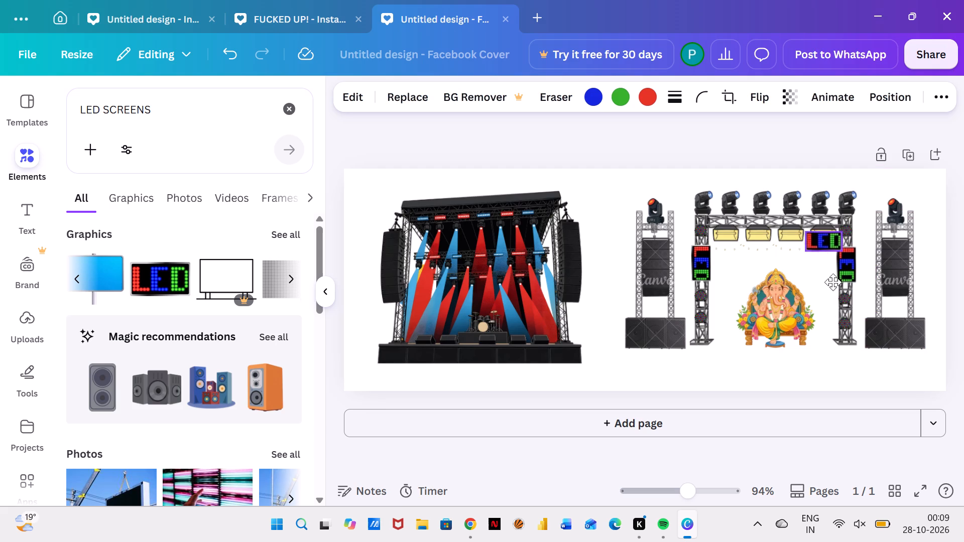
drag(833, 282, 787, 267)
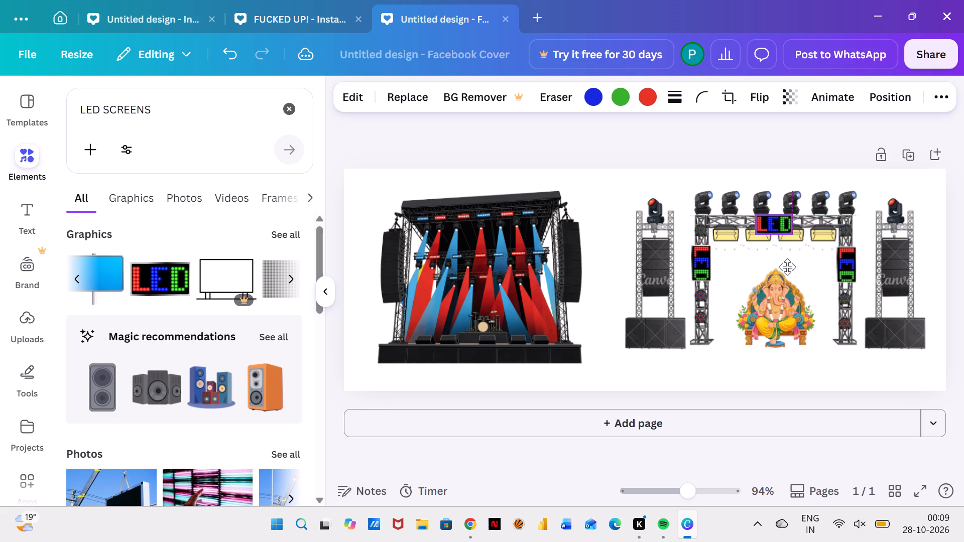
drag(787, 267, 767, 262)
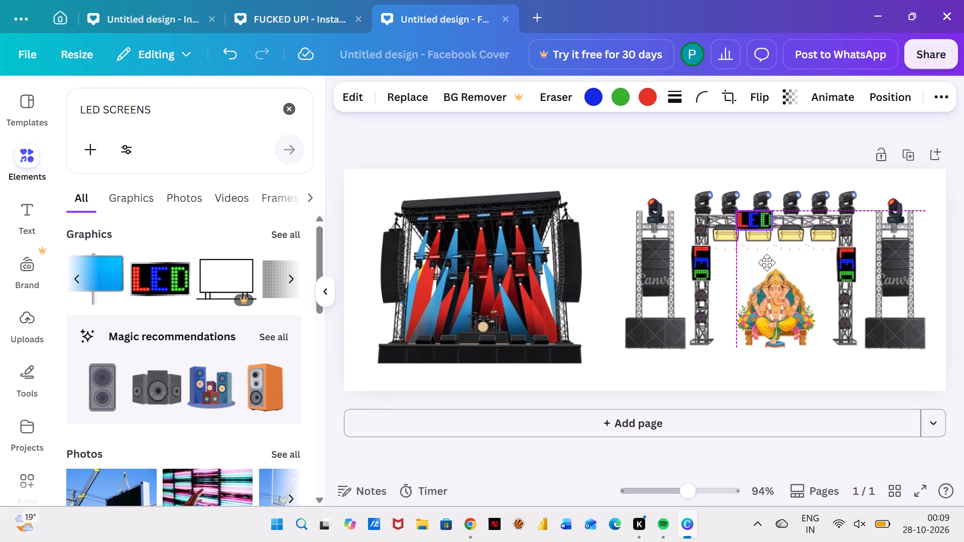
drag(767, 262, 767, 262)
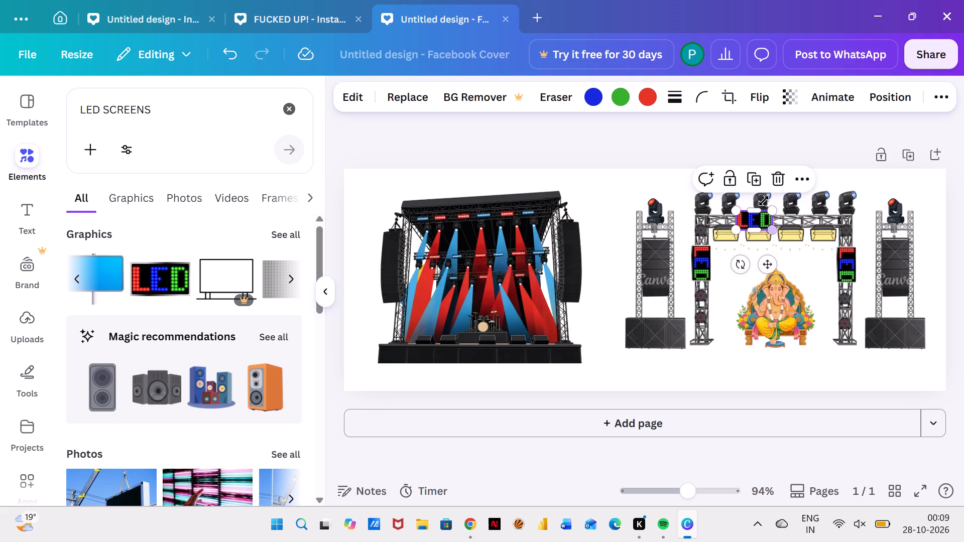
Duplicate the horizontal LED sign and place the copy directly to its right on the top beam, level with it.
click(749, 172)
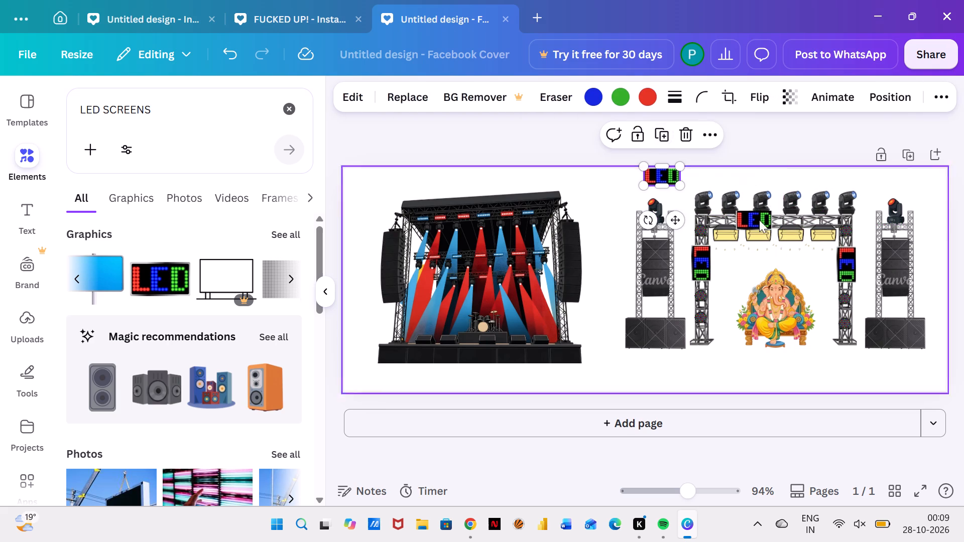
drag(675, 219, 794, 279)
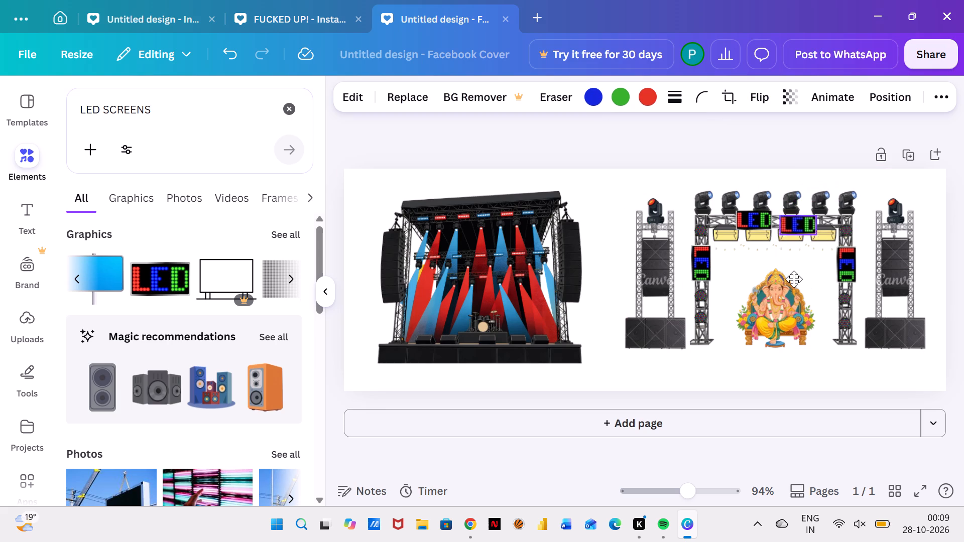
drag(794, 279, 801, 259)
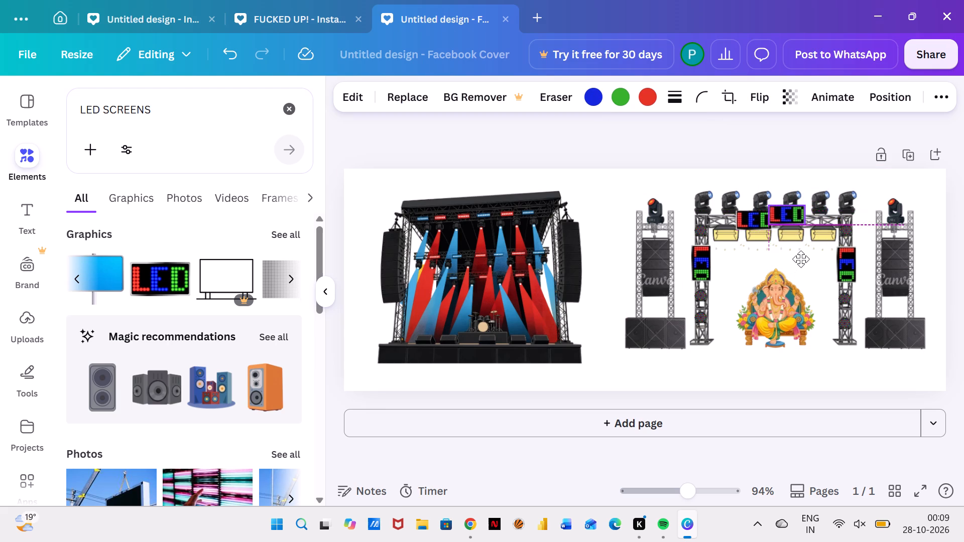
drag(801, 259, 802, 262)
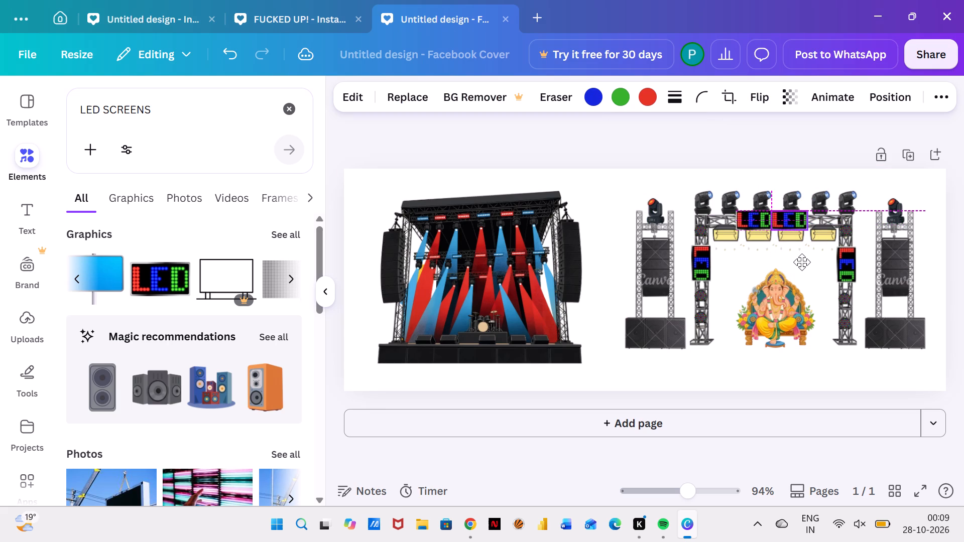
drag(802, 262, 802, 262)
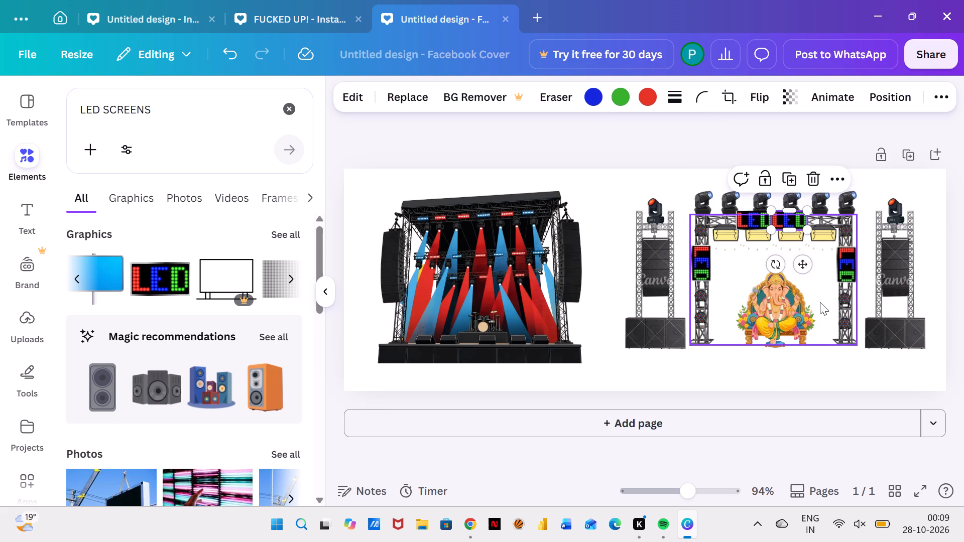
click(821, 306)
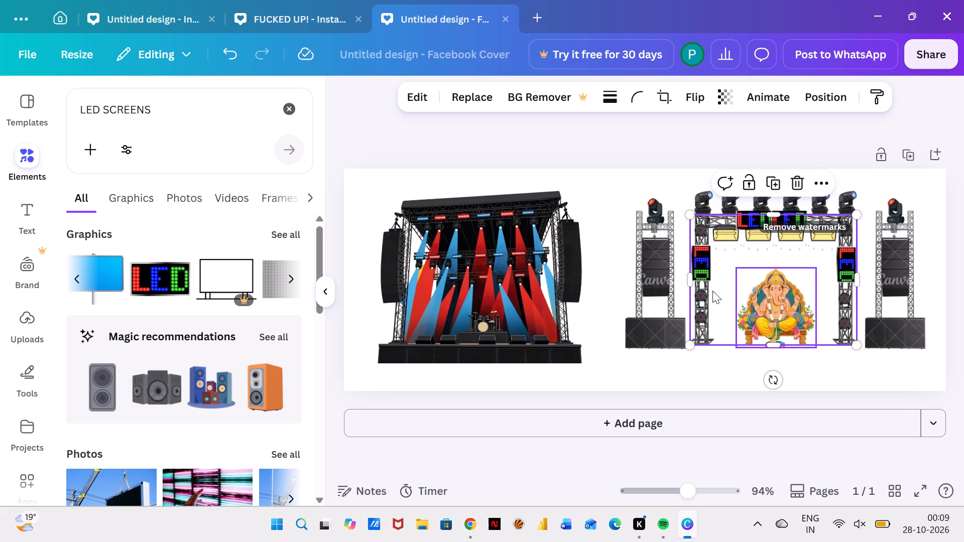
click(600, 350)
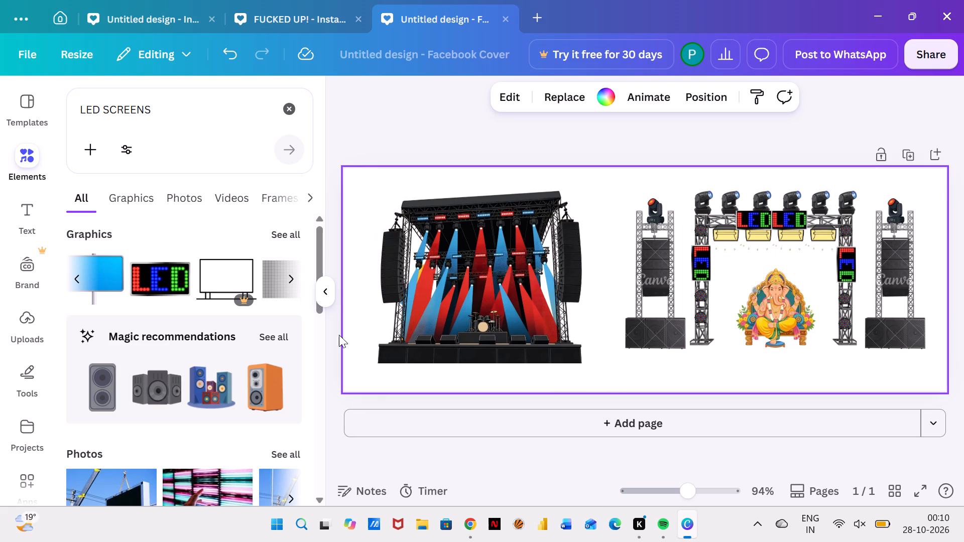
Delete the large concert stage graphic with red and blue light beams from the left half of the page.
click(462, 340)
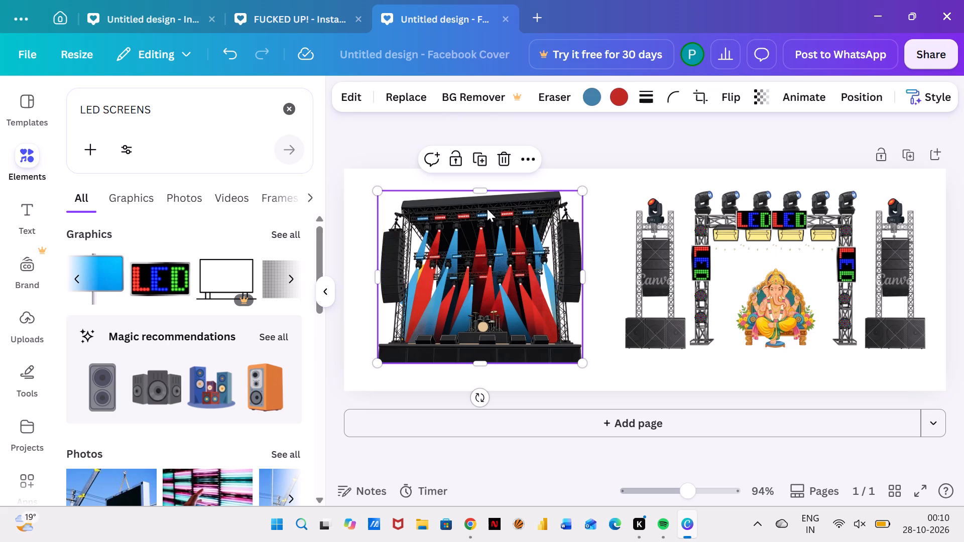
click(505, 157)
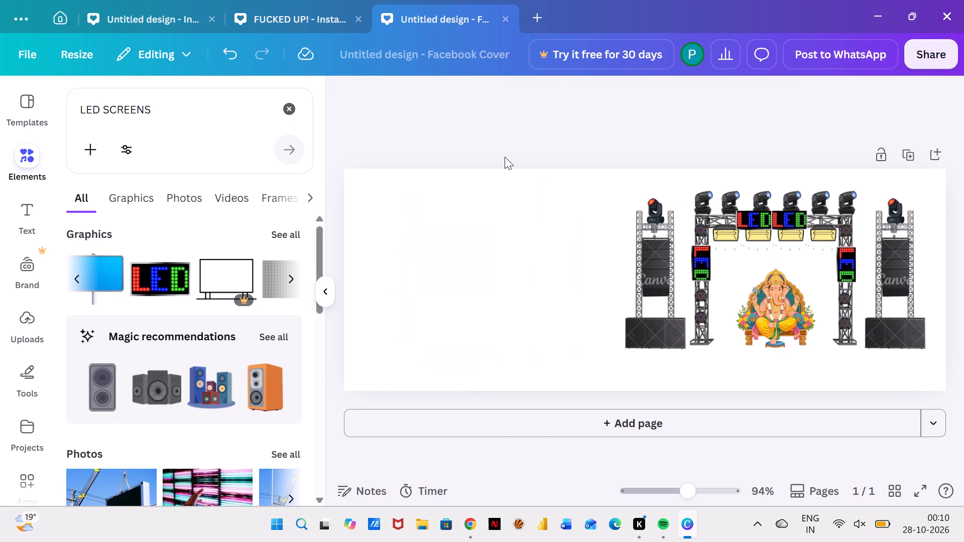
Search the elements for fireworks and add the blue-and-orange fireworks burst graphic to the page.
click(295, 112)
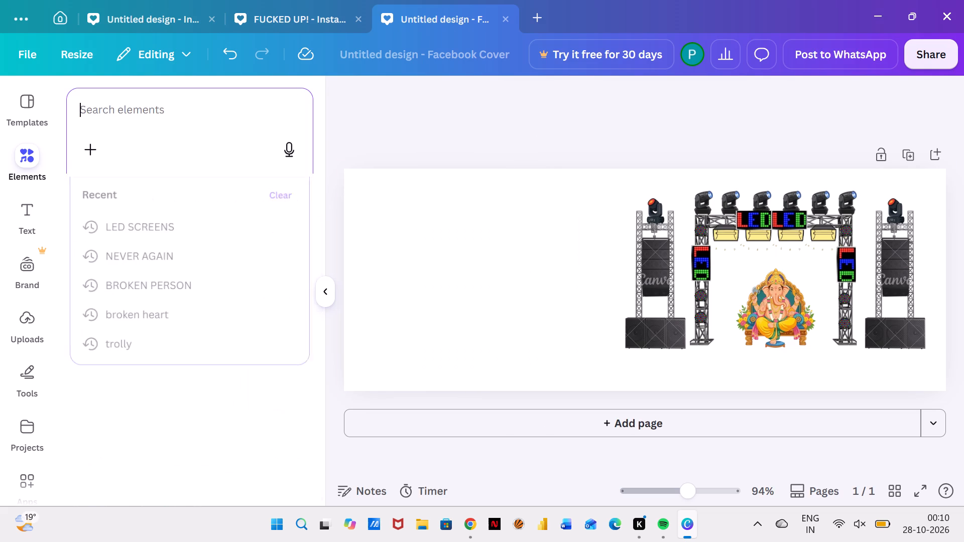
text(FIRE)
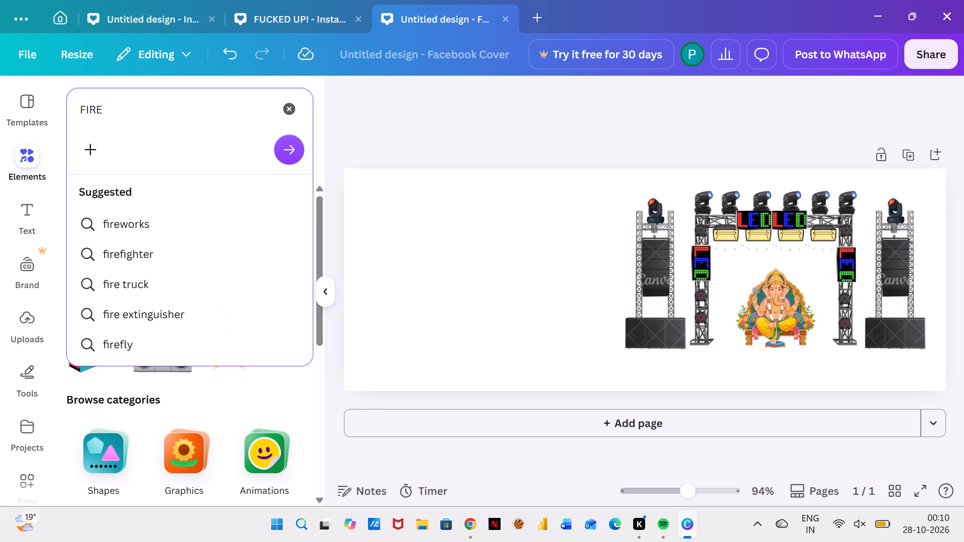
click(157, 222)
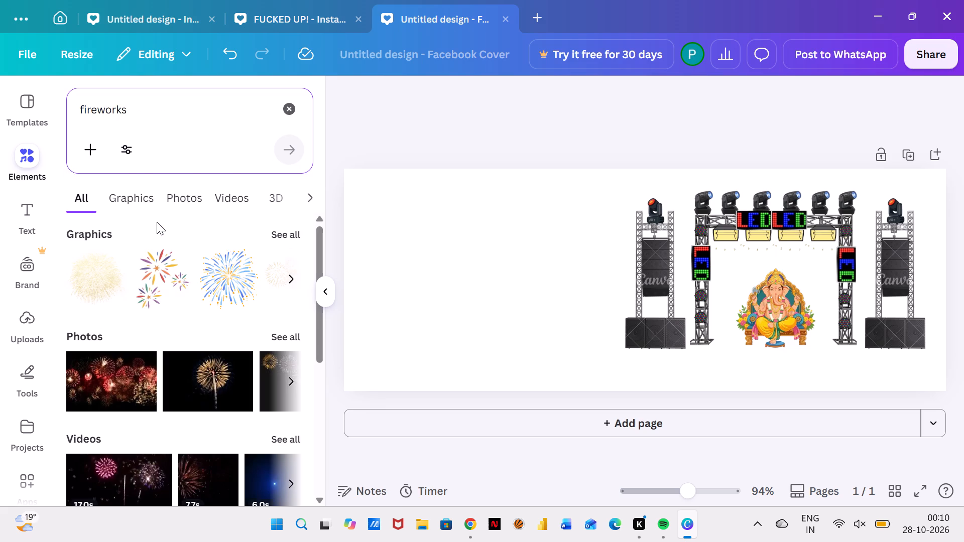
click(228, 293)
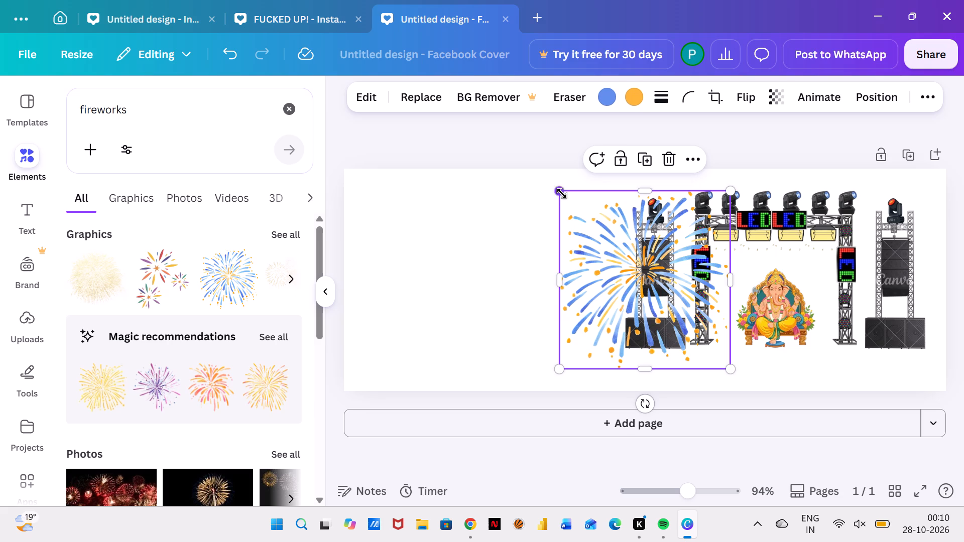
Shrink the blue-and-orange fireworks burst to about 60 px wide, at the foot of the truss frame's left column.
drag(562, 193, 661, 317)
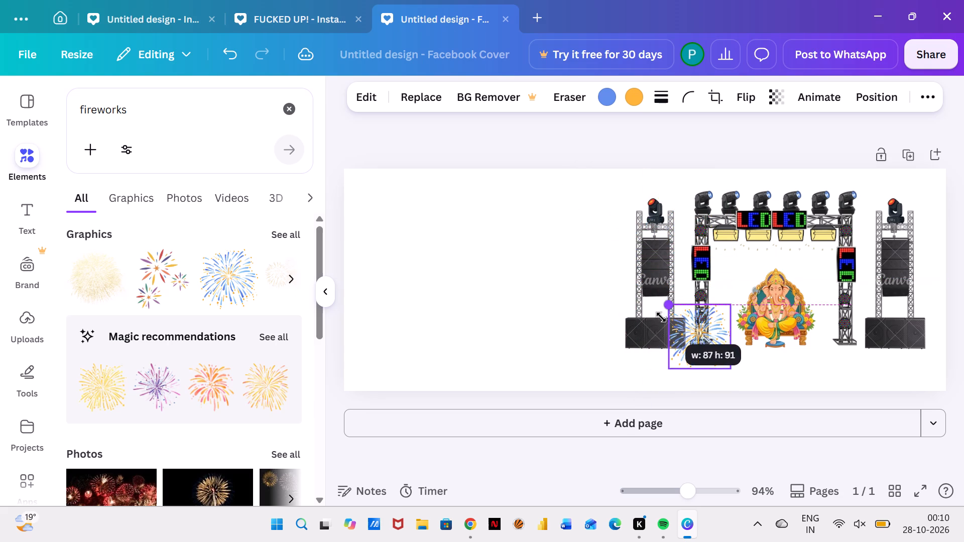
drag(661, 317, 681, 338)
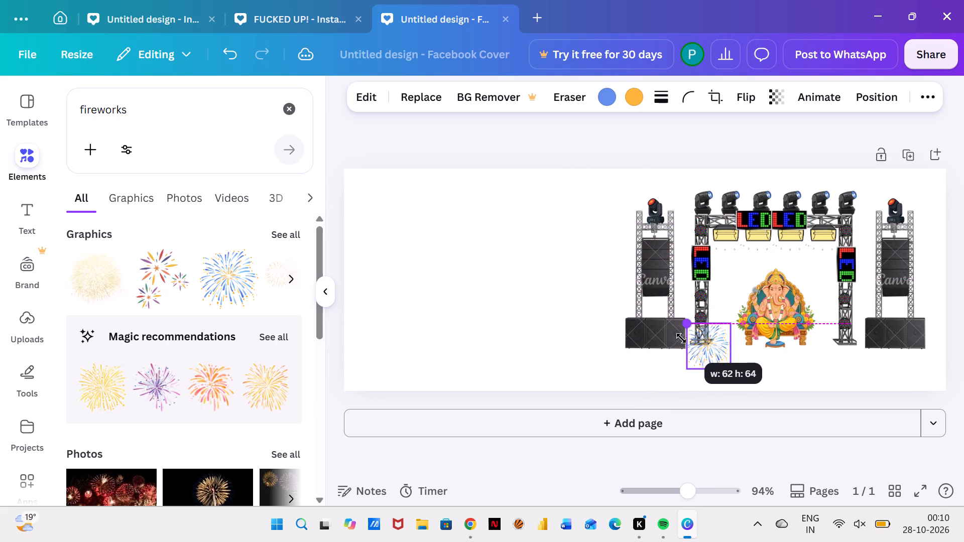
drag(681, 338, 682, 338)
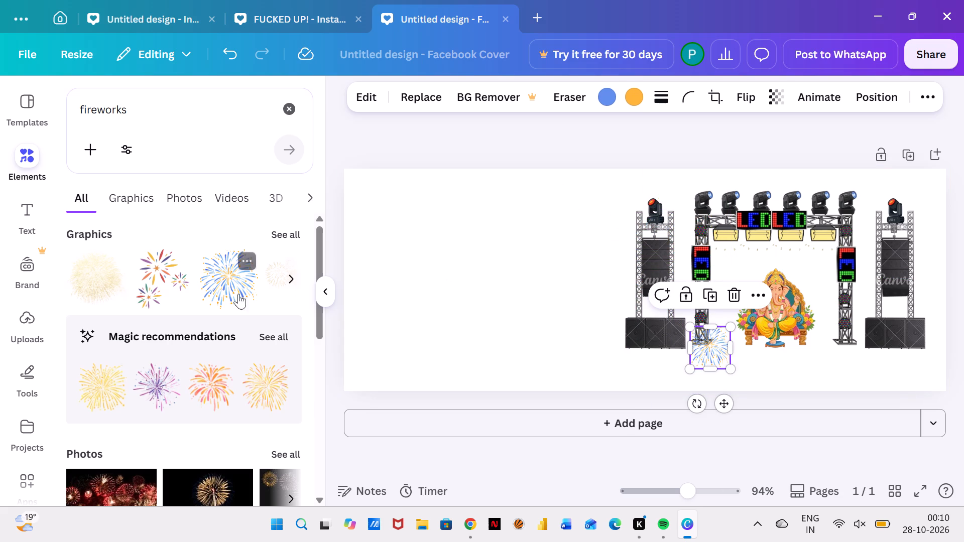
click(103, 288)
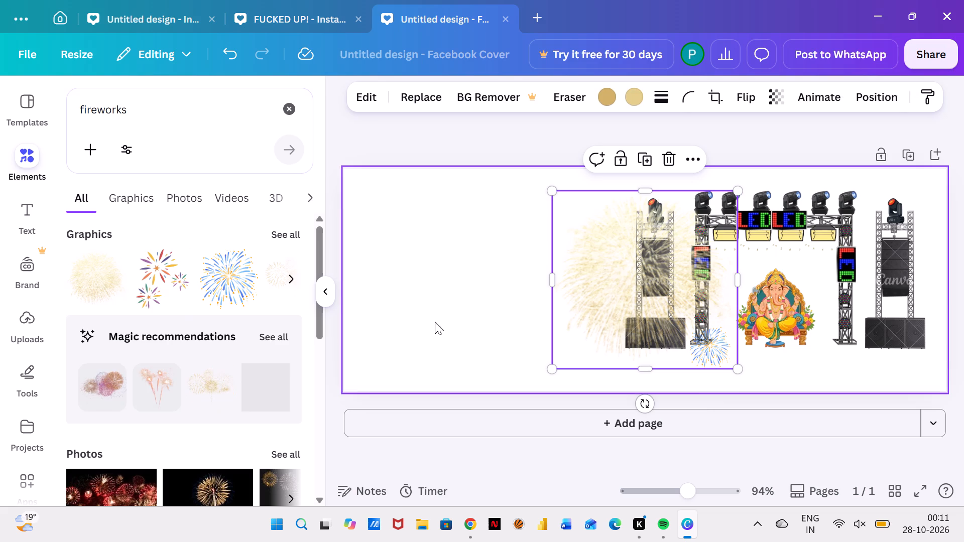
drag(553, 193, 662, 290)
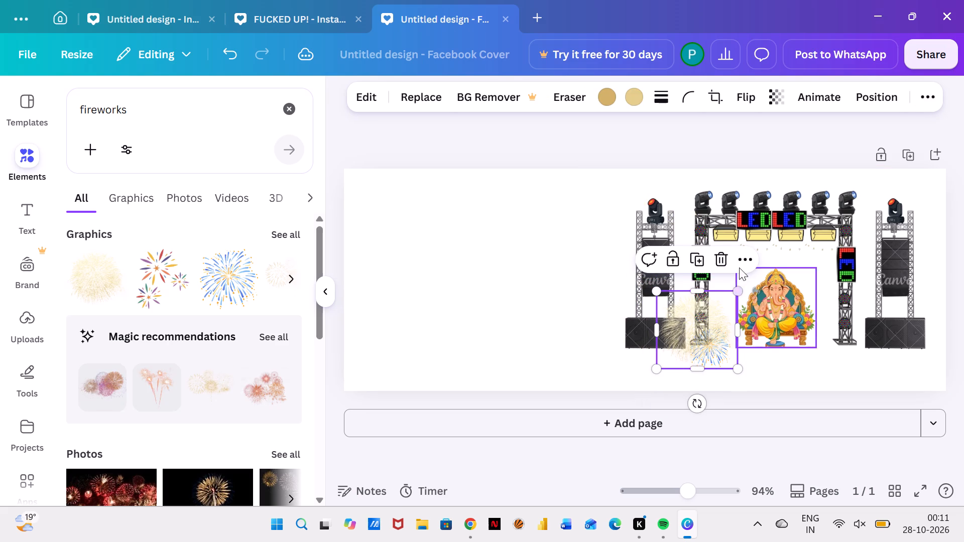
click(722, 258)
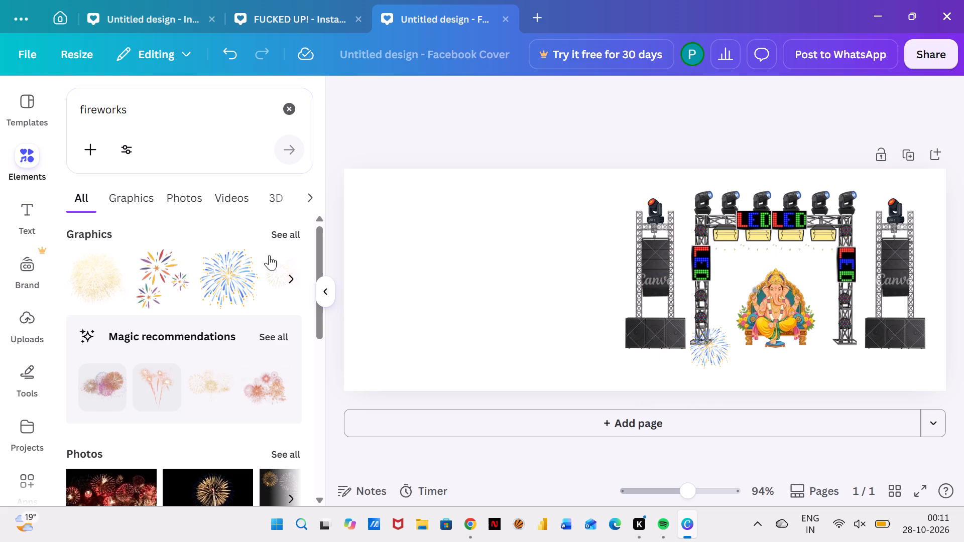
Add the orange-pink rocket fireworks graphic, place it on the blank area left of the stage and shrink it by about a third.
click(158, 396)
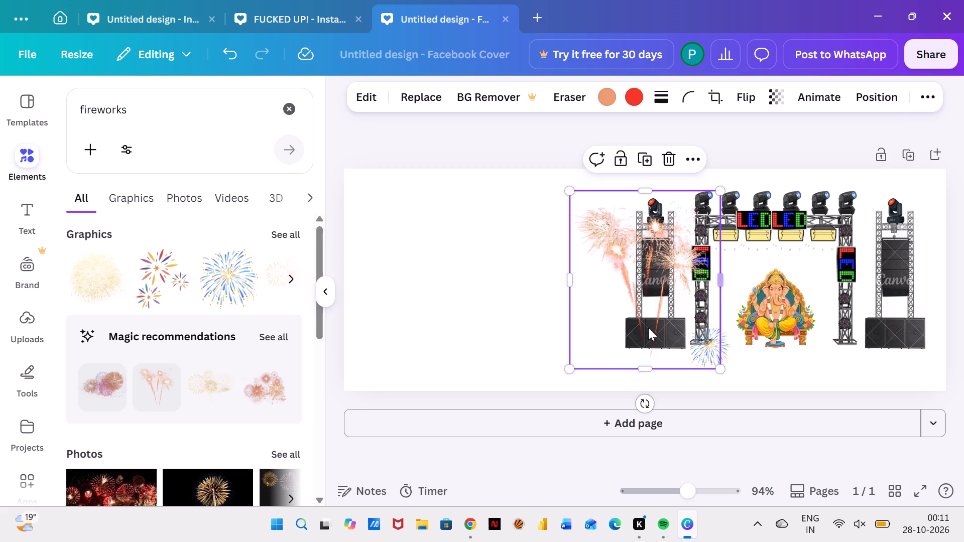
drag(646, 328, 771, 252)
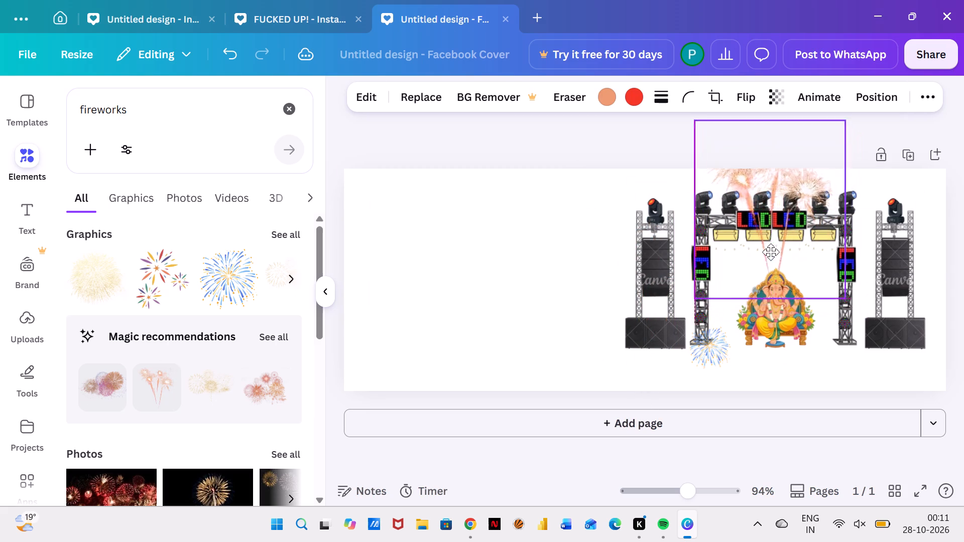
drag(771, 252, 533, 317)
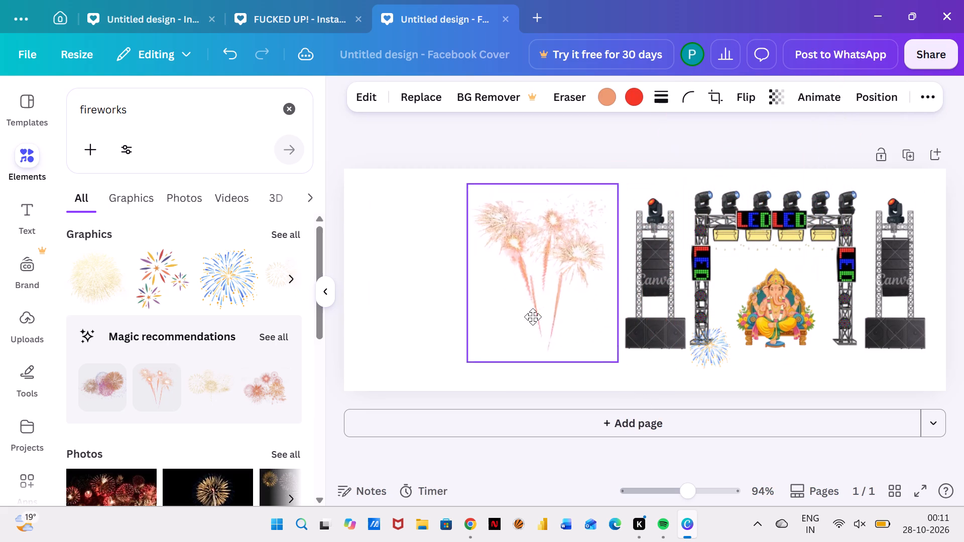
drag(533, 317, 522, 316)
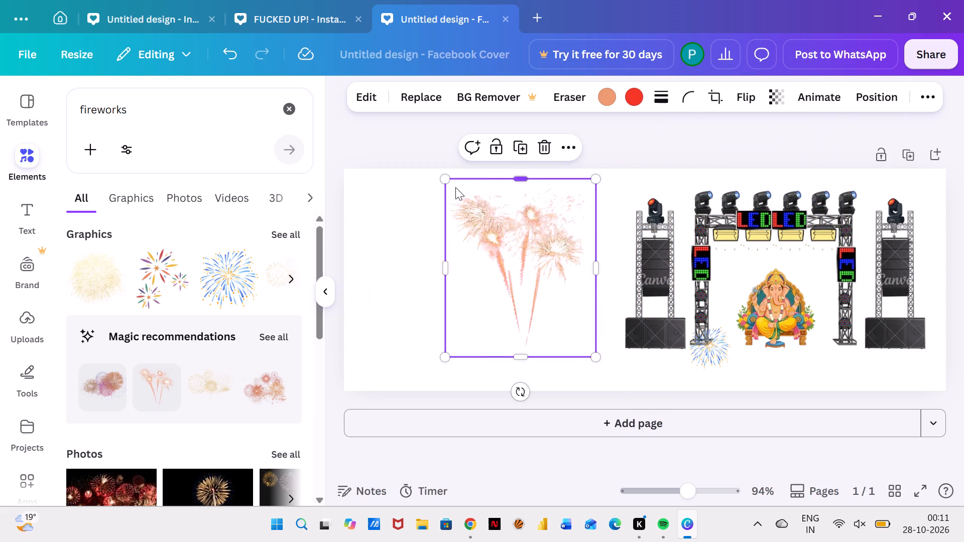
drag(444, 181, 491, 239)
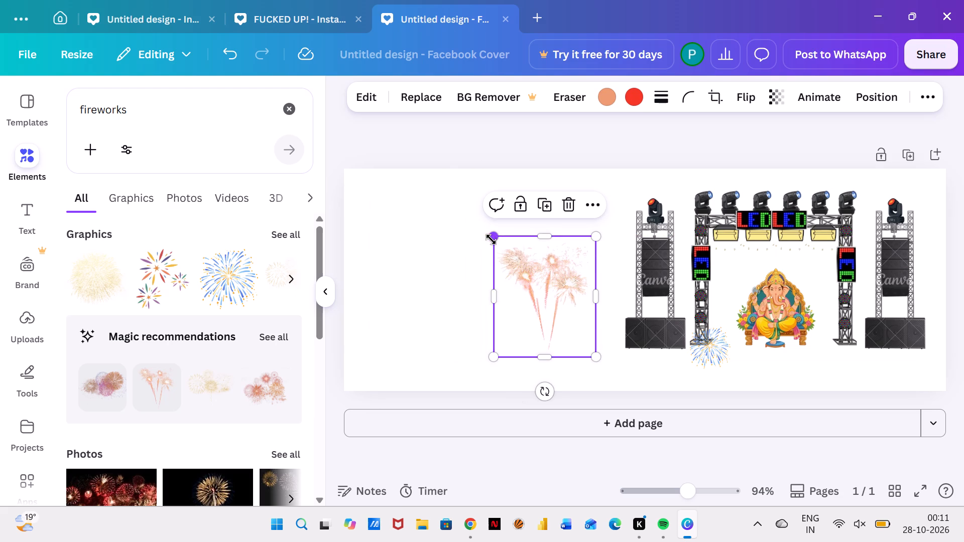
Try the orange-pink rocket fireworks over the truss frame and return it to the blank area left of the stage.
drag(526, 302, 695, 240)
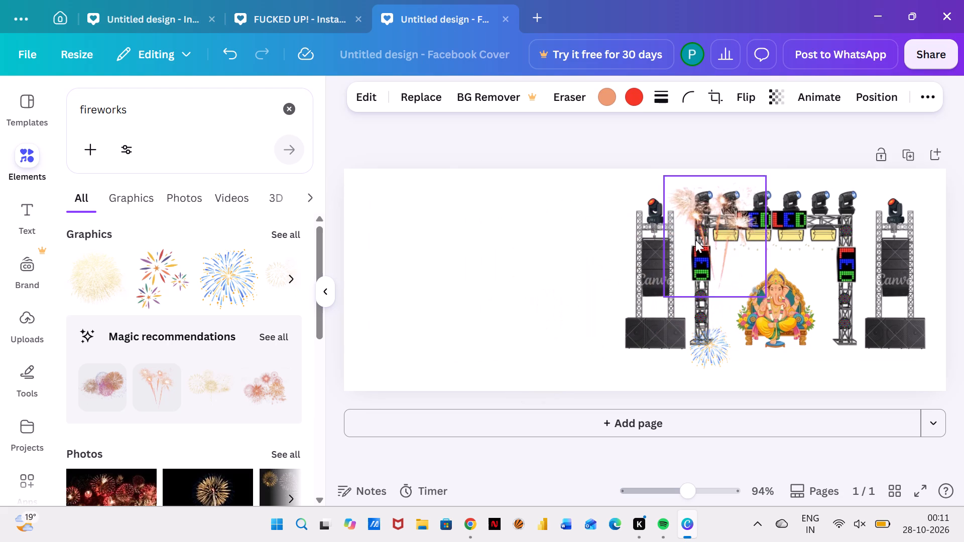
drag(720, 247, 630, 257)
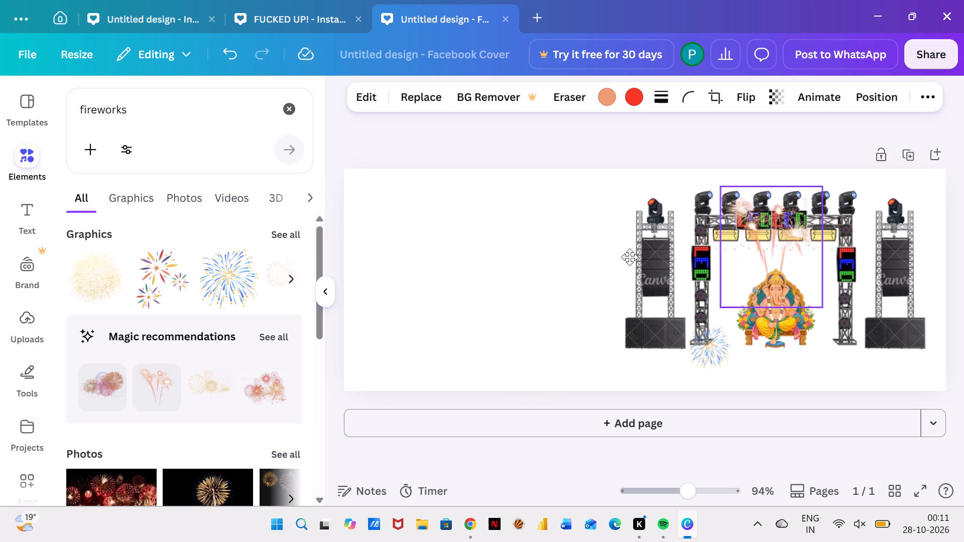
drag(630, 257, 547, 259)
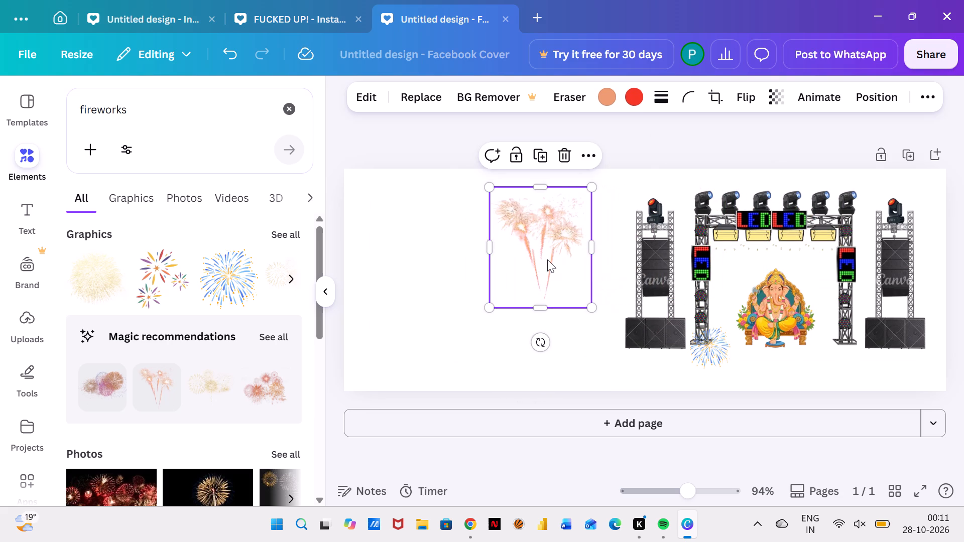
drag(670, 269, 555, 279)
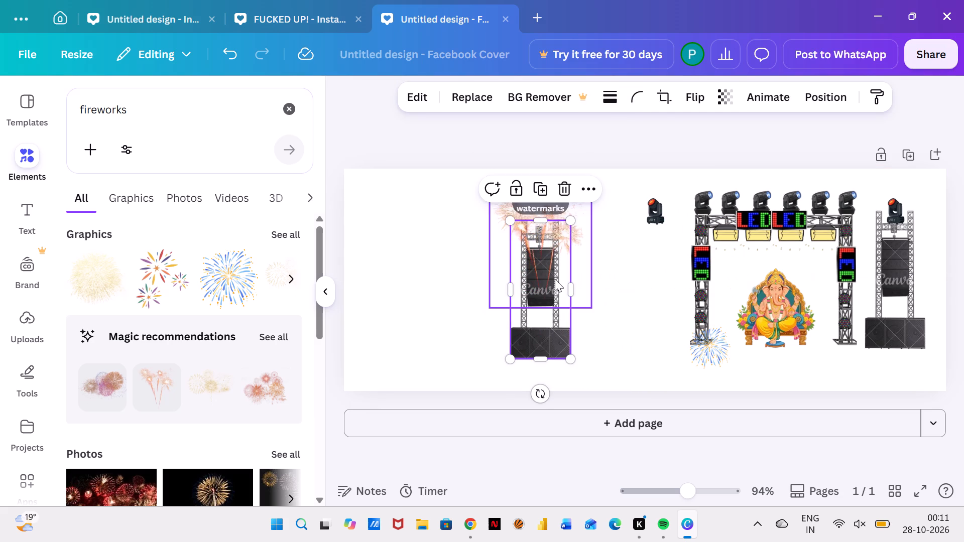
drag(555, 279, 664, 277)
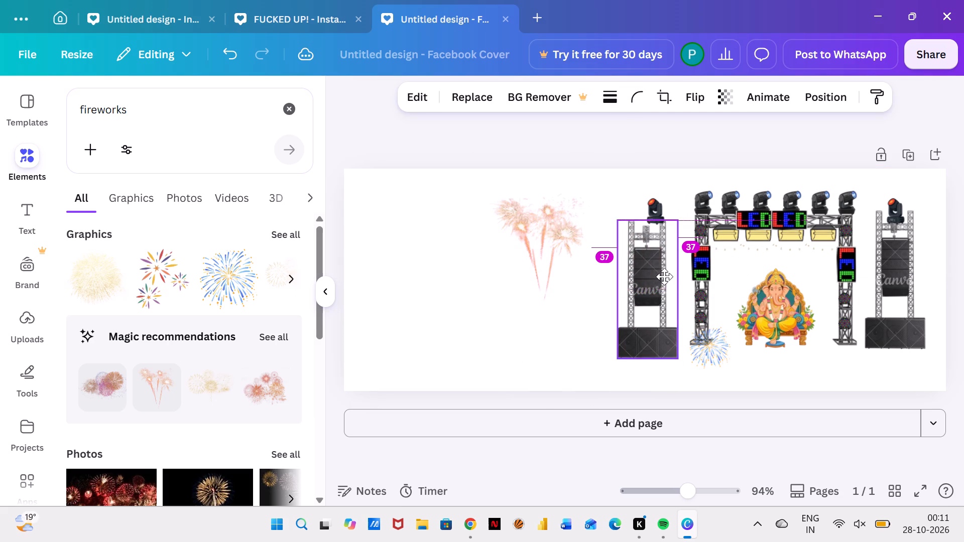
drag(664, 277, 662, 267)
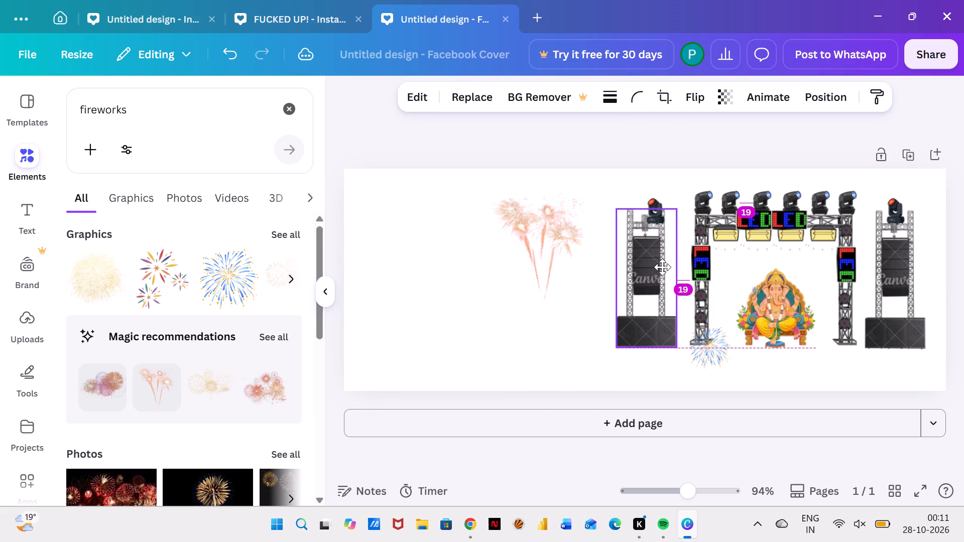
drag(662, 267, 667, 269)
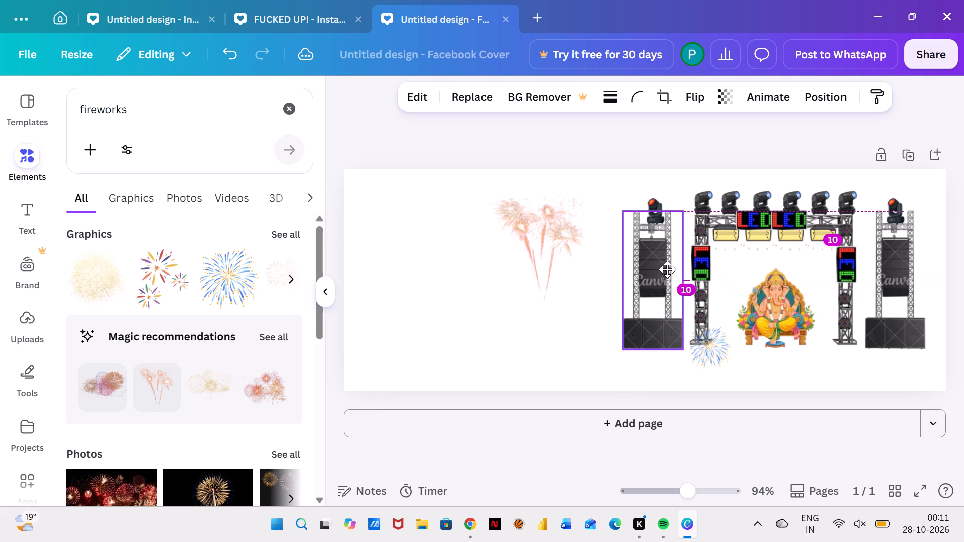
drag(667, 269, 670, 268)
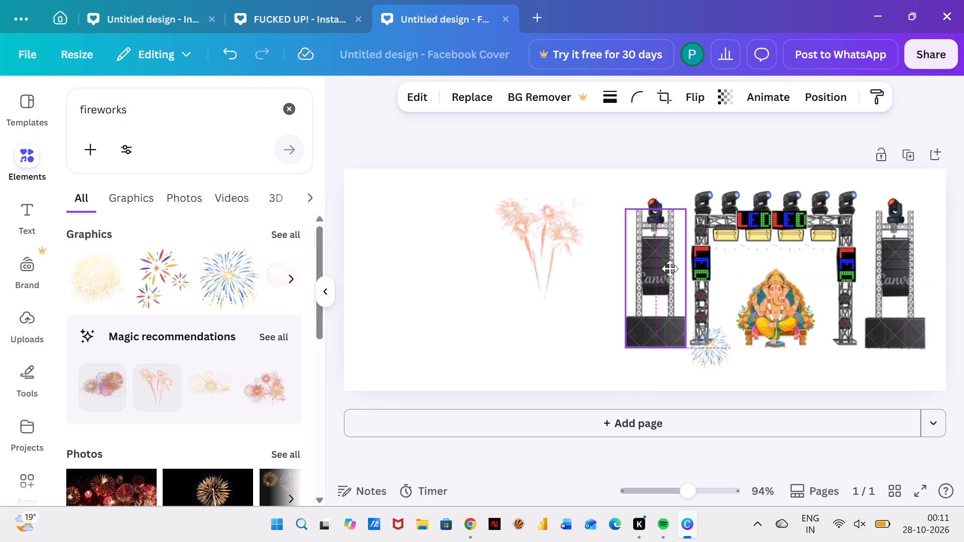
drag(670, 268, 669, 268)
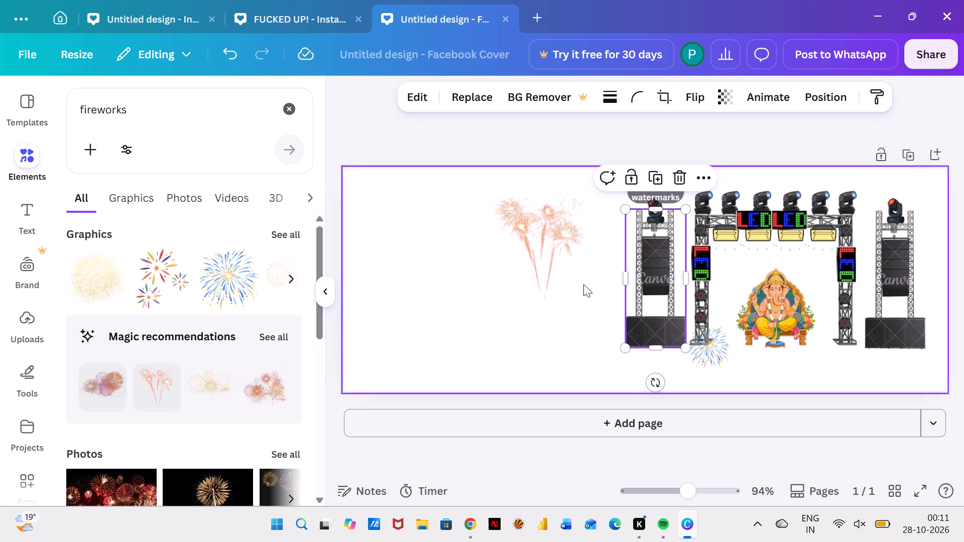
Try the orange-pink rocket fireworks above the truss's top beam and set it back on the blank area beside the left speaker tower.
click(577, 286)
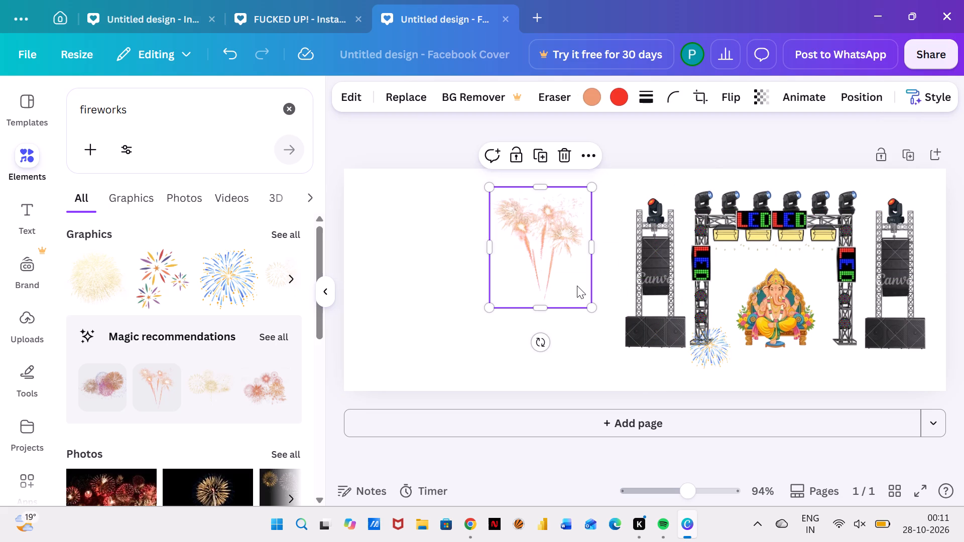
drag(545, 250, 714, 249)
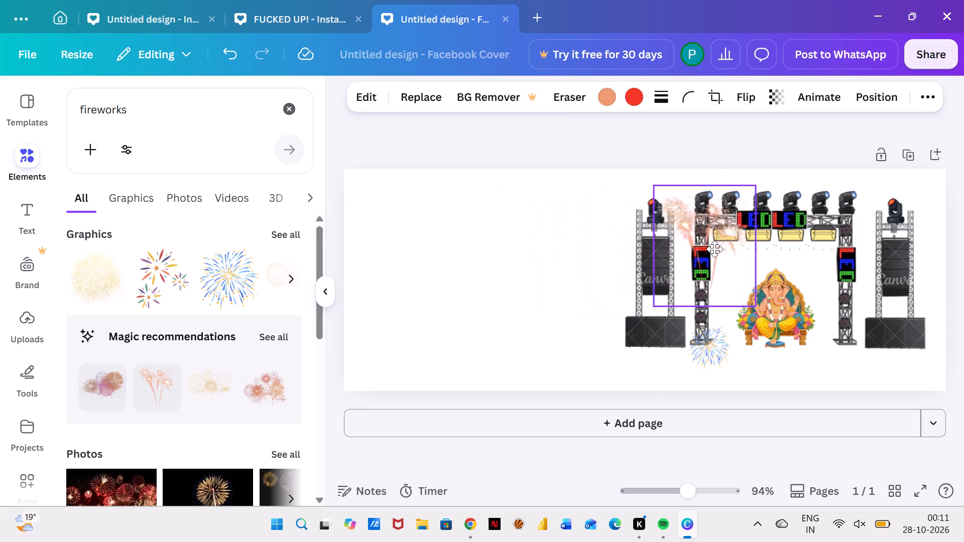
drag(714, 249, 720, 221)
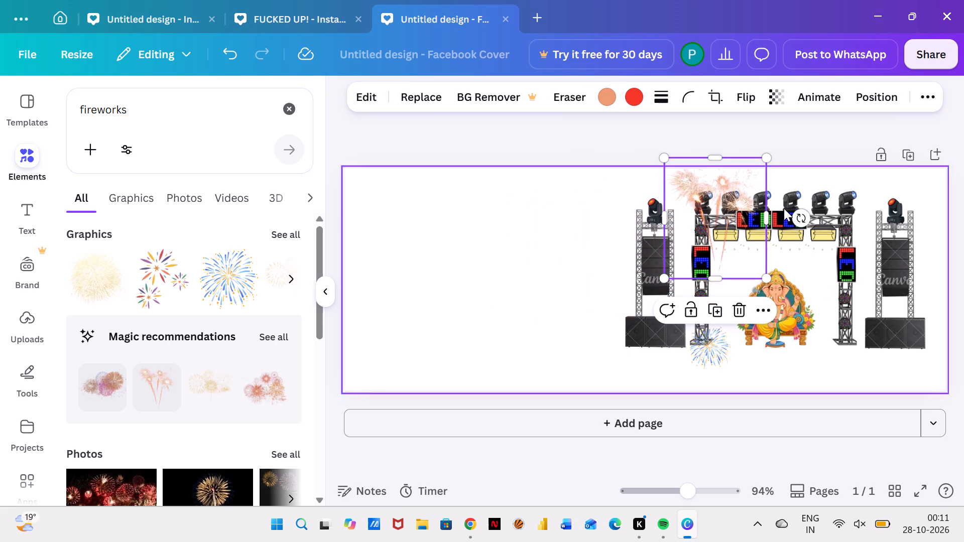
drag(717, 216, 791, 182)
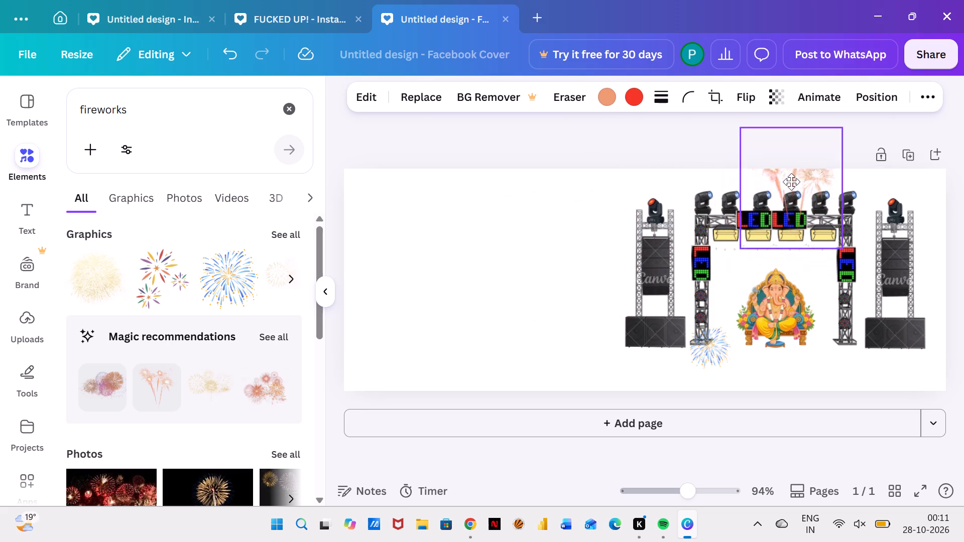
drag(791, 182, 555, 259)
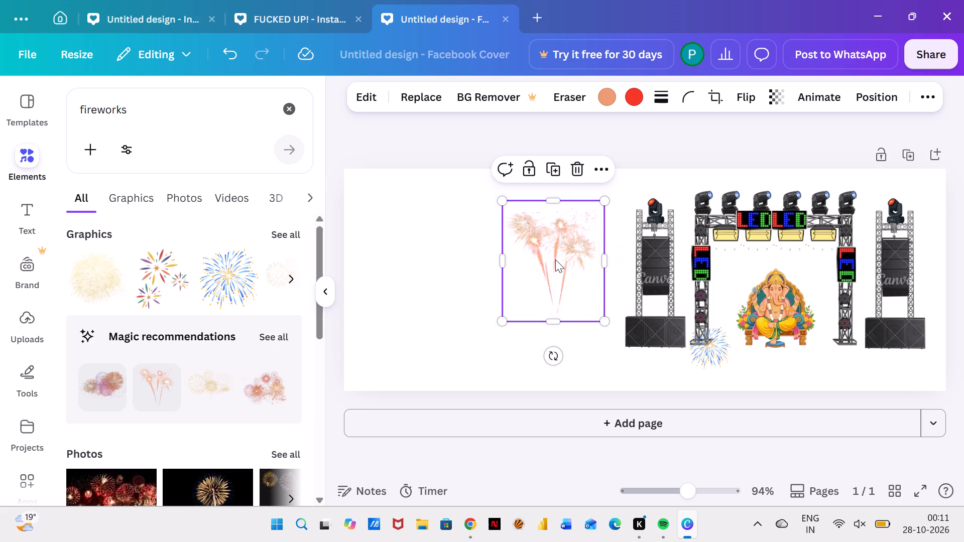
Add the purple-and-orange fireworks cluster graphic from the recommendations and shrink it to about half its size.
scroll(216, 370, down, 1)
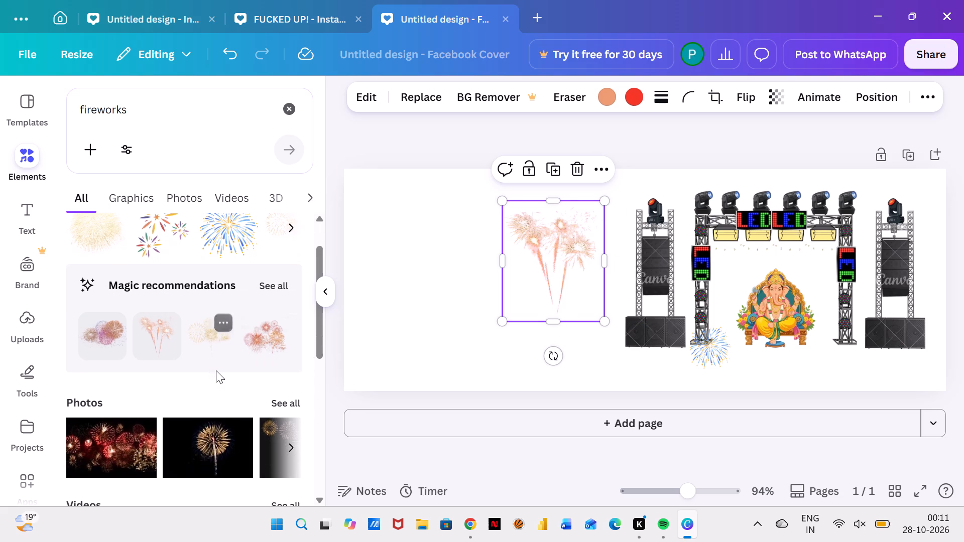
click(105, 341)
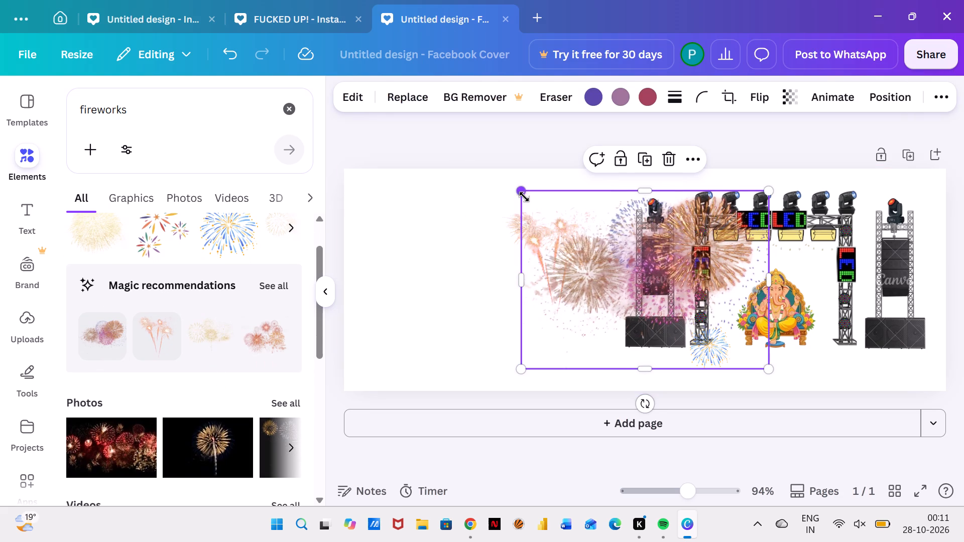
drag(525, 197, 637, 317)
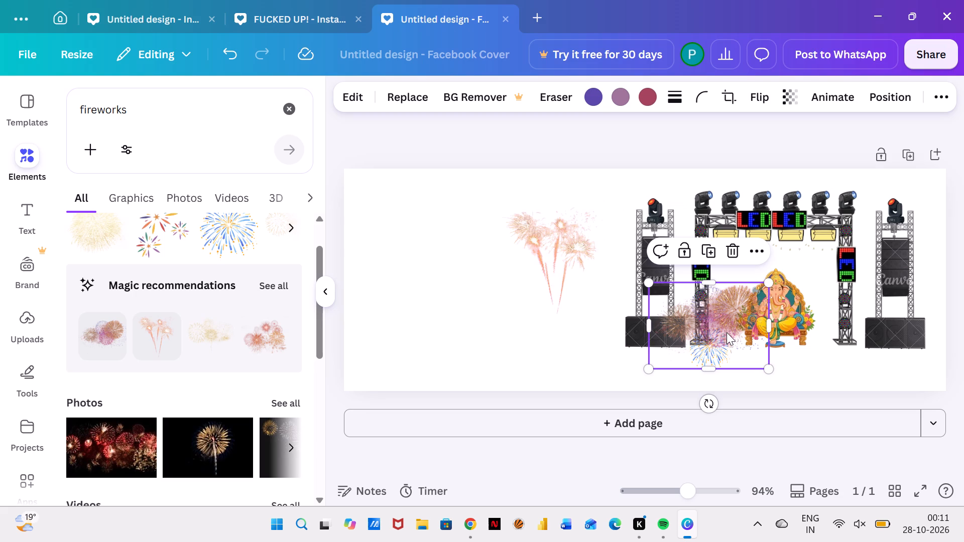
Try the purple-and-orange fireworks cluster above the truss's top beam and place it on the blank area beside the orange-pink rocket fireworks.
drag(727, 332, 491, 285)
drag(491, 285, 664, 290)
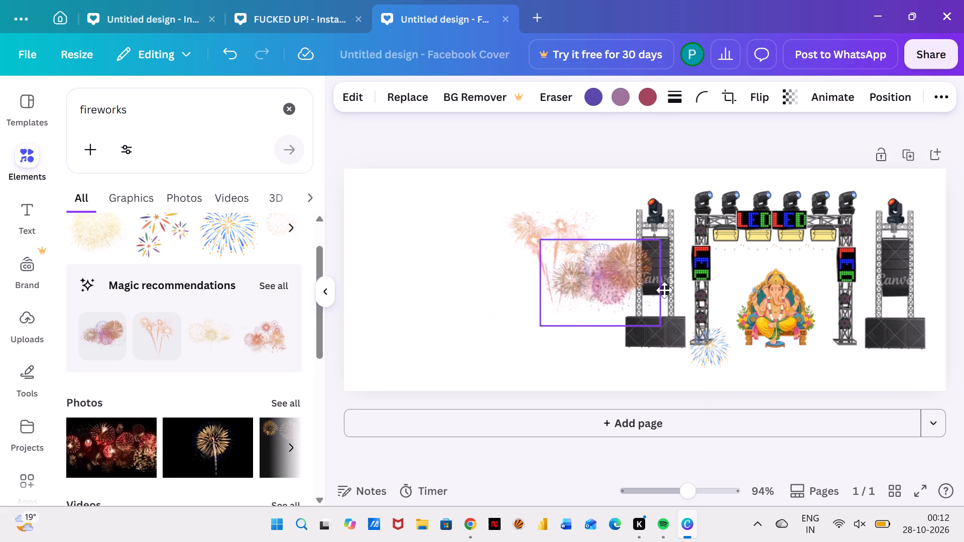
drag(664, 290, 754, 178)
drag(754, 178, 783, 207)
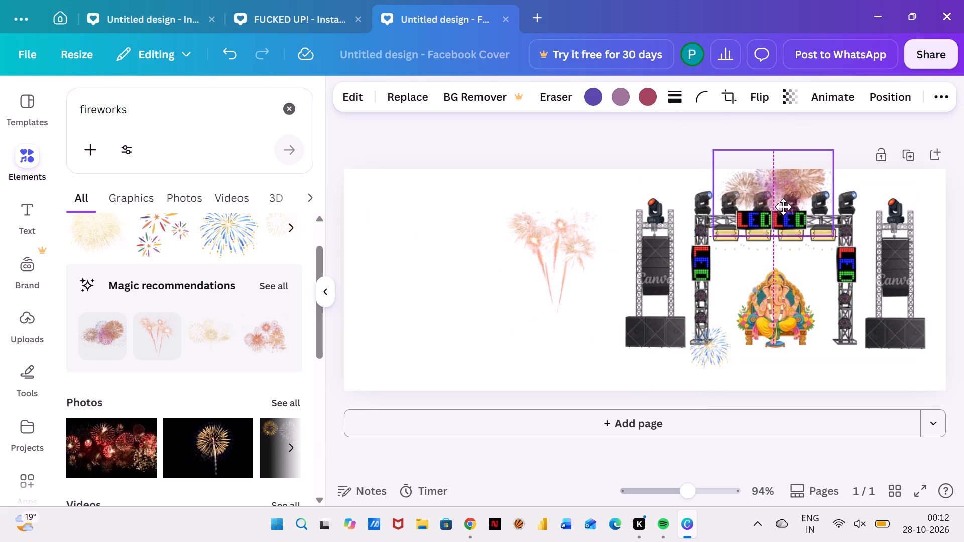
drag(783, 207, 478, 245)
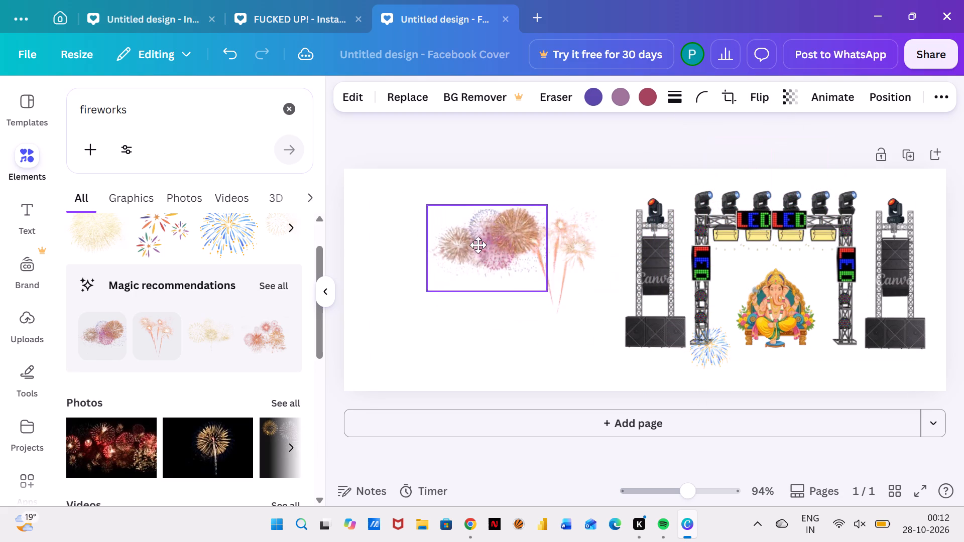
drag(478, 245, 461, 228)
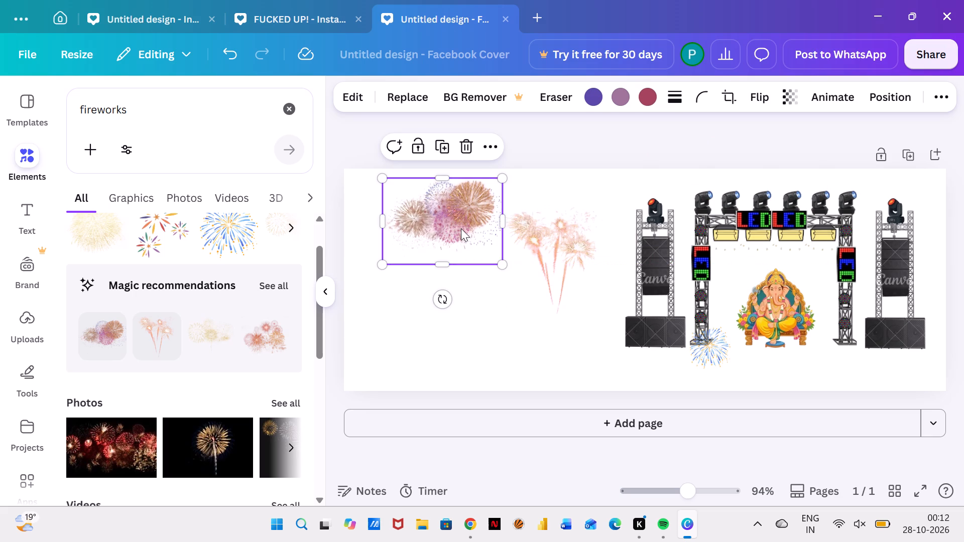
drag(461, 228, 492, 265)
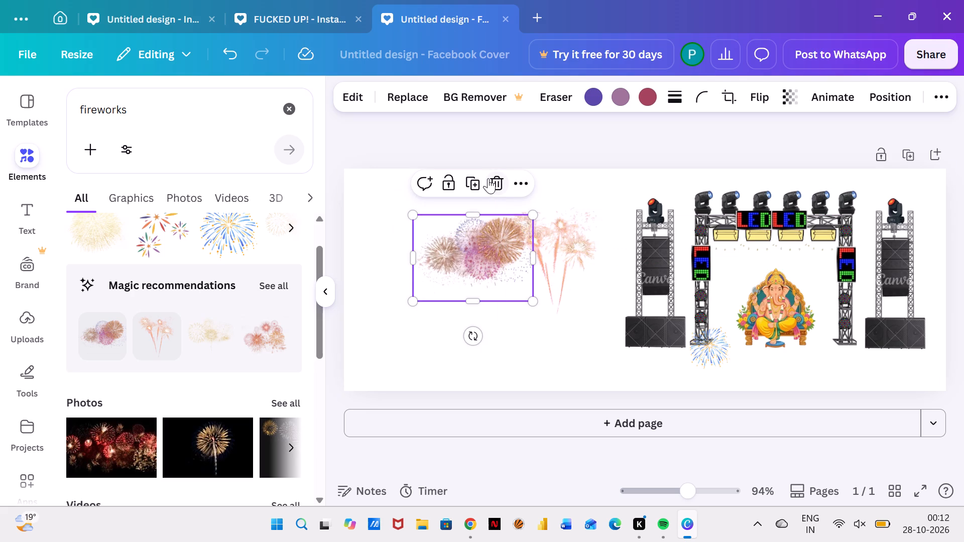
Delete the purple-and-orange fireworks cluster and the orange-pink rocket fireworks from the blank area beside the stage.
click(492, 180)
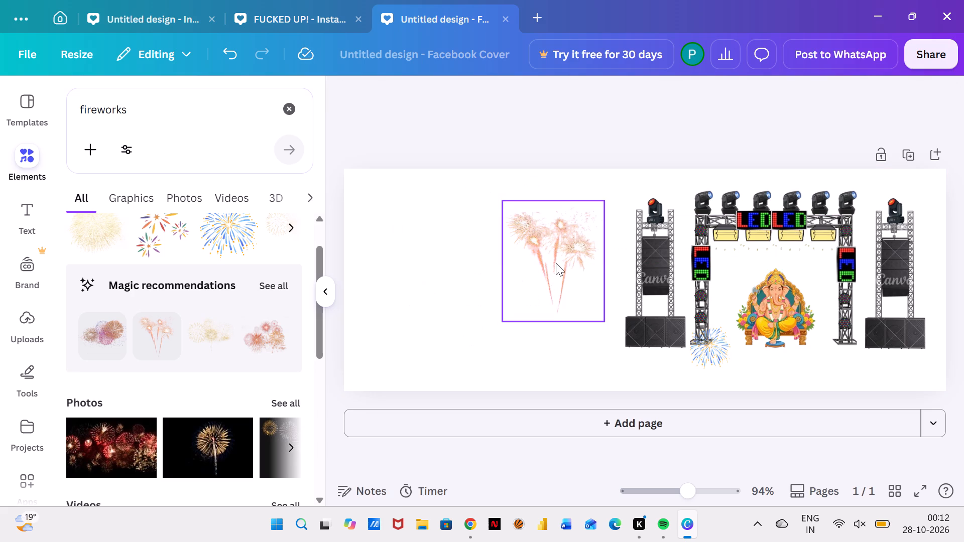
click(556, 263)
click(581, 178)
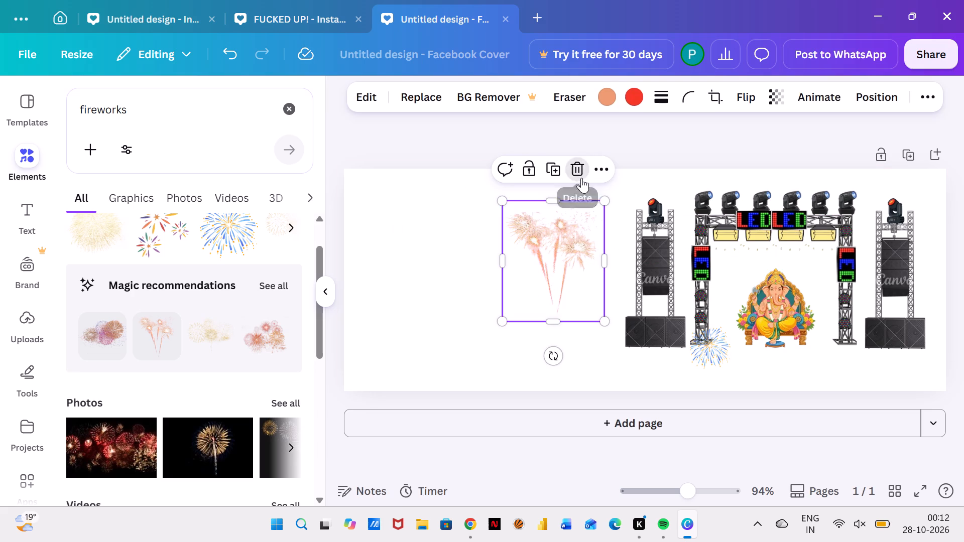
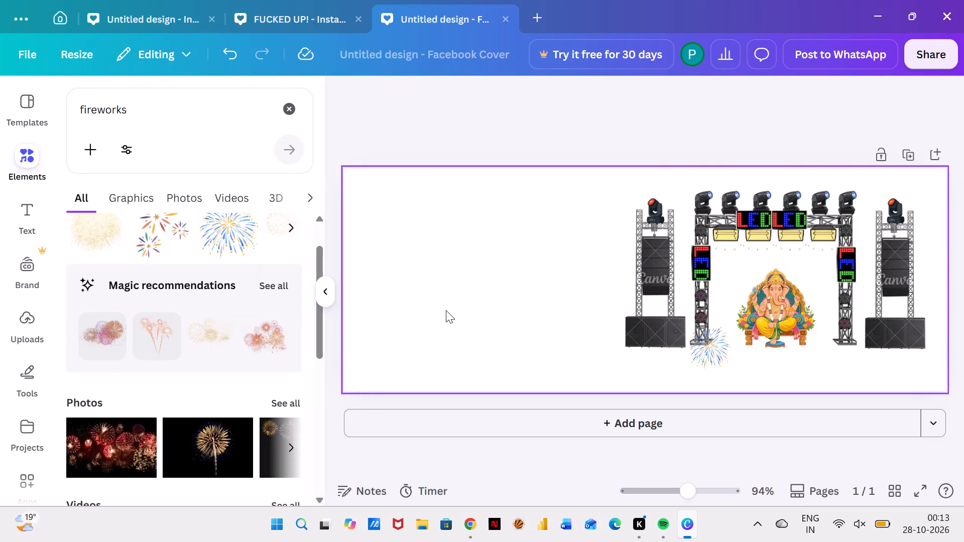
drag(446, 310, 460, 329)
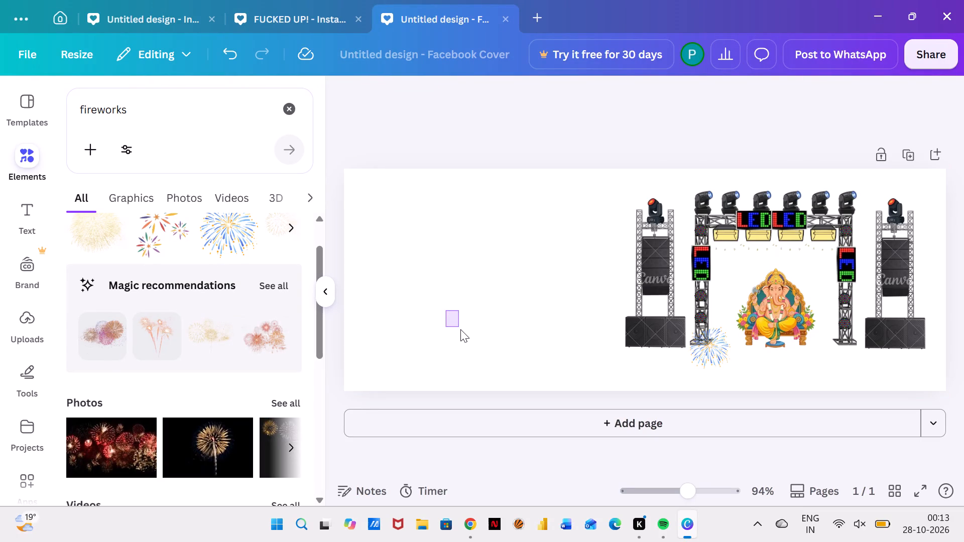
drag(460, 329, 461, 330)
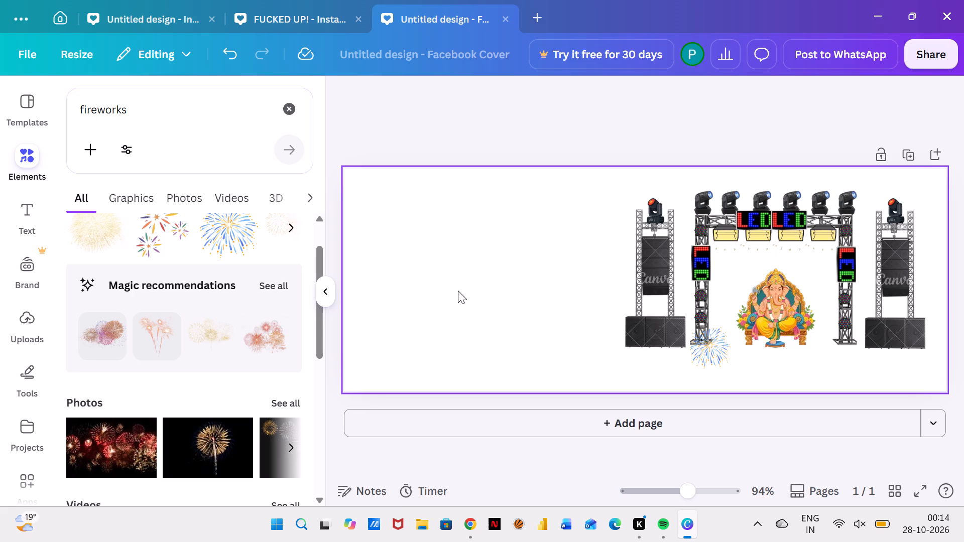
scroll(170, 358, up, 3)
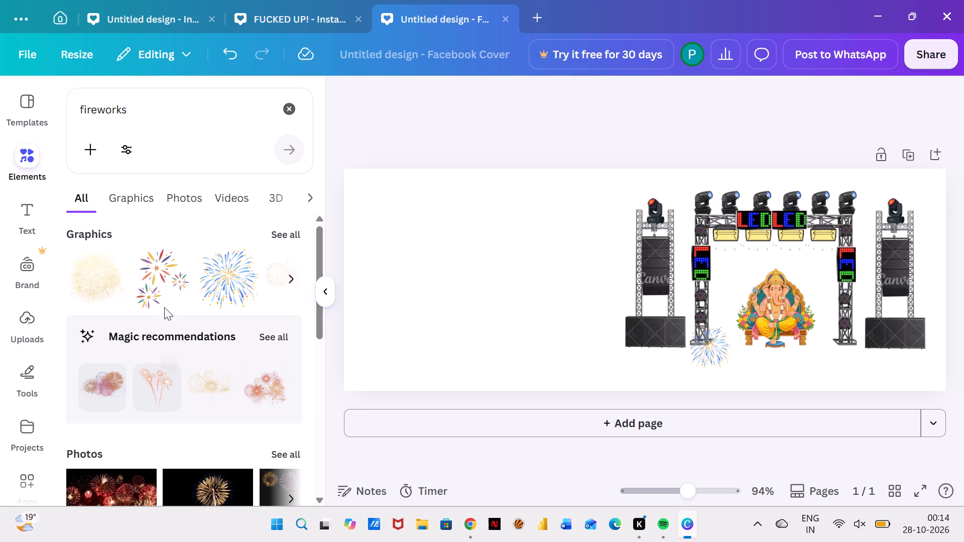
In the "FUCKED UP!" Instagram post design, delete the yellow stage light graphic covering the stick figure's body.
click(289, 17)
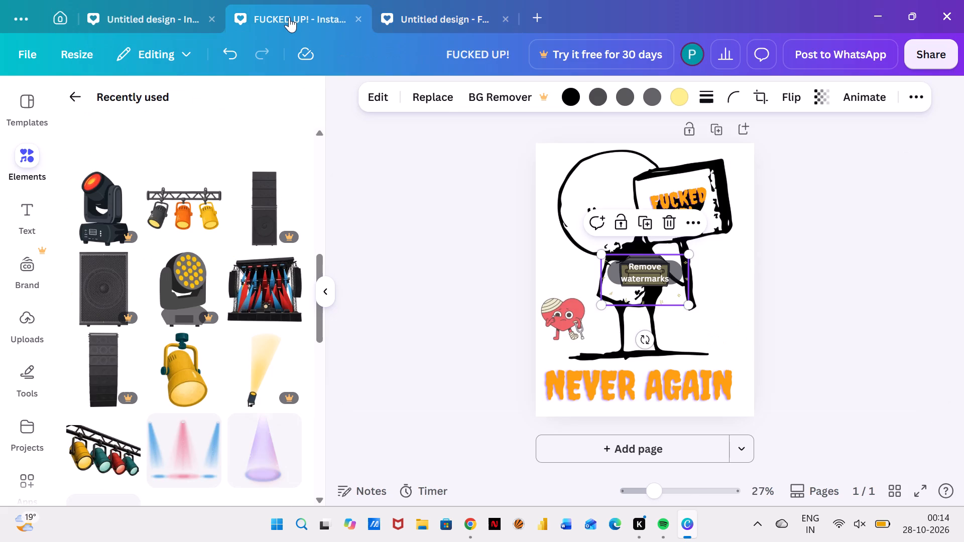
click(795, 328)
click(637, 273)
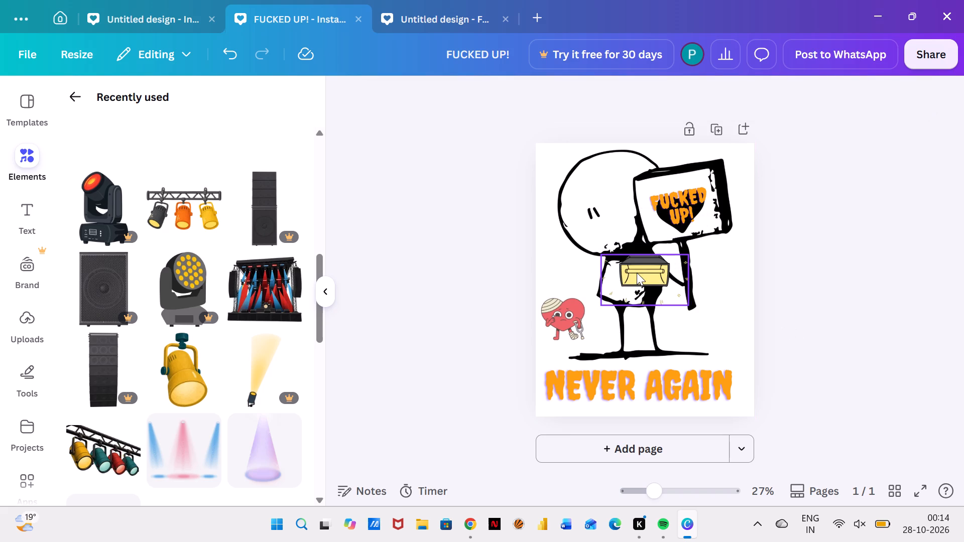
click(671, 218)
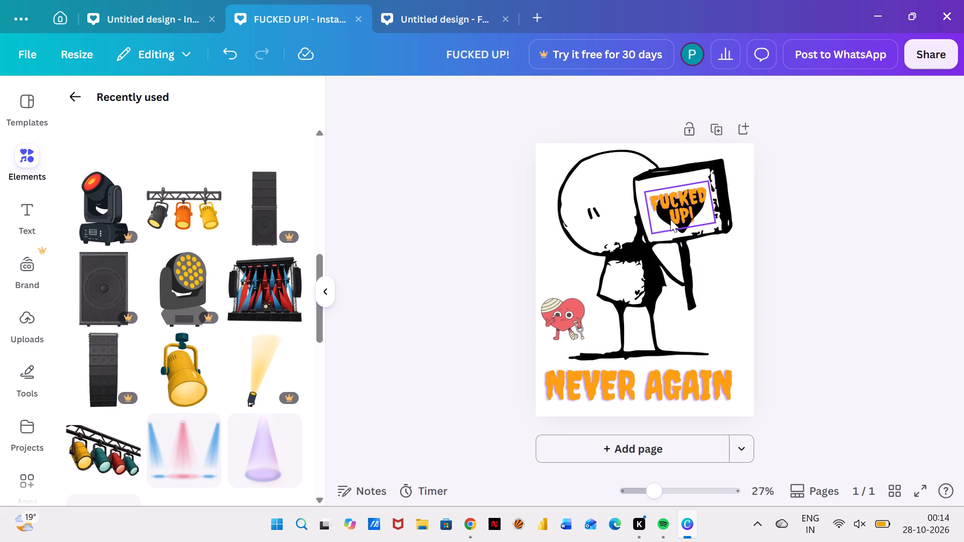
Delete the bandaged red heart character beside the stick figure's legs.
click(552, 325)
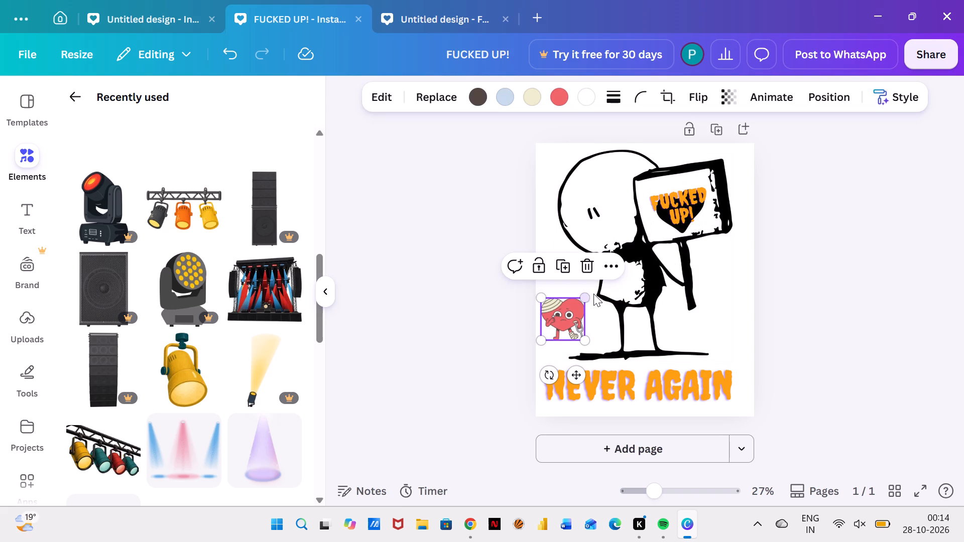
click(597, 274)
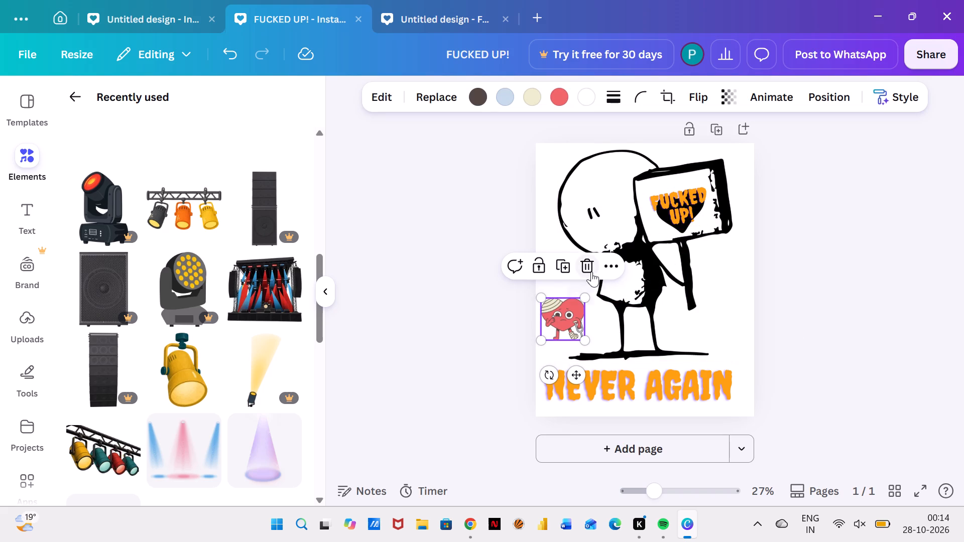
click(589, 269)
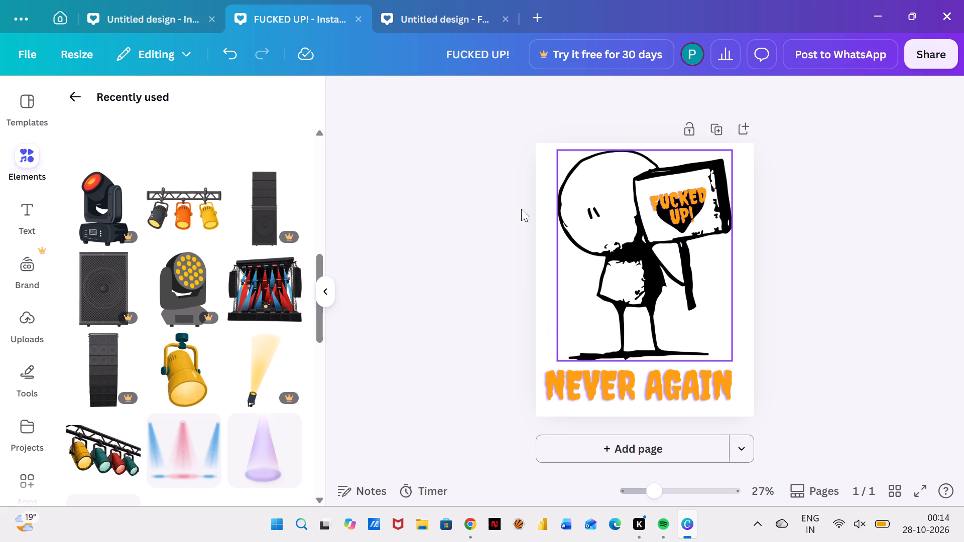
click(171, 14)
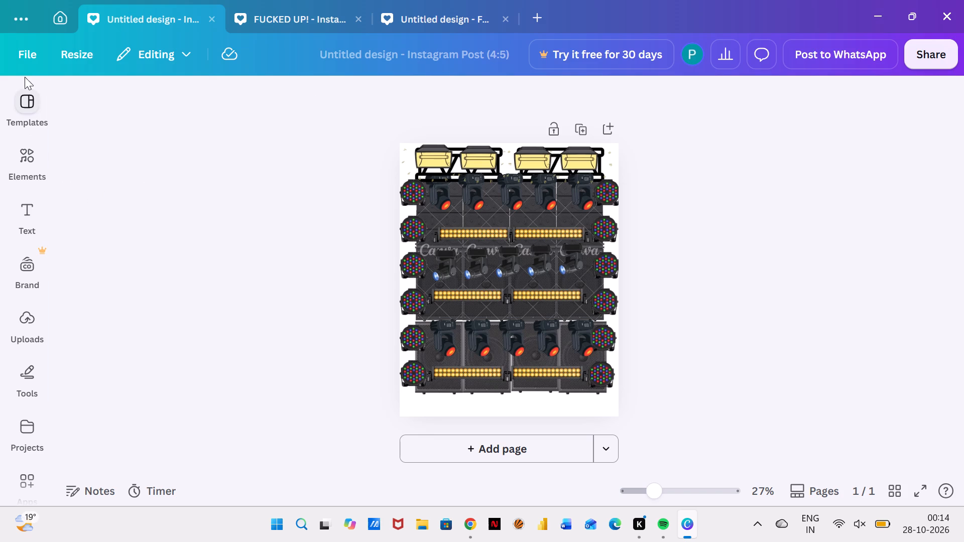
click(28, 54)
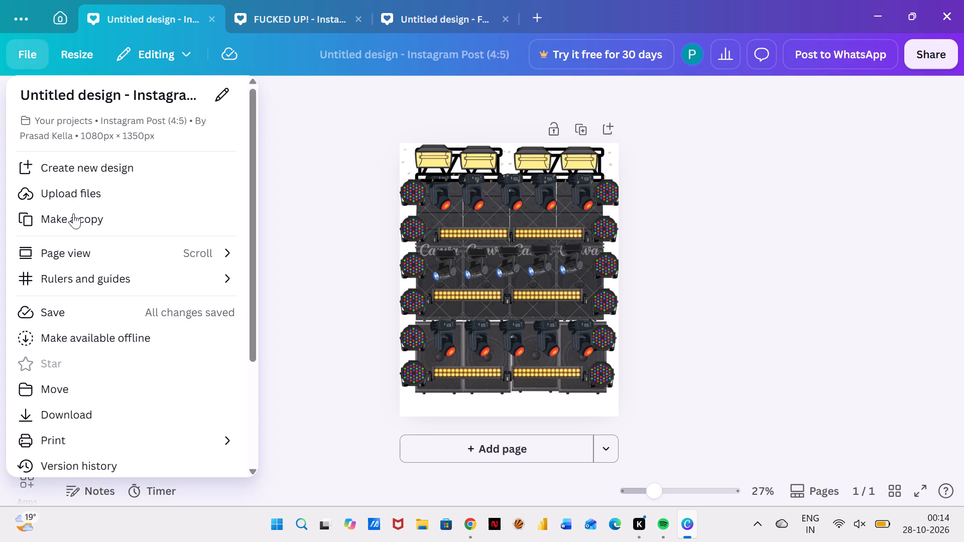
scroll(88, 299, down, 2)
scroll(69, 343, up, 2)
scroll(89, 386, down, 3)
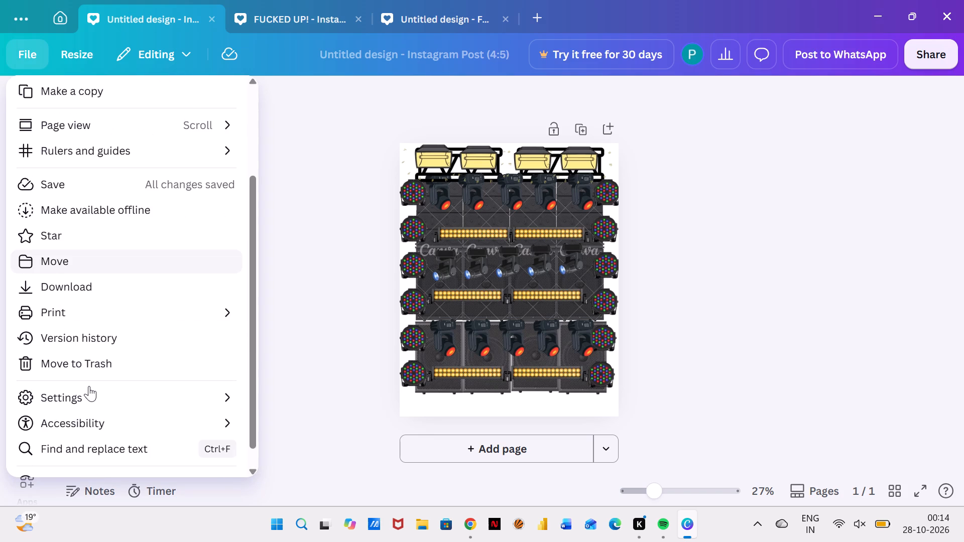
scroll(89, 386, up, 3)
Go to the home page and look through the recent designs under Continue designing.
click(54, 25)
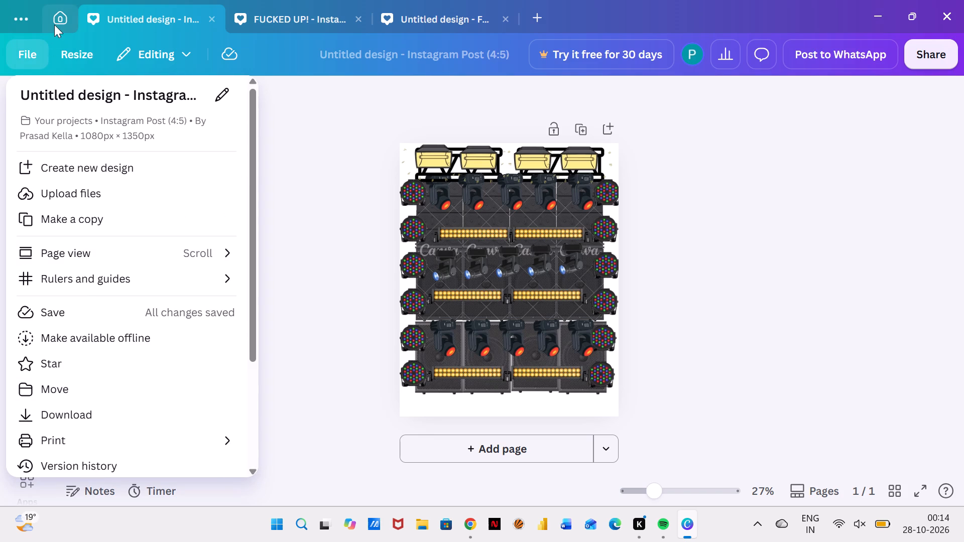
scroll(312, 326, down, 3)
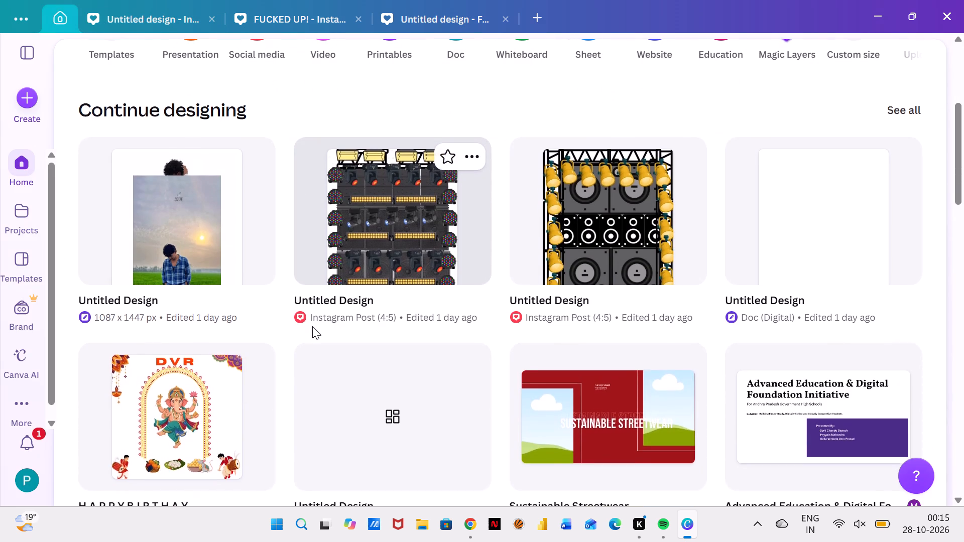
Look through the recent designs, including the extended list, and open the tamilnadu presentation.
scroll(312, 326, down, 1)
scroll(312, 326, up, 1)
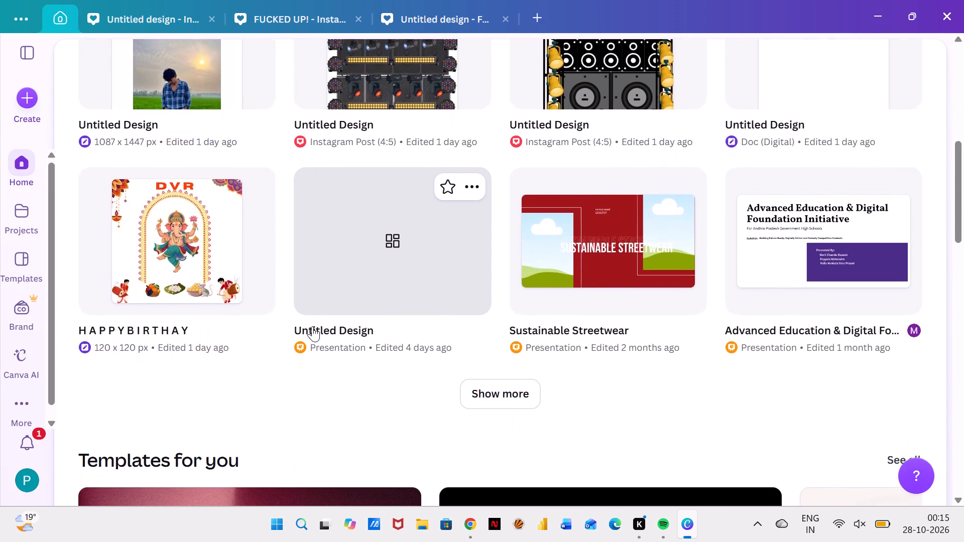
scroll(312, 326, up, 1)
scroll(312, 326, down, 2)
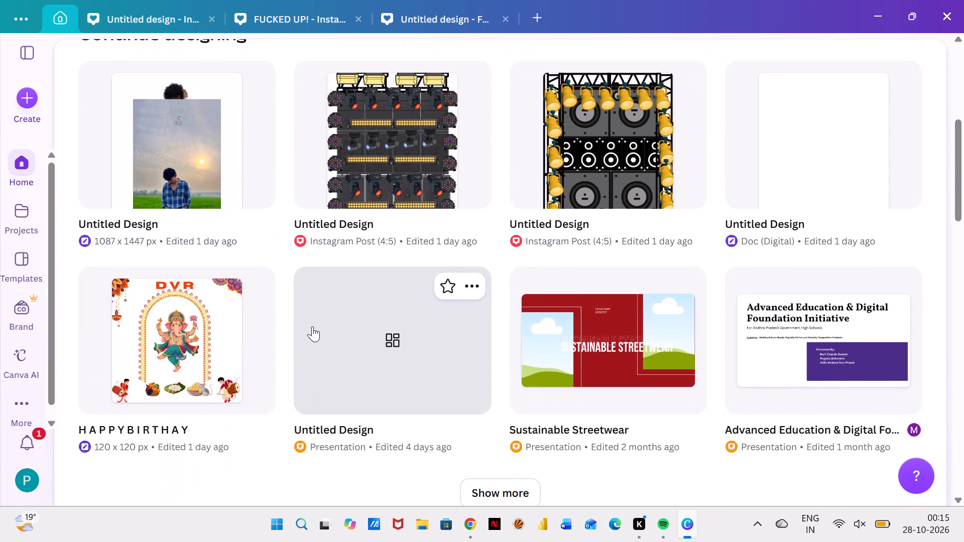
scroll(312, 326, down, 4)
scroll(312, 326, up, 2)
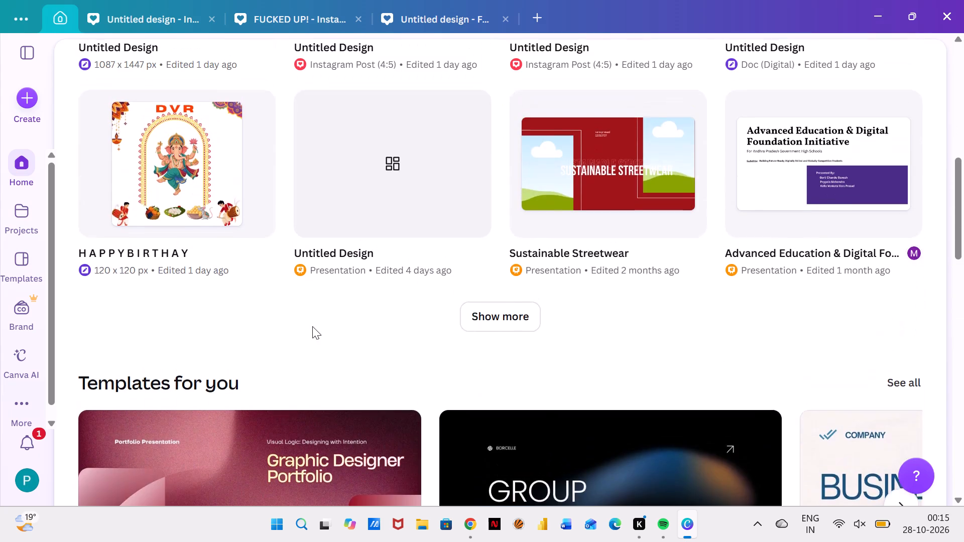
scroll(631, 298, left, 2)
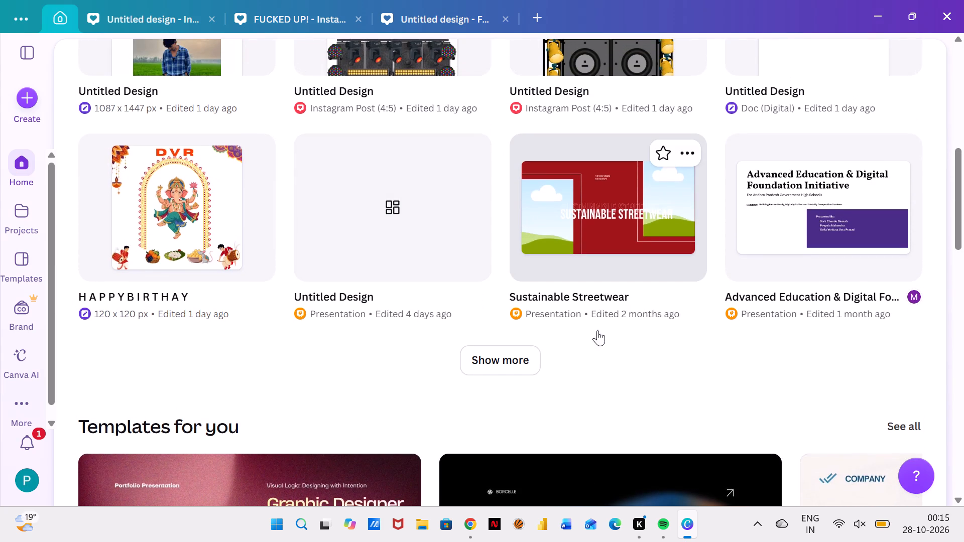
click(525, 367)
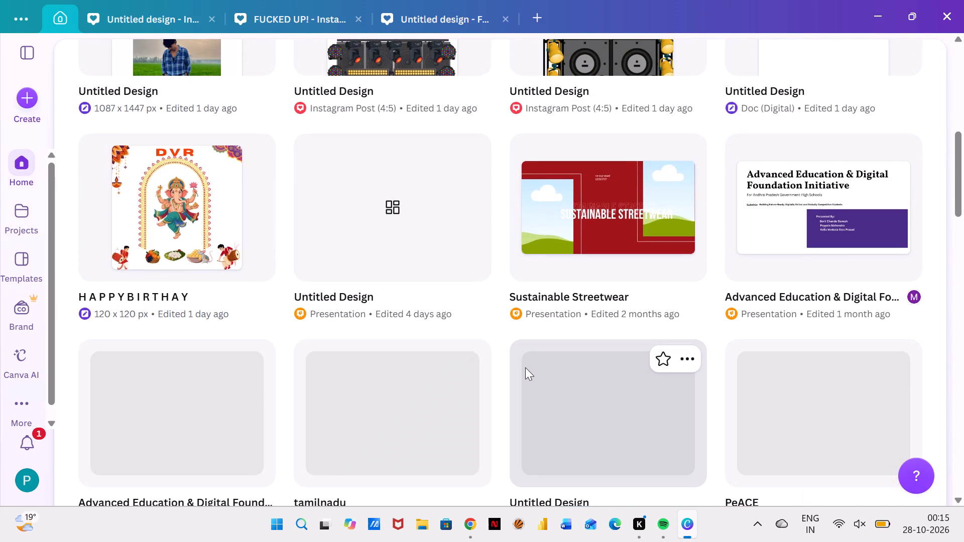
scroll(525, 367, down, 1)
click(421, 372)
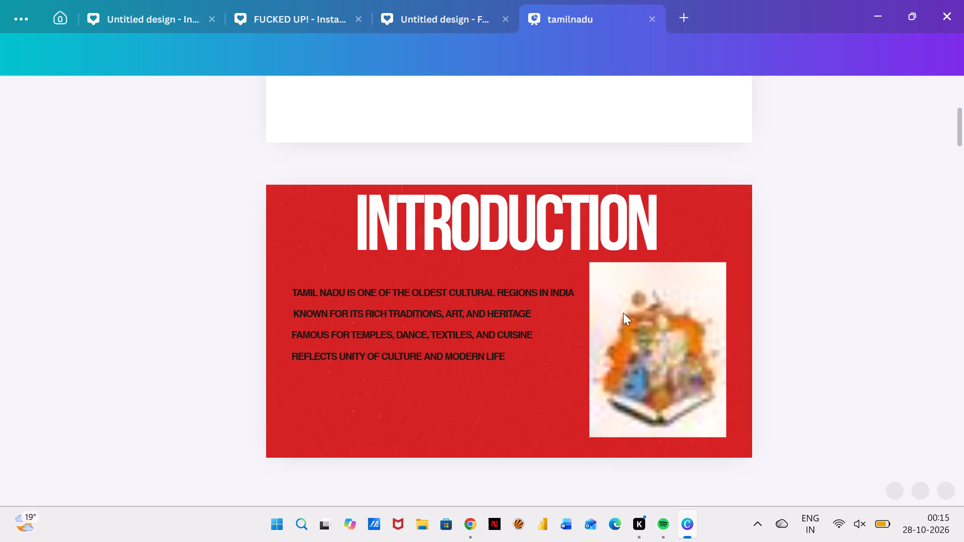
View the tamilnadu presentation full screen from its title page, declining the app rating request, and return to the editor.
scroll(658, 326, up, 4)
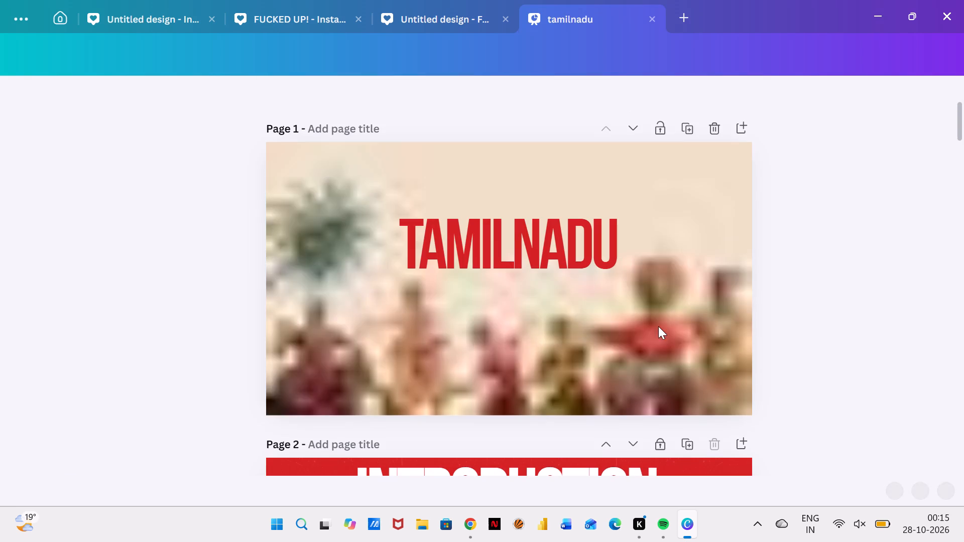
scroll(658, 326, up, 2)
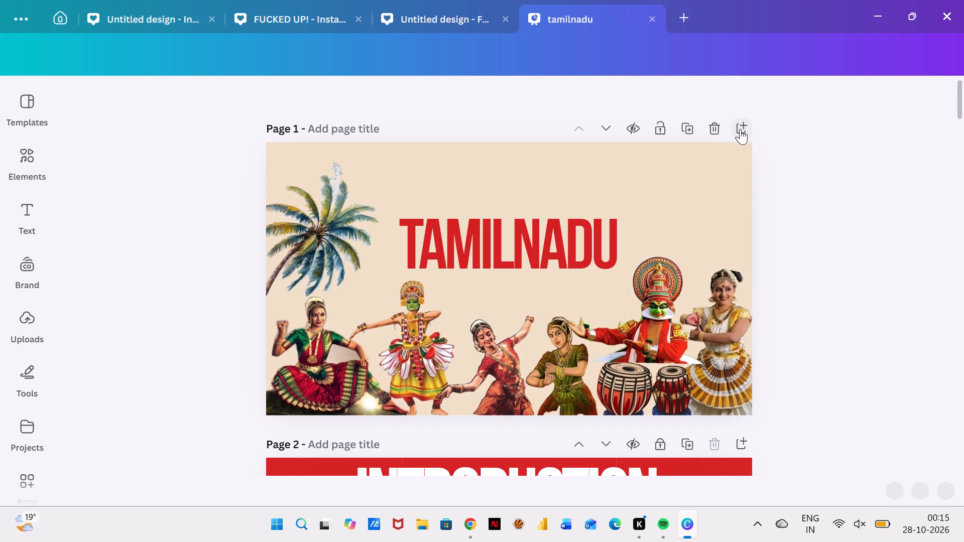
scroll(615, 242, down, 1)
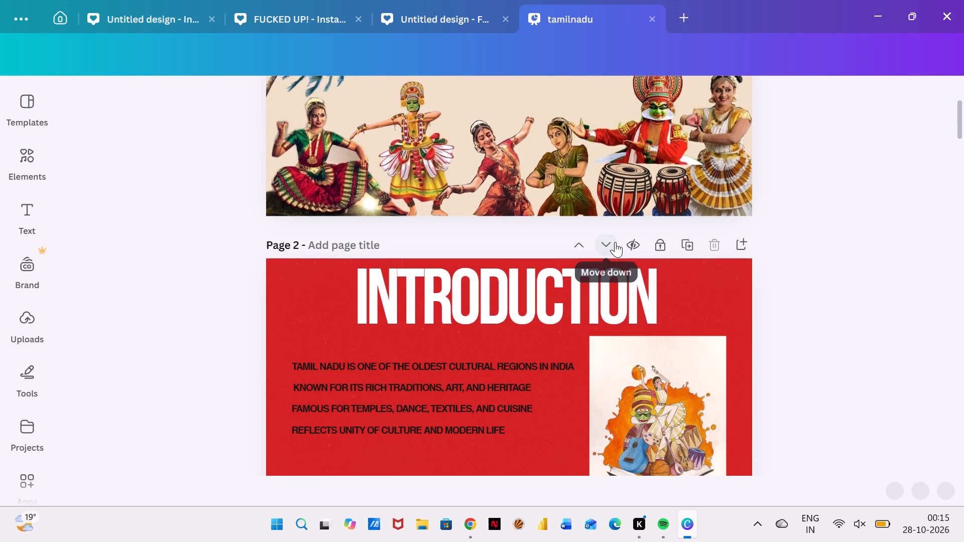
scroll(615, 242, up, 3)
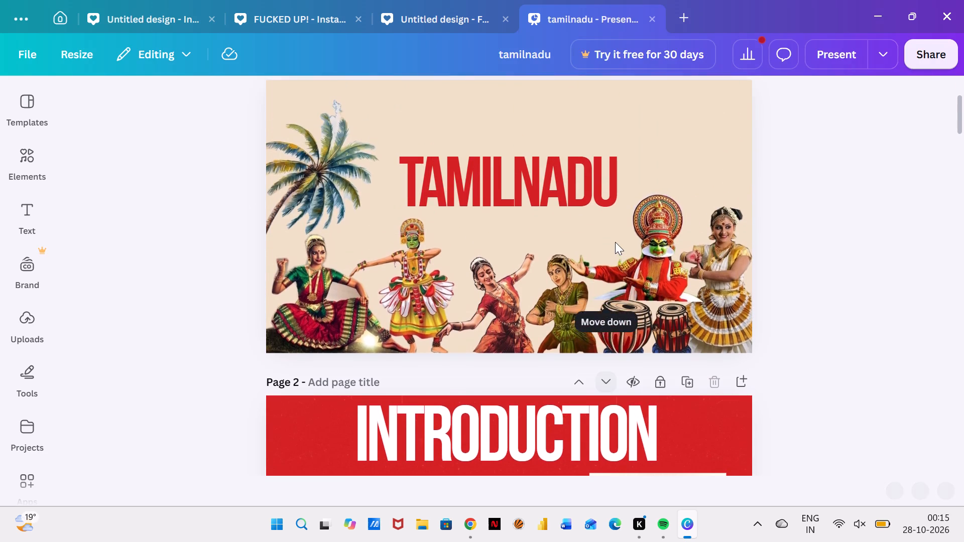
scroll(615, 242, up, 2)
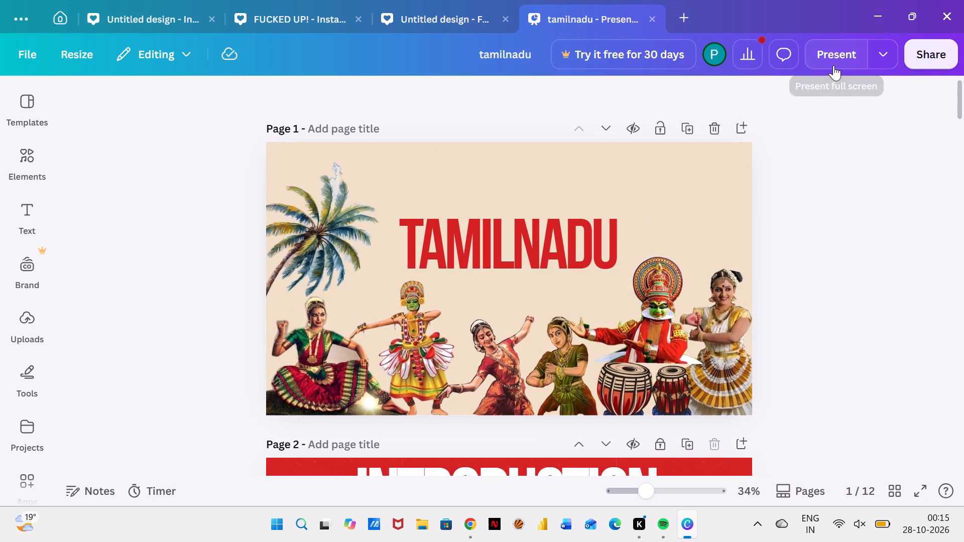
click(834, 65)
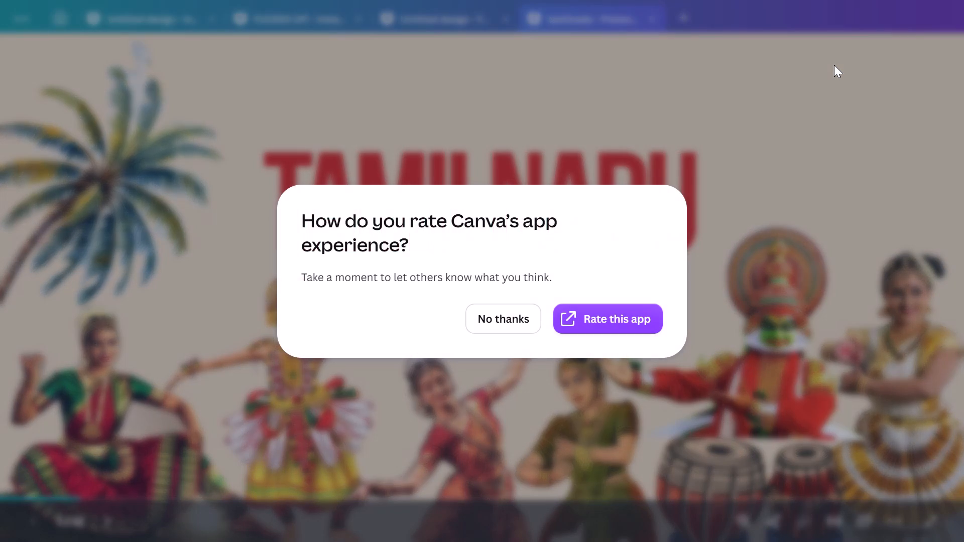
click(500, 321)
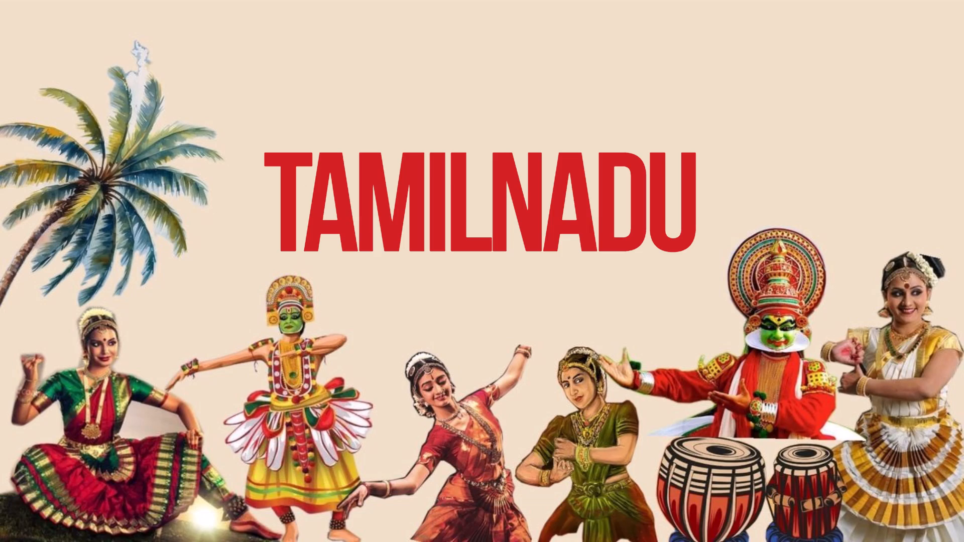
key(Escape)
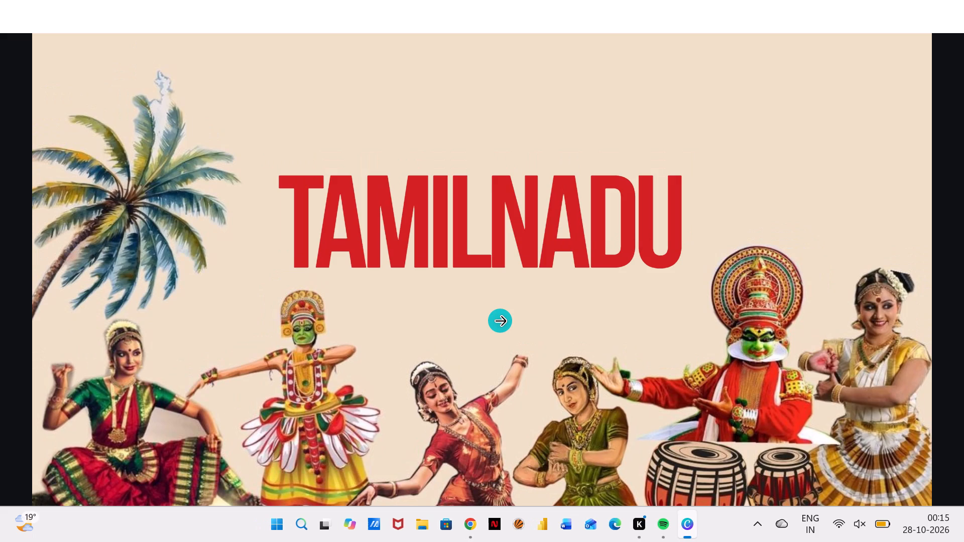
Look through the Introduction, Culture of Tamilnadu and temples pages of the presentation in the editor.
scroll(570, 364, down, 2)
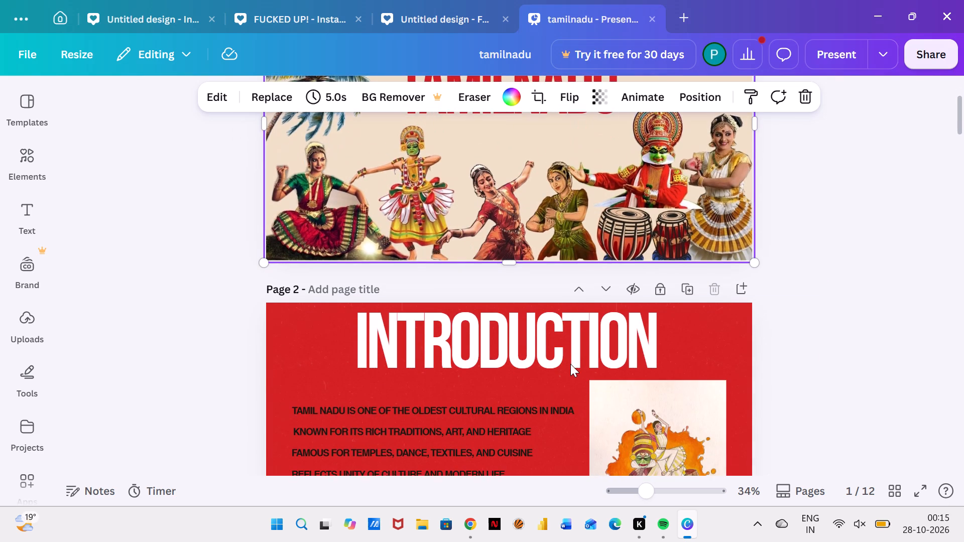
scroll(570, 364, down, 1)
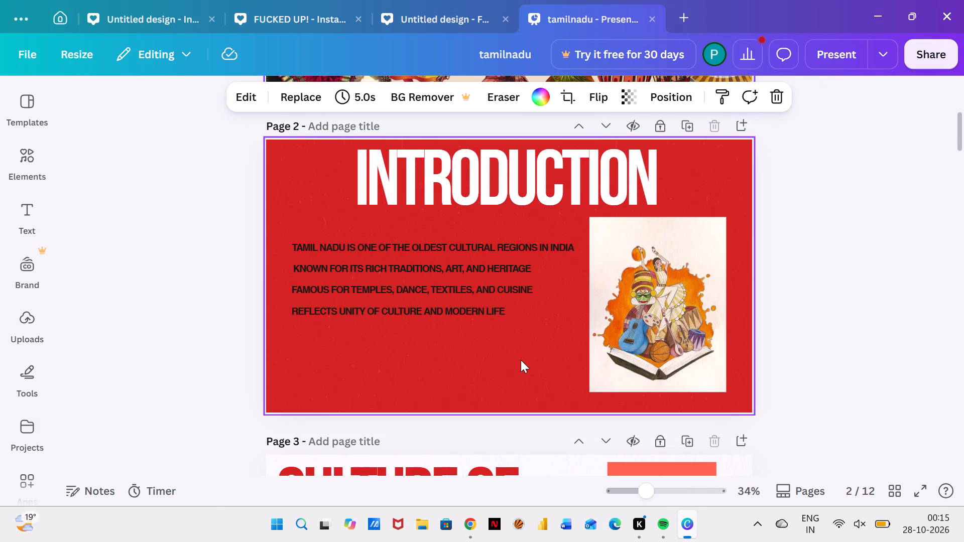
click(521, 360)
scroll(521, 360, down, 3)
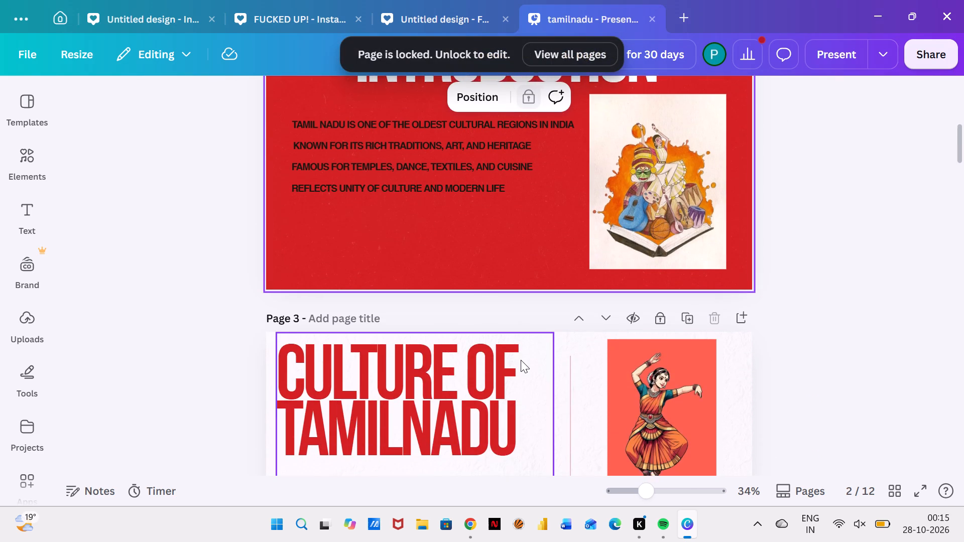
scroll(521, 360, down, 1)
scroll(521, 360, up, 1)
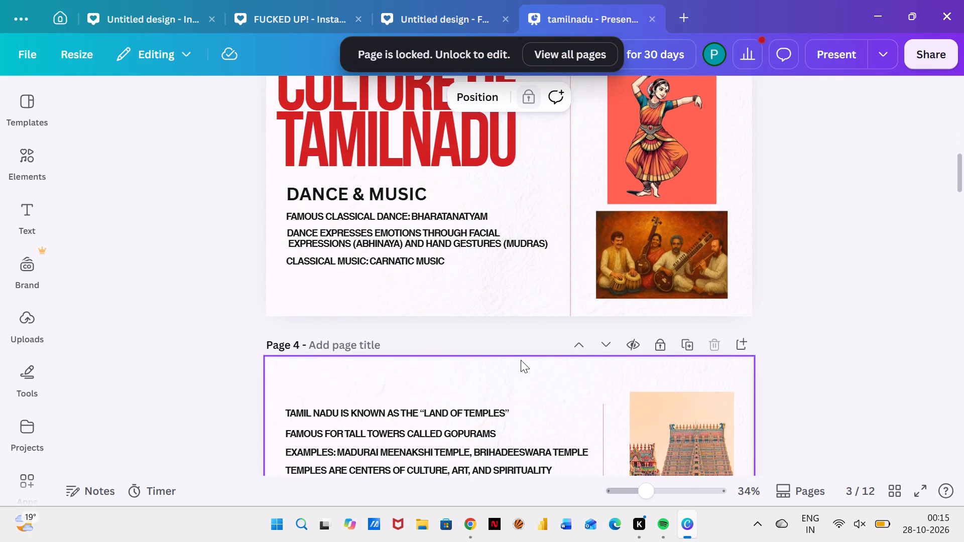
scroll(521, 360, up, 1)
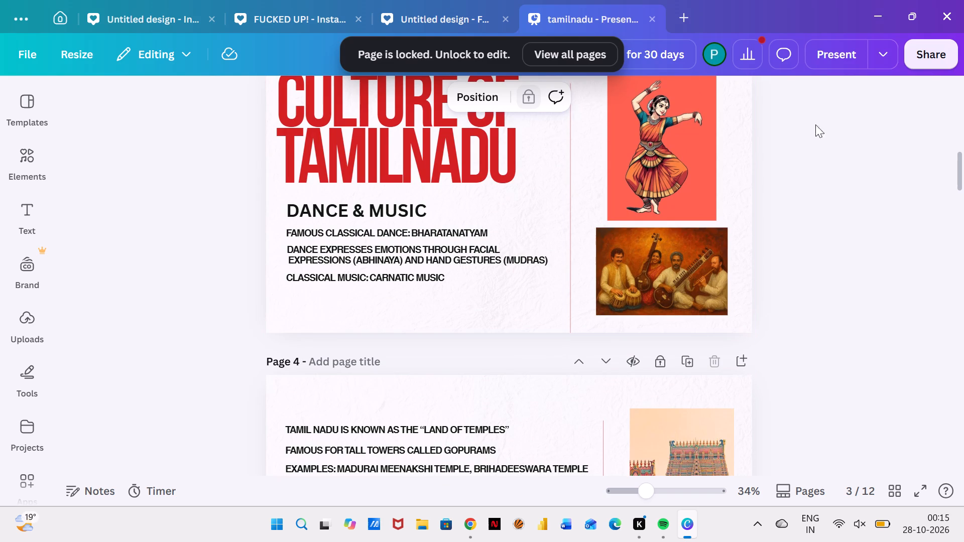
View the presentation full screen from page 3, advance to the Temples and Architecture slide, go back one slide and exit.
click(839, 57)
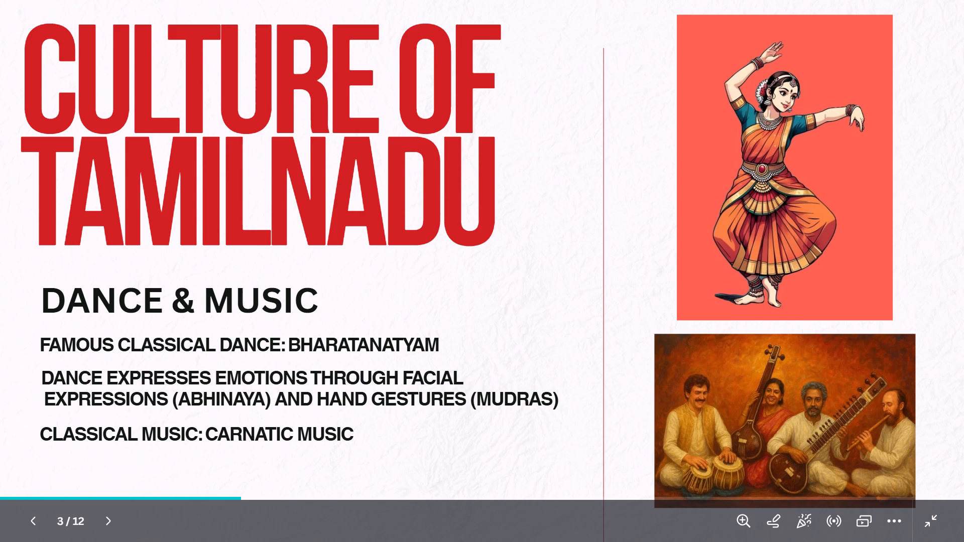
click(839, 57)
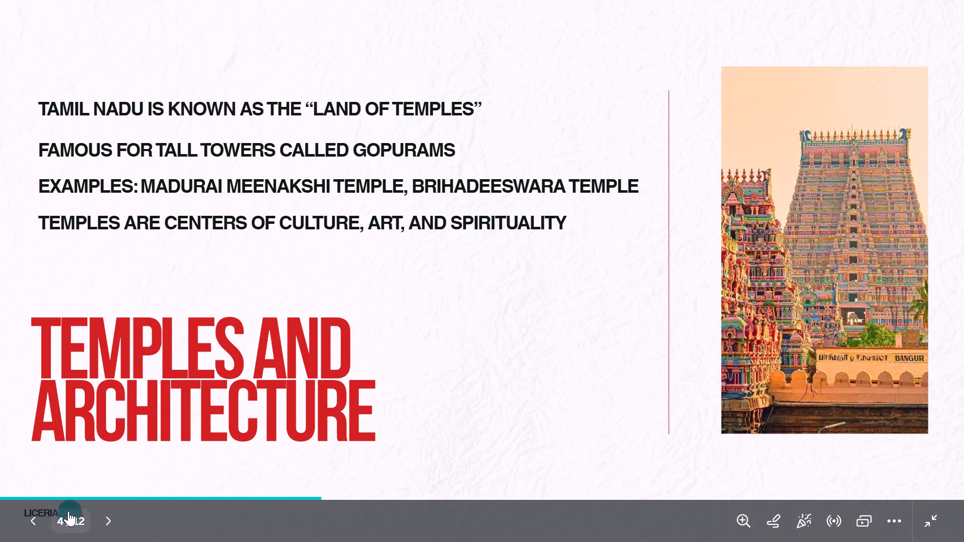
click(30, 521)
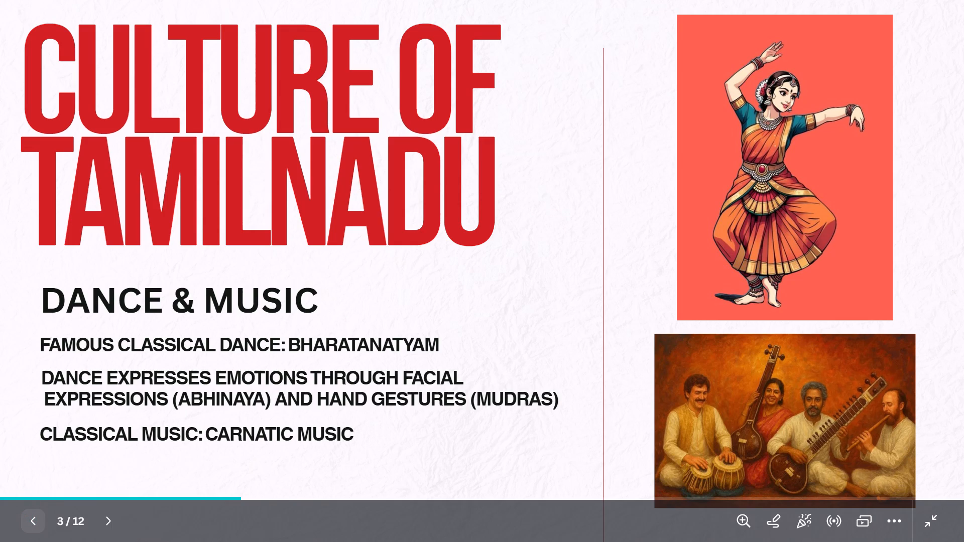
key(Escape)
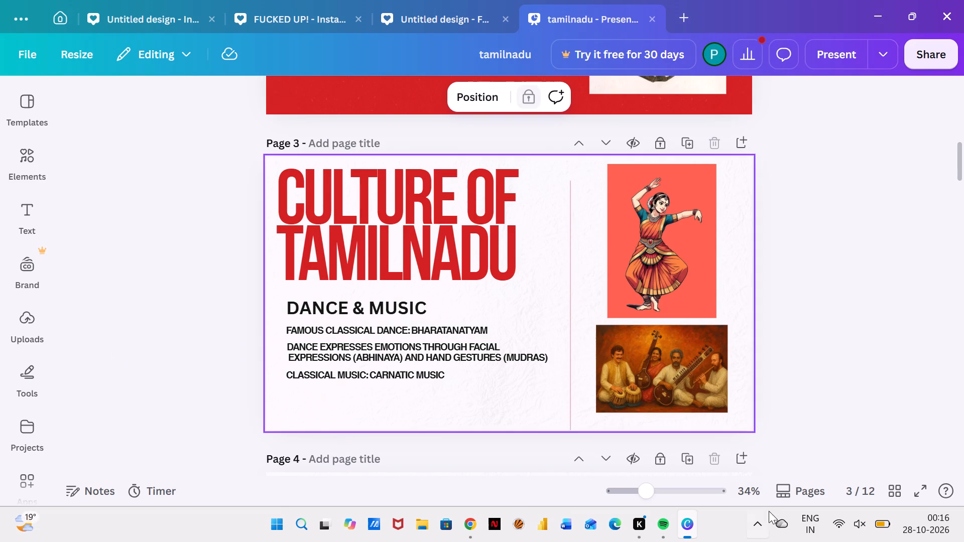
Present the deck full screen again from the Culture of Tamilnadu page.
click(920, 494)
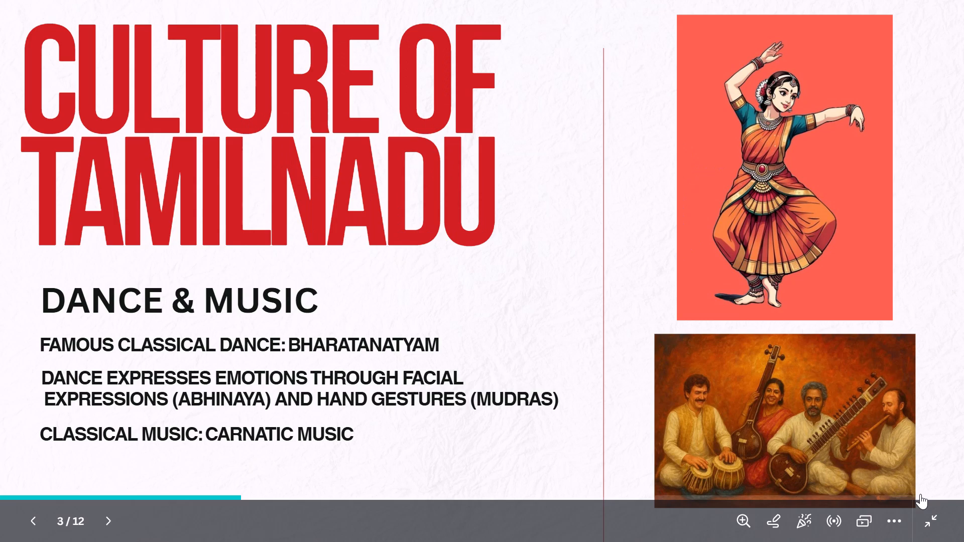
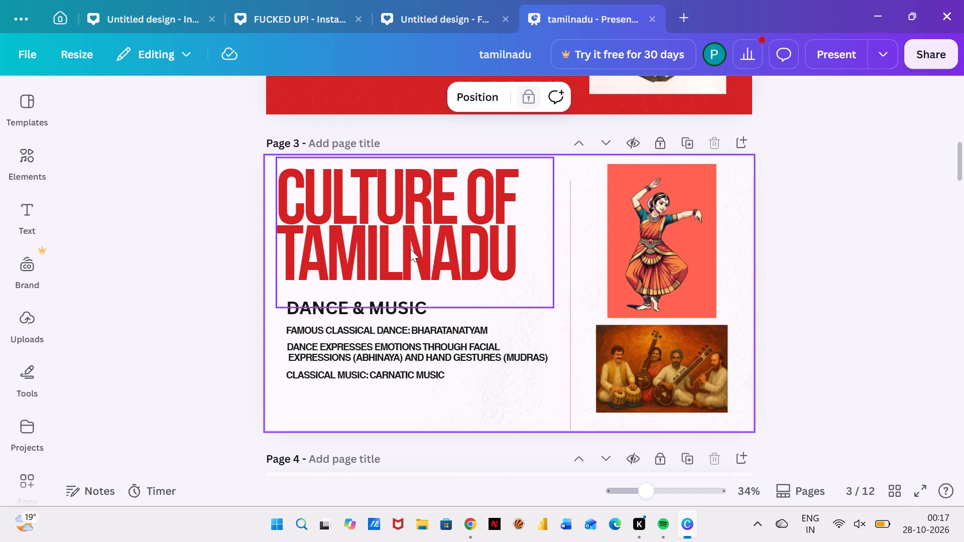
Switch back to the untitled Facebook cover with the Ganesha stage and look through the fireworks element results.
scroll(407, 263, down, 2)
click(433, 10)
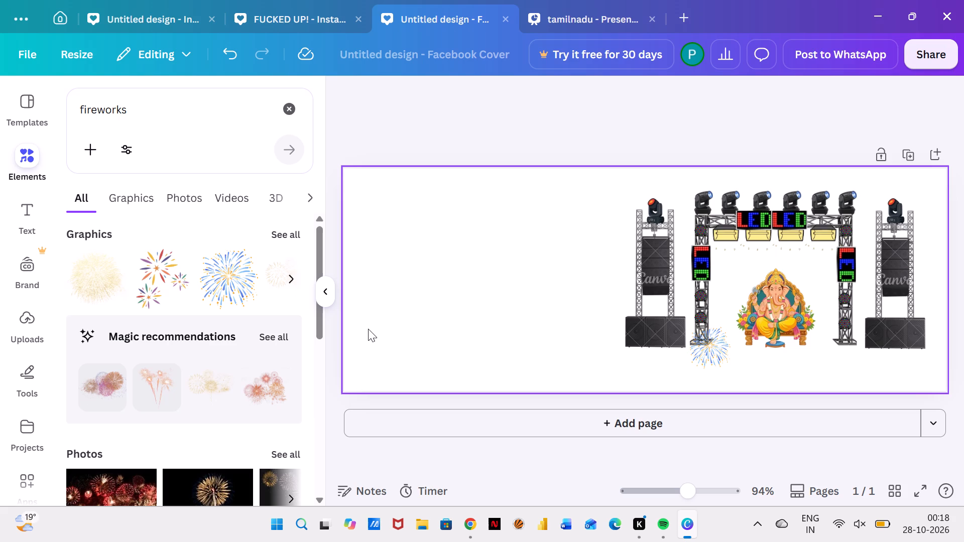
scroll(189, 321, down, 1)
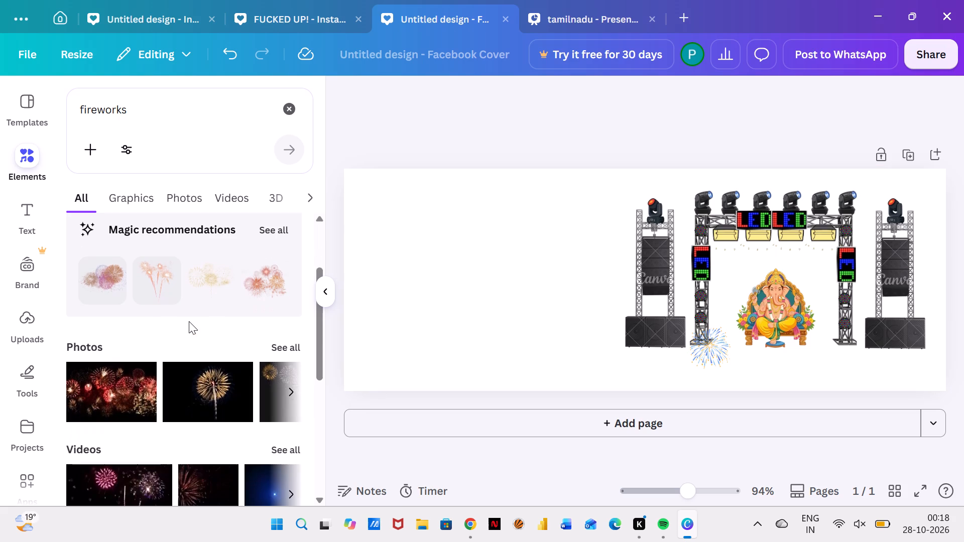
scroll(189, 321, down, 1)
scroll(189, 321, up, 4)
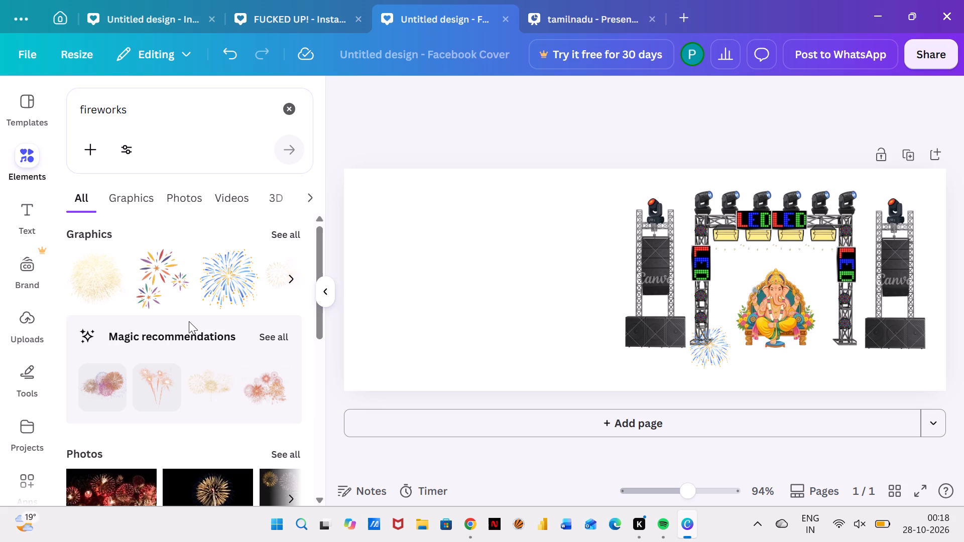
Look through the fireworks element results across graphics, magic recommendations, photos, videos, 3D and audio.
scroll(225, 373, down, 2)
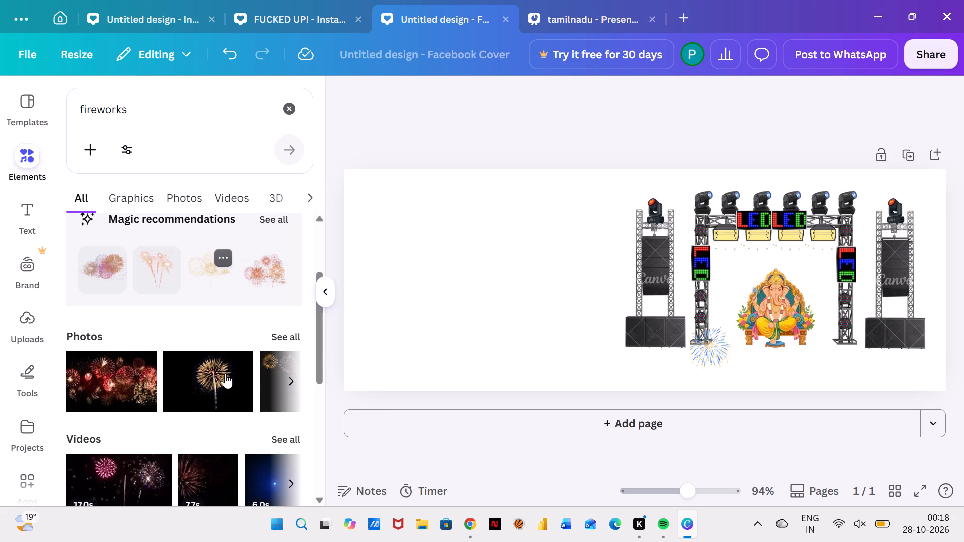
scroll(225, 373, down, 1)
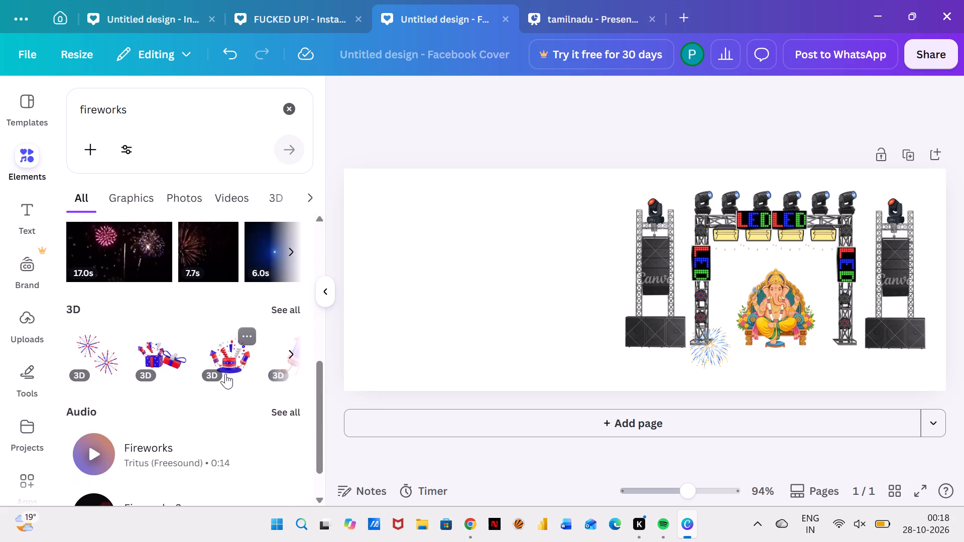
scroll(177, 361, left, 5)
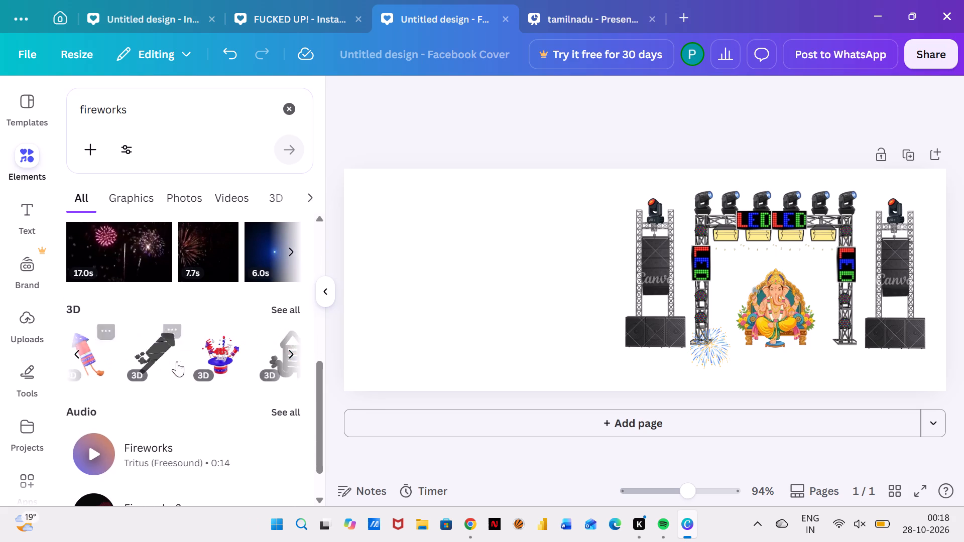
scroll(177, 361, left, 2)
scroll(177, 361, down, 1)
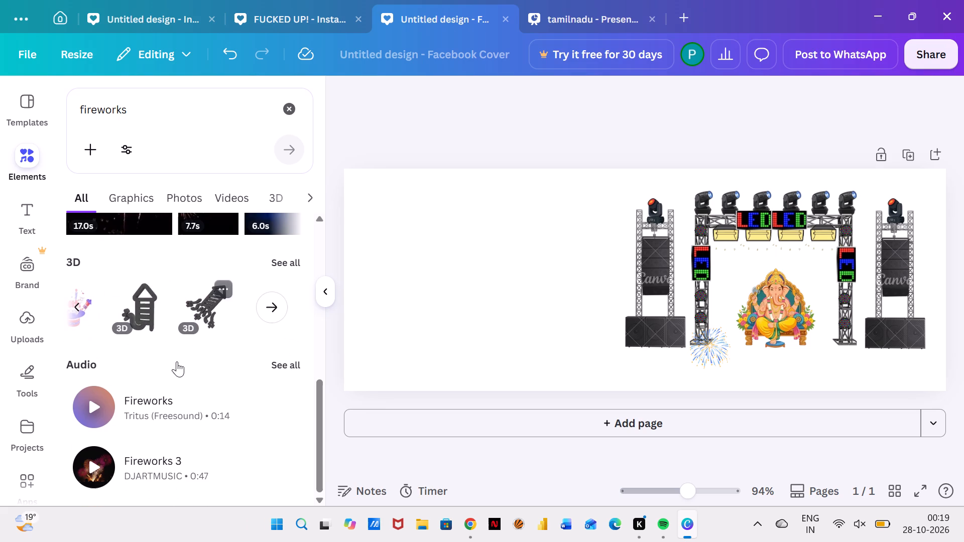
scroll(177, 361, down, 1)
scroll(177, 361, up, 4)
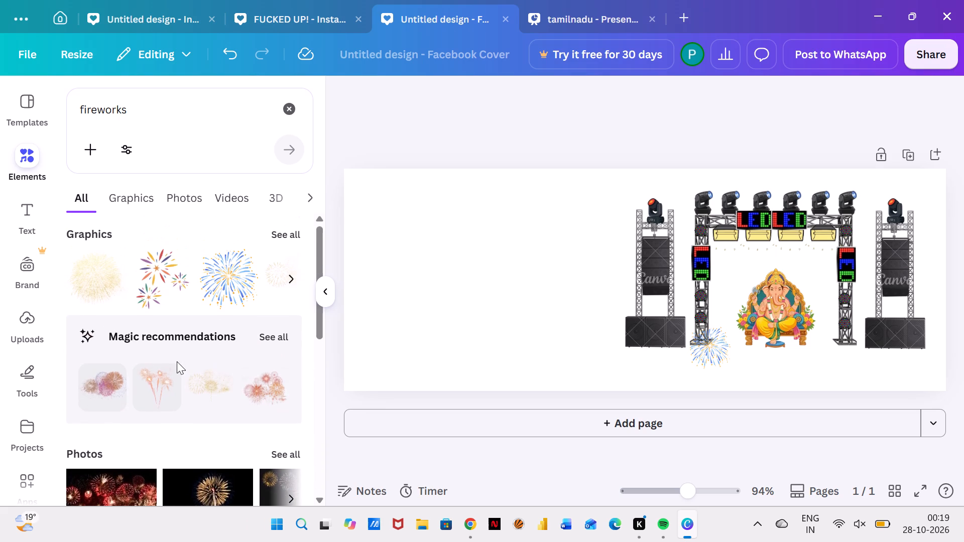
scroll(177, 361, up, 6)
scroll(191, 290, up, 2)
scroll(143, 333, down, 1)
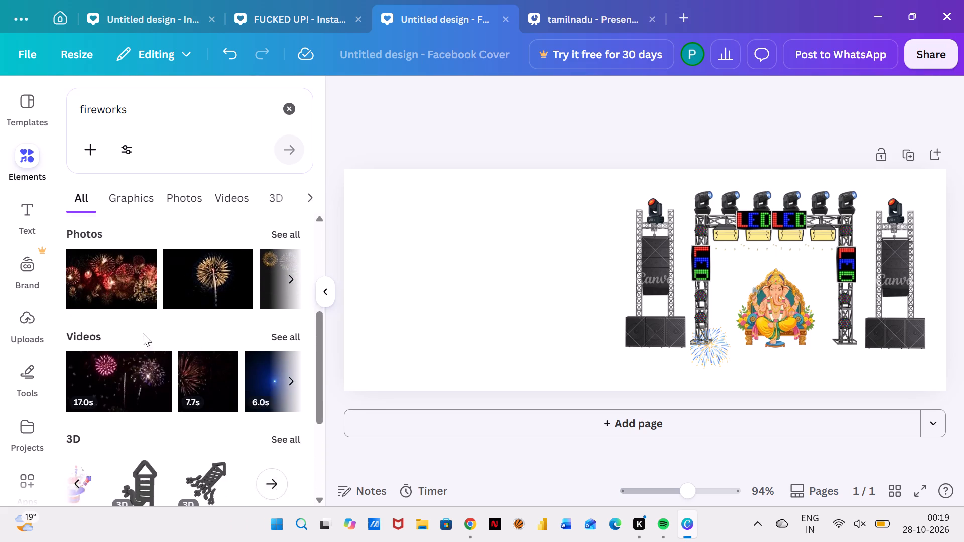
scroll(143, 333, right, 1)
scroll(143, 333, up, 5)
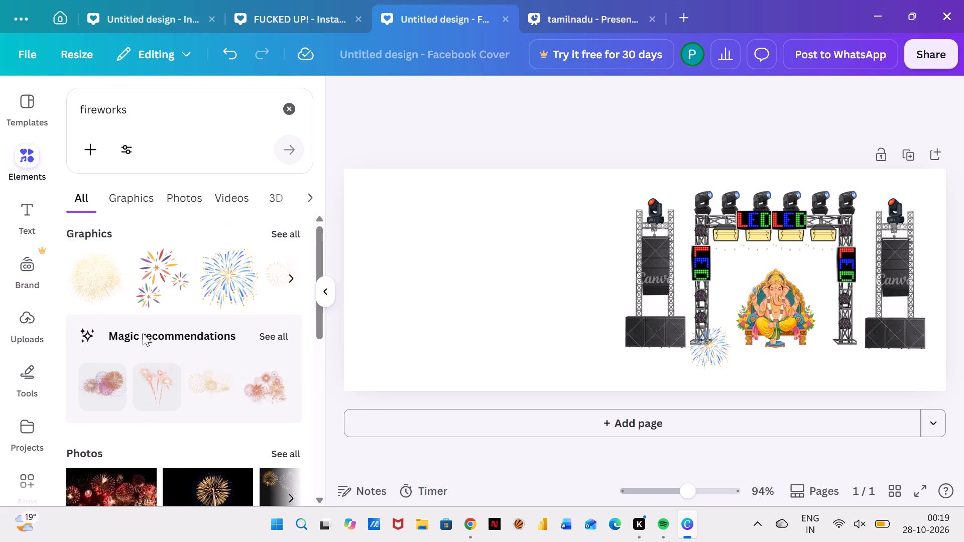
scroll(143, 333, up, 3)
scroll(200, 293, up, 1)
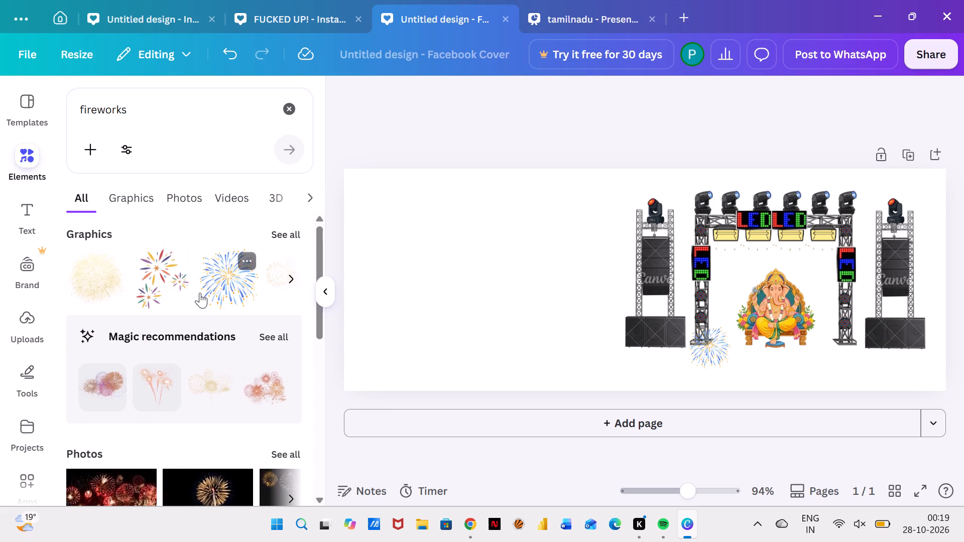
scroll(200, 293, up, 4)
scroll(200, 293, down, 3)
scroll(200, 293, up, 1)
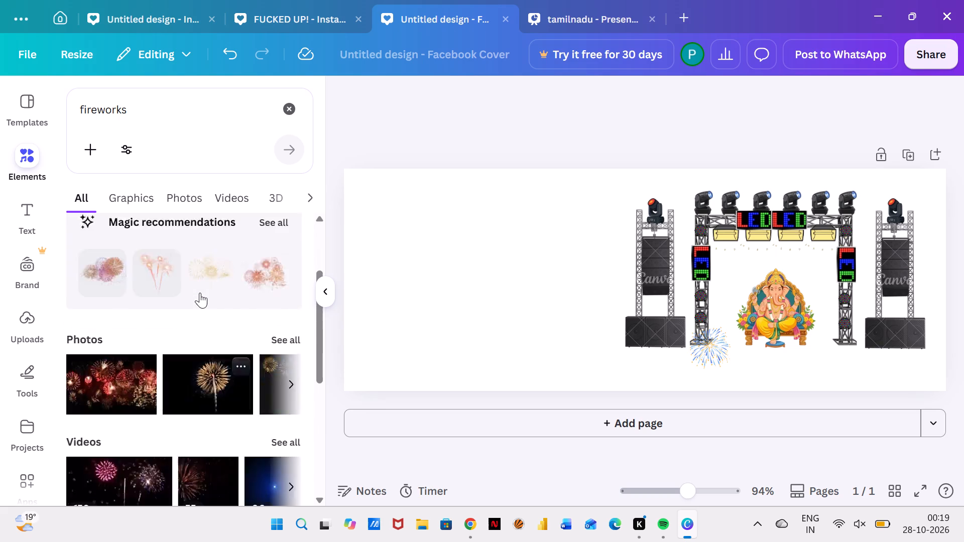
scroll(200, 293, down, 2)
scroll(200, 293, up, 5)
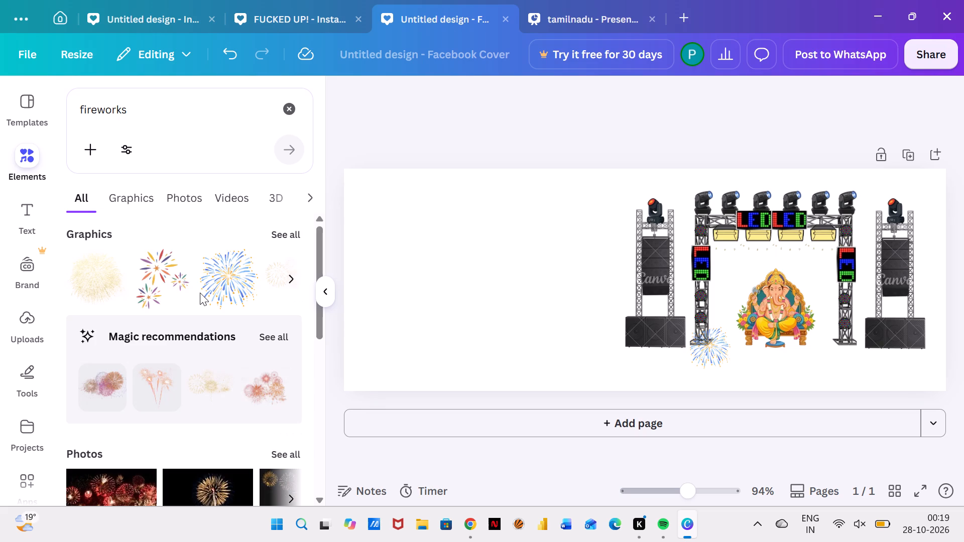
Search the elements for "dancer" and look through the dancer graphics.
click(292, 106)
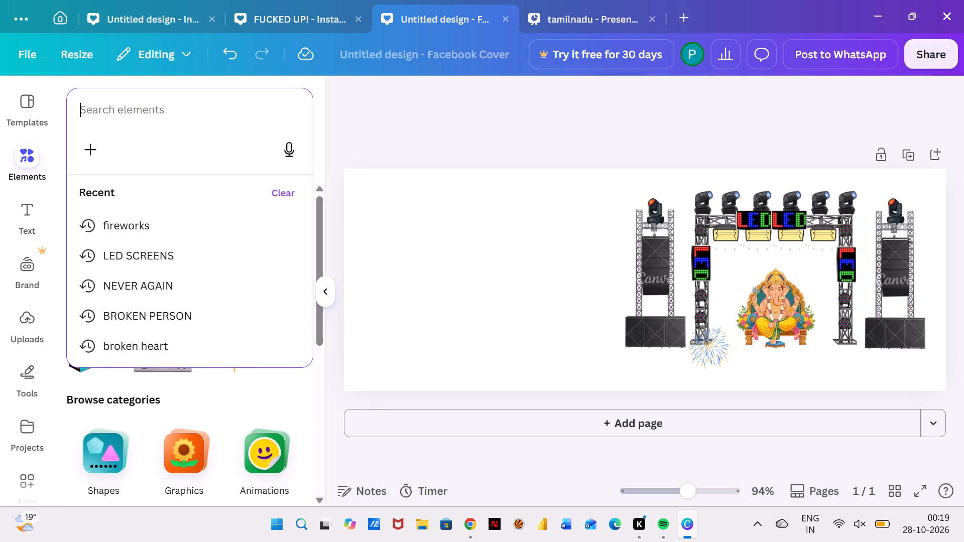
text(dance)
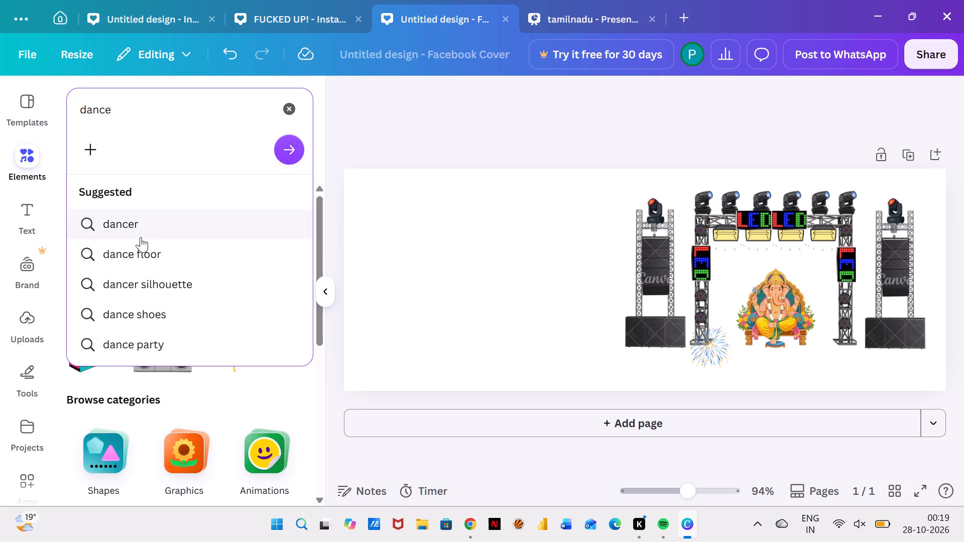
click(145, 223)
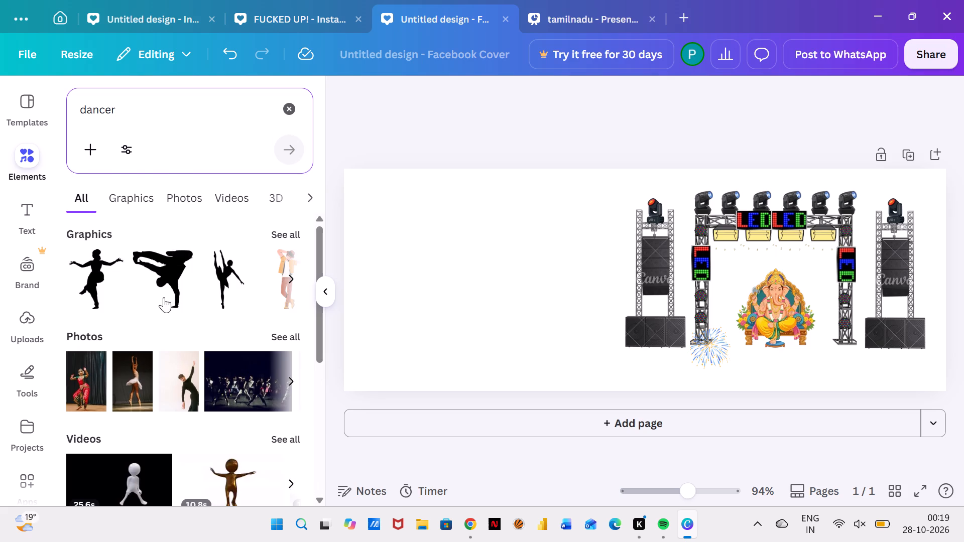
scroll(174, 279, left, 2)
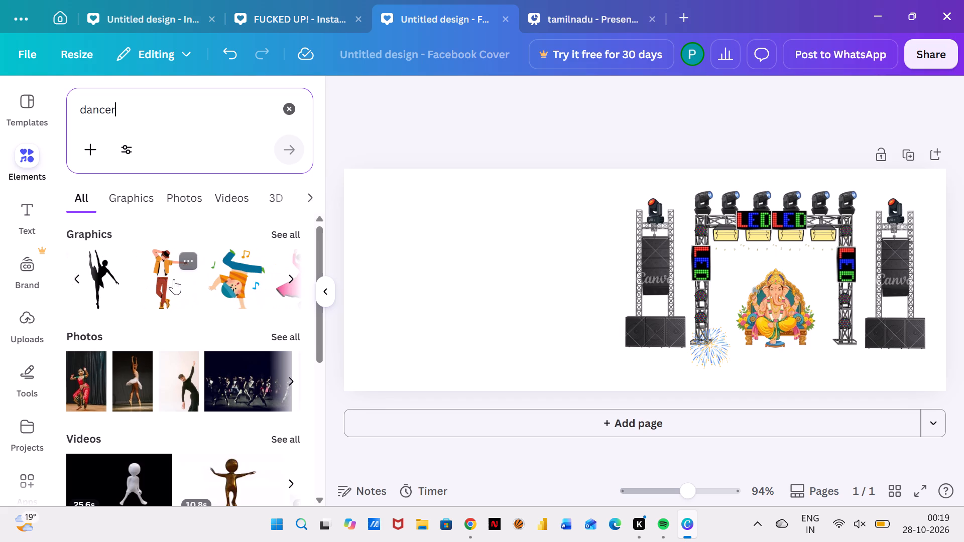
scroll(174, 279, left, 3)
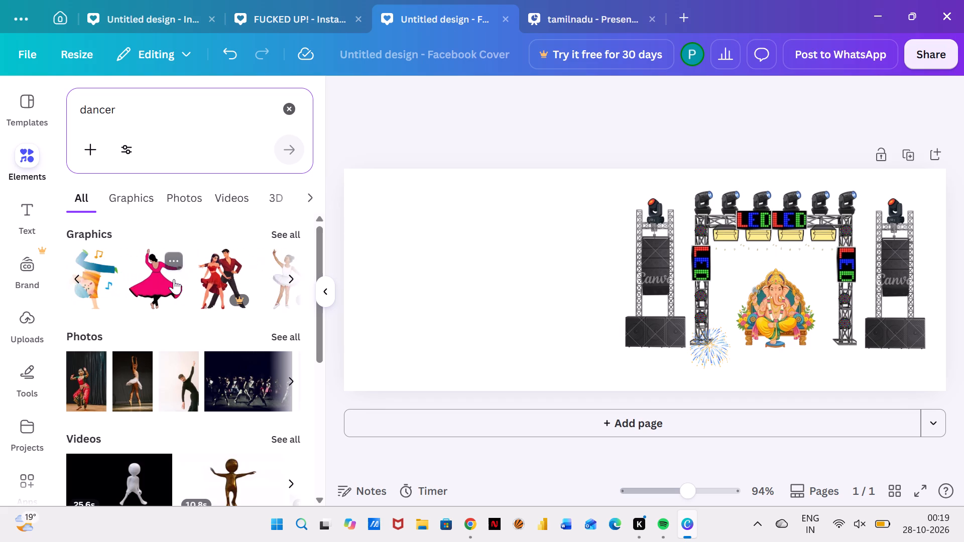
scroll(174, 279, left, 2)
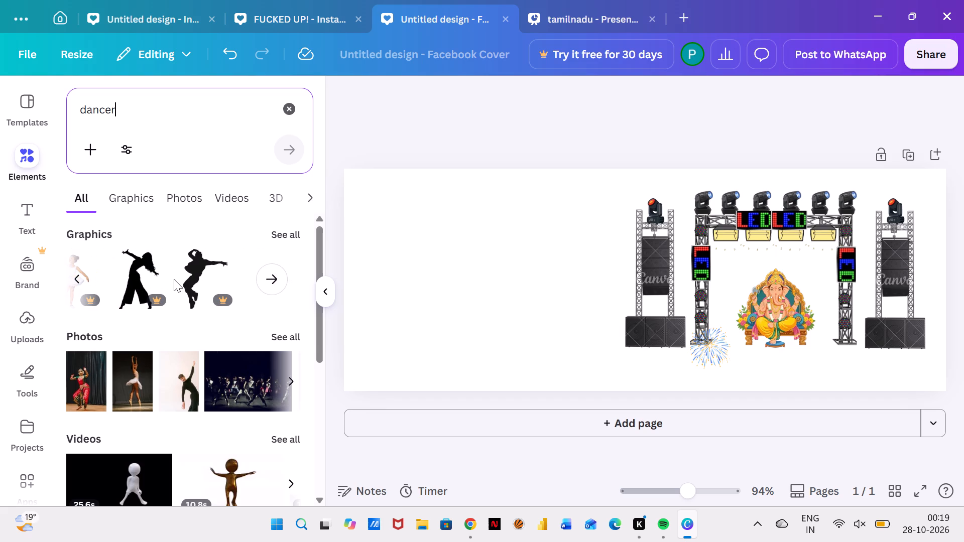
scroll(174, 279, left, 1)
scroll(174, 279, right, 4)
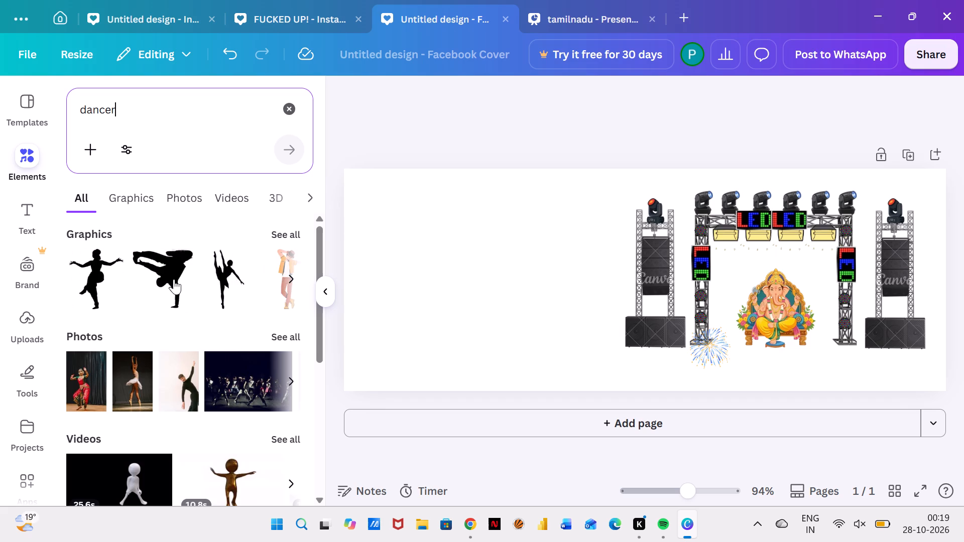
scroll(174, 279, right, 4)
Search the elements for "group of people" and add the illustrated row of standing, talking people to the cover.
click(291, 111)
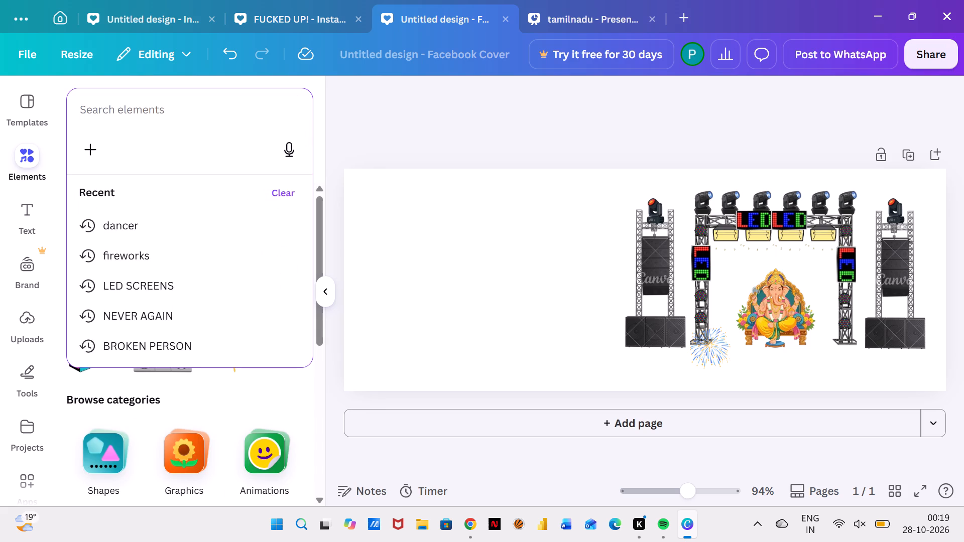
text(da)
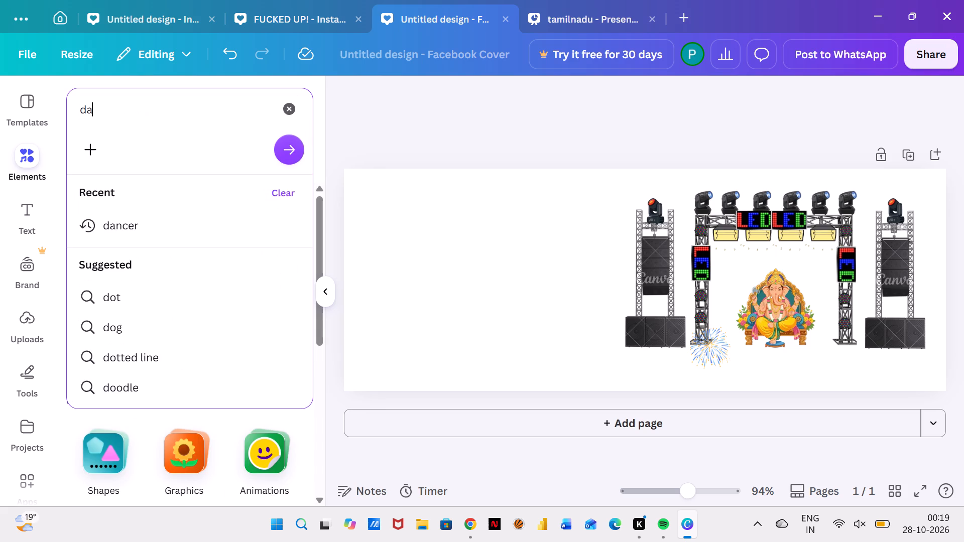
key(BackSpace)
key(BackSpace)
key(BackSpace)
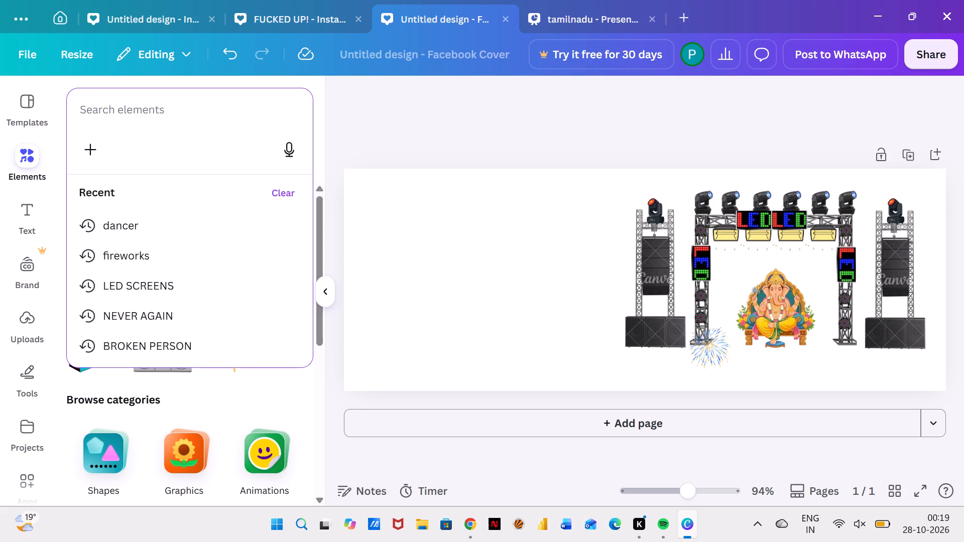
key(d)
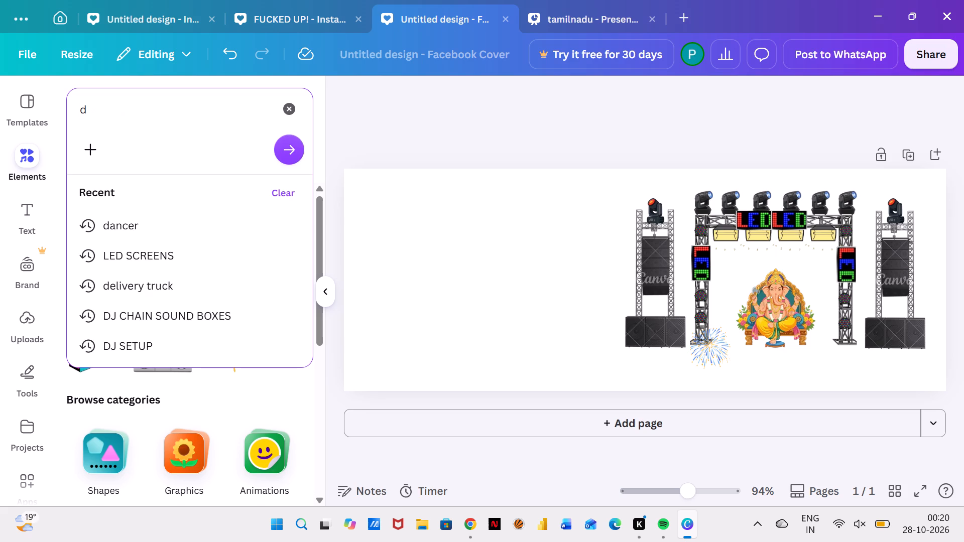
key(BackSpace)
text(people)
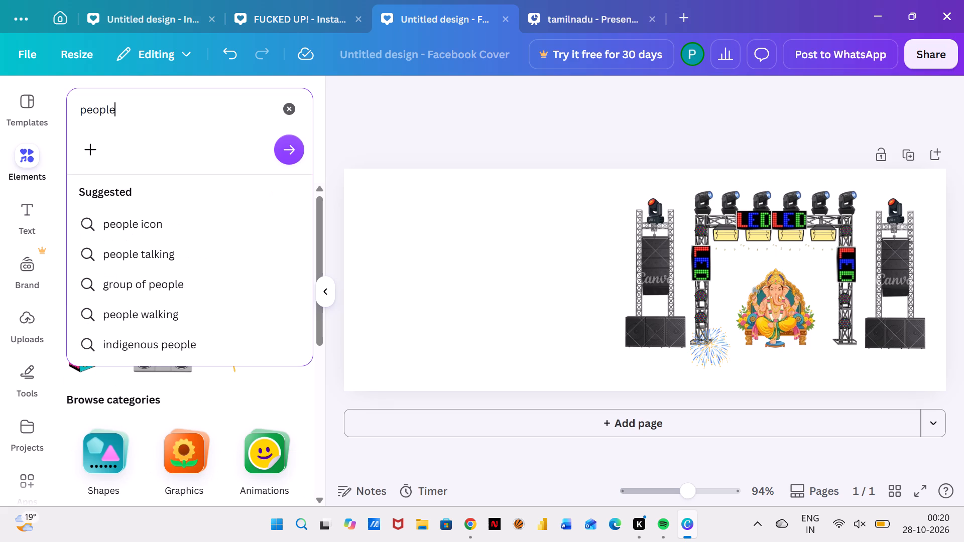
click(189, 277)
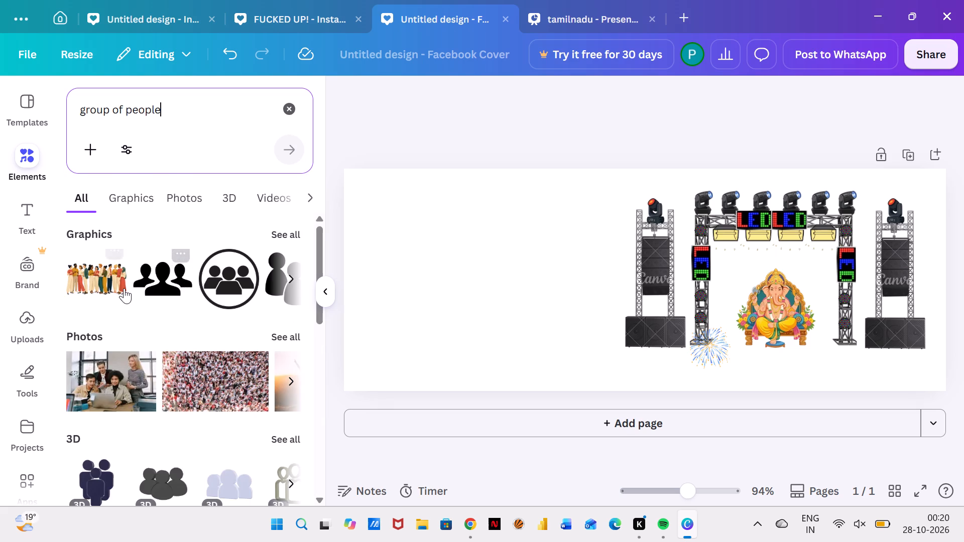
scroll(124, 288, left, 2)
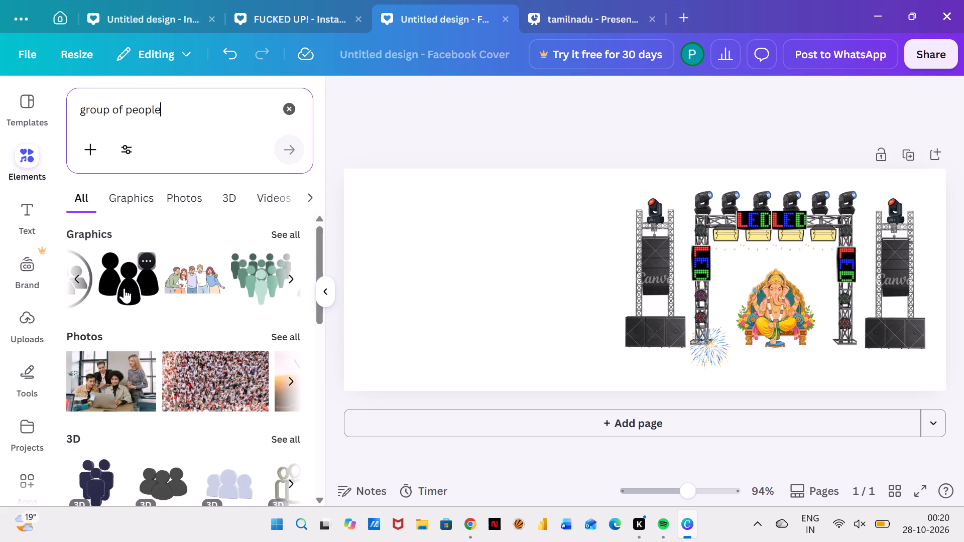
scroll(124, 288, left, 1)
scroll(193, 283, right, 4)
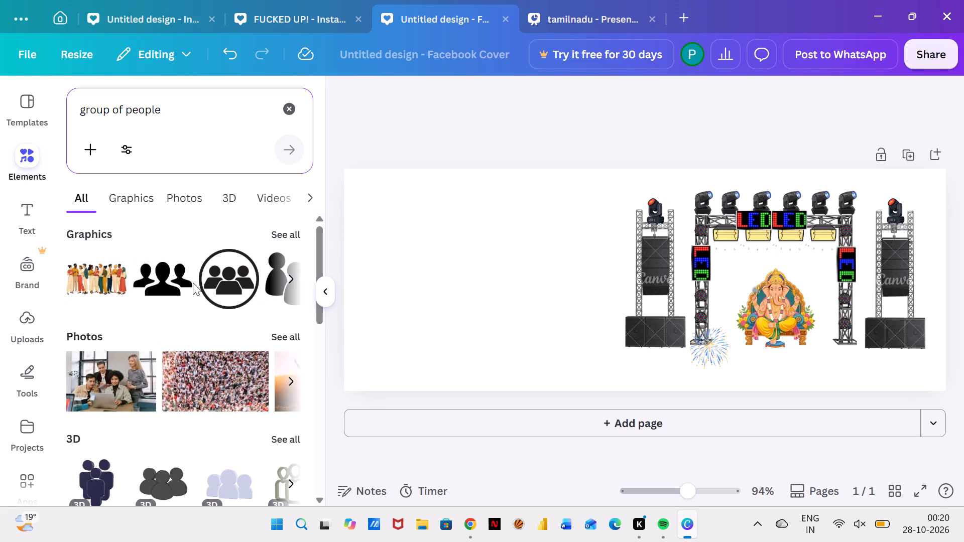
click(85, 284)
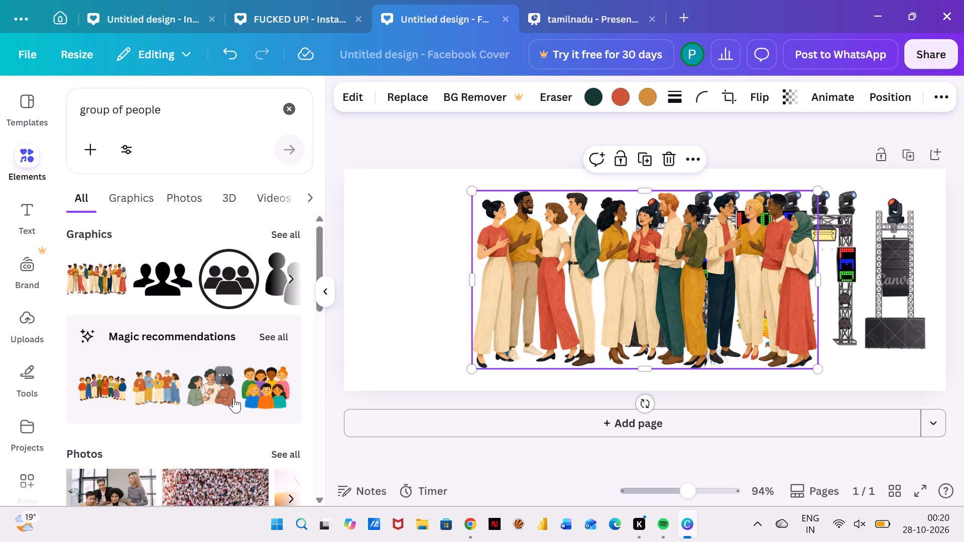
Look through all the magic recommendations similar to the people graphic, then deselect the graphic on the page.
scroll(233, 397, down, 1)
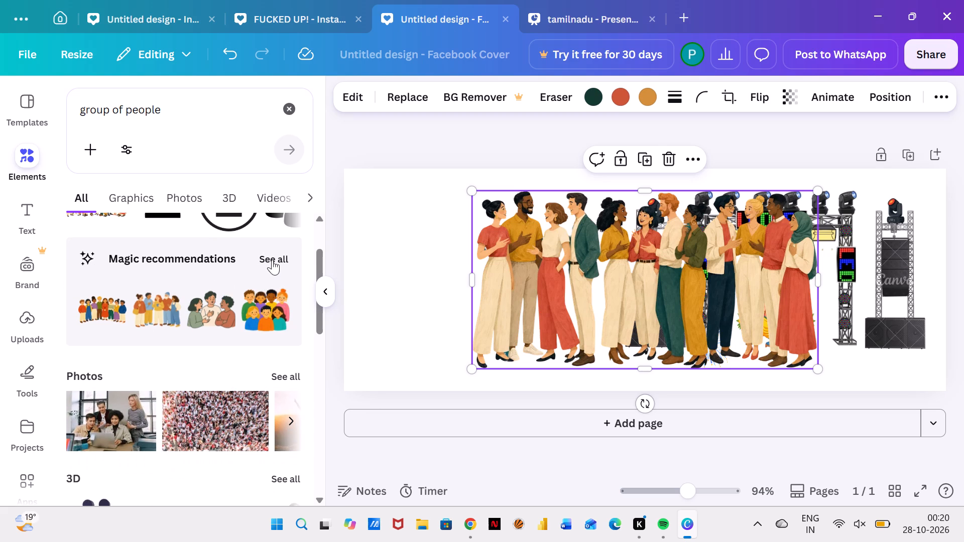
click(272, 259)
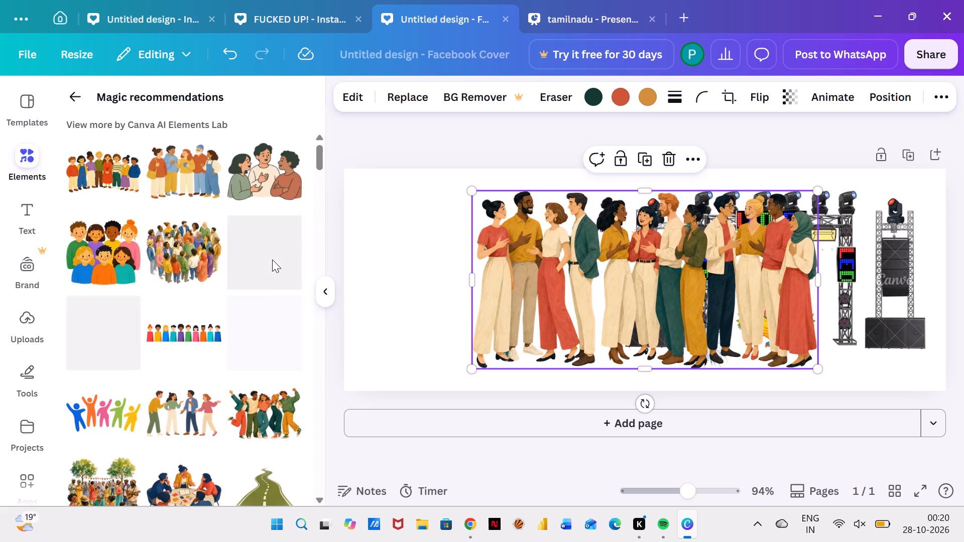
scroll(221, 315, down, 2)
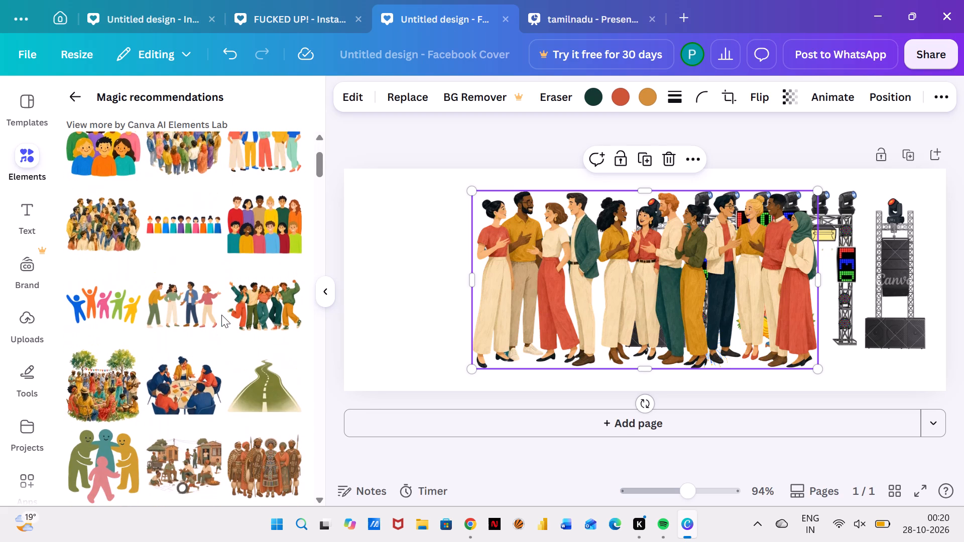
scroll(221, 315, down, 1)
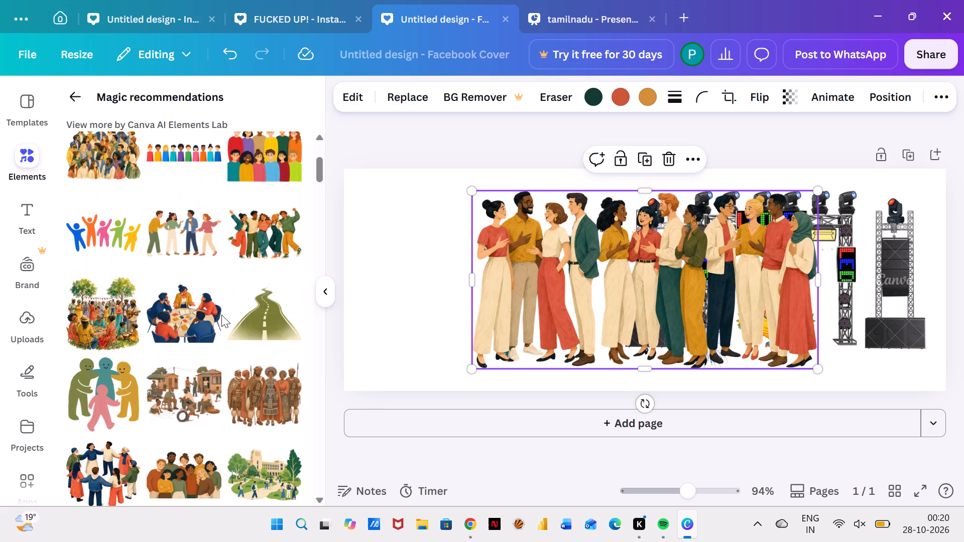
scroll(221, 315, down, 2)
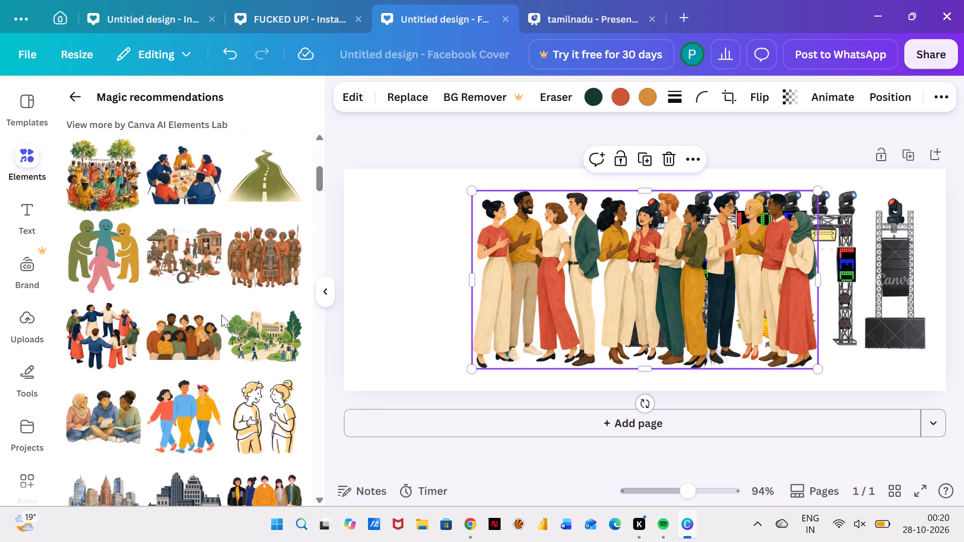
scroll(221, 315, down, 2)
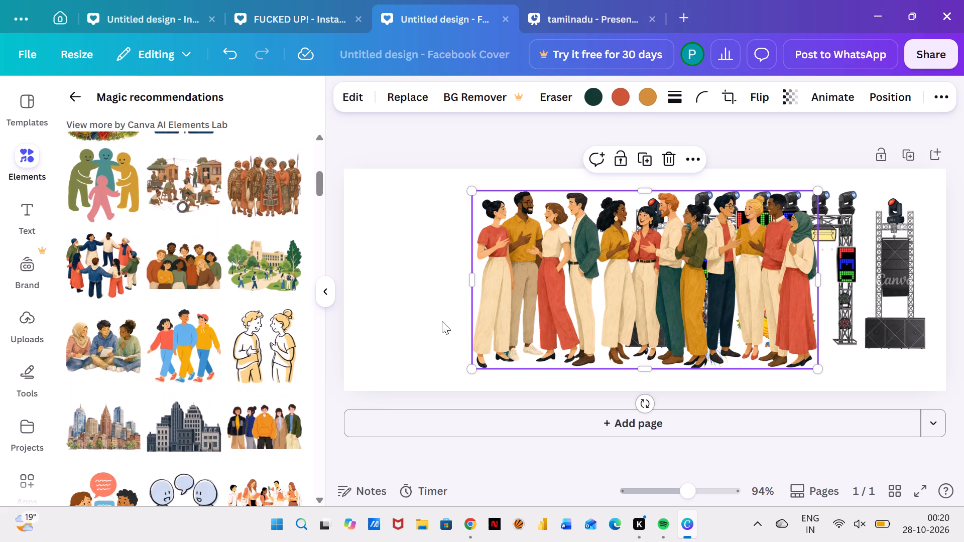
click(636, 292)
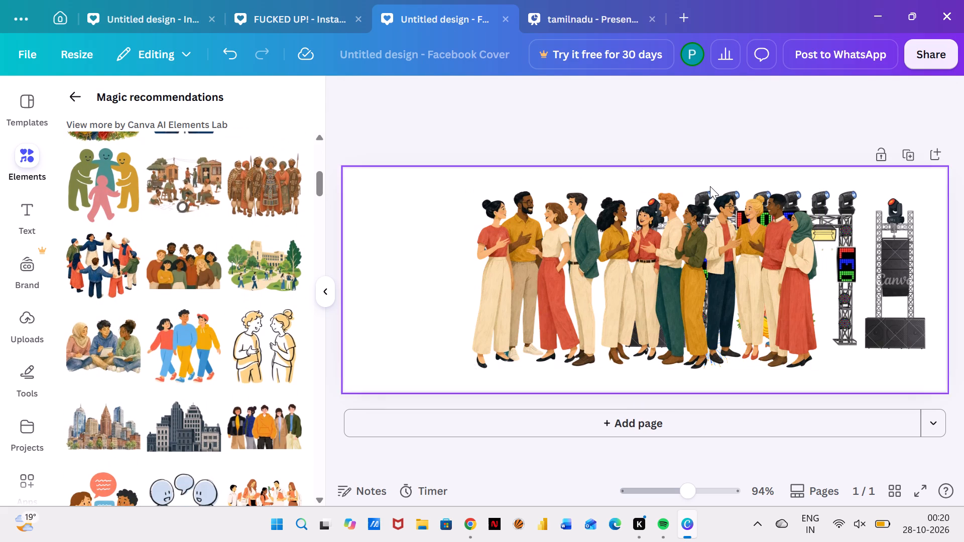
Delete the illustrated row of standing, talking people from the cover.
click(693, 217)
click(672, 158)
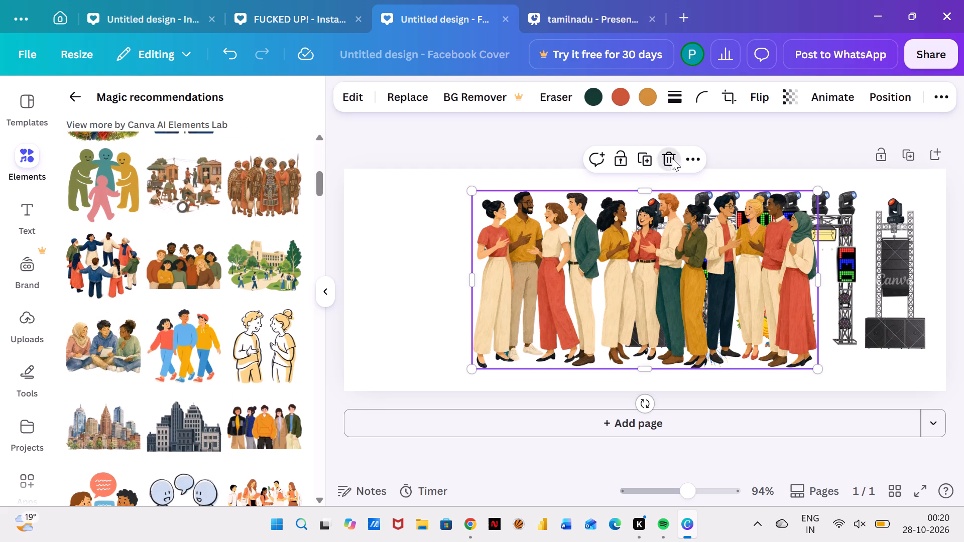
Look through the magic recommendations for other people and crowd graphics.
scroll(160, 308, down, 1)
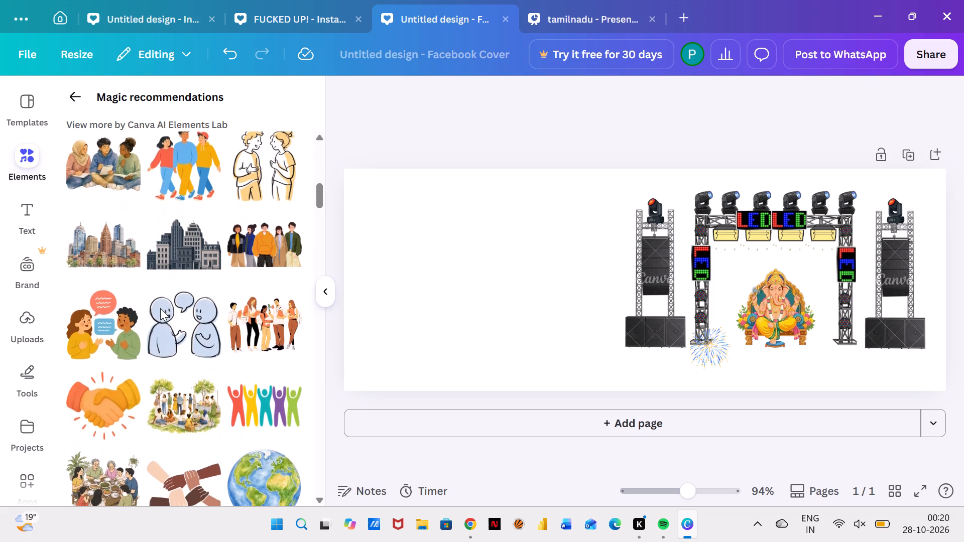
scroll(160, 308, down, 2)
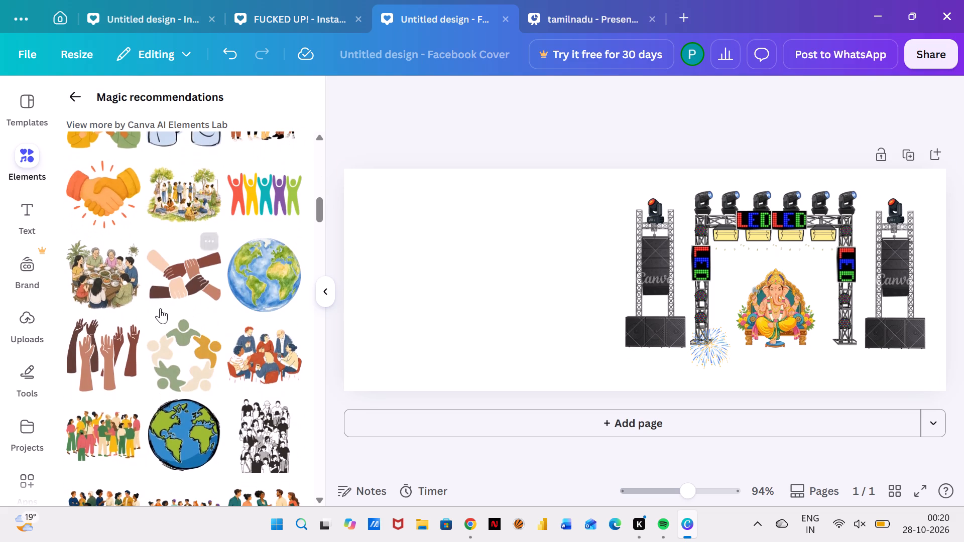
scroll(160, 308, down, 1)
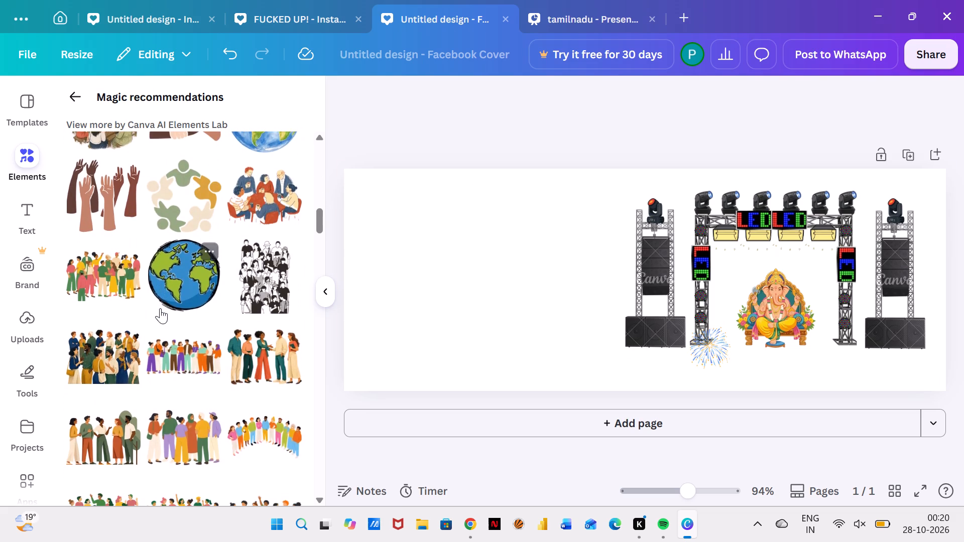
scroll(160, 308, down, 2)
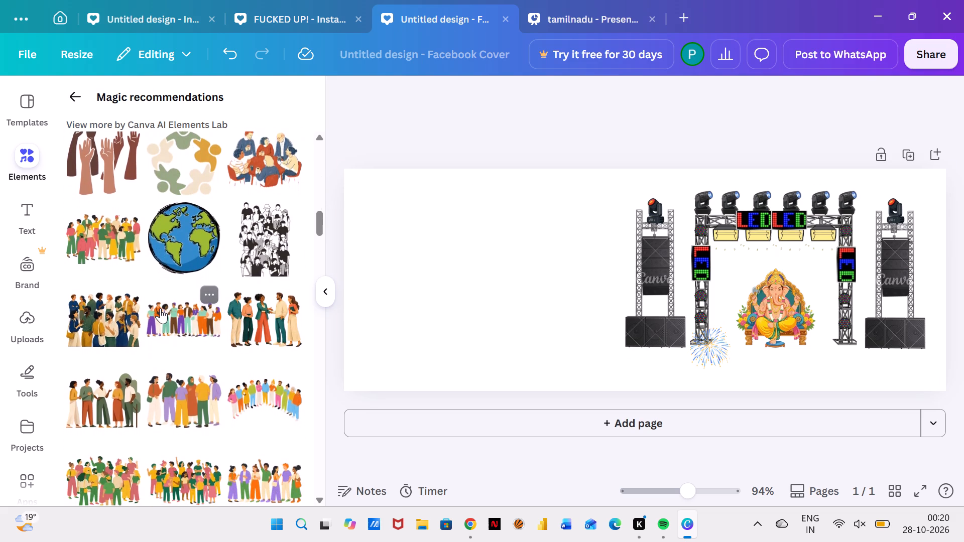
scroll(160, 308, down, 2)
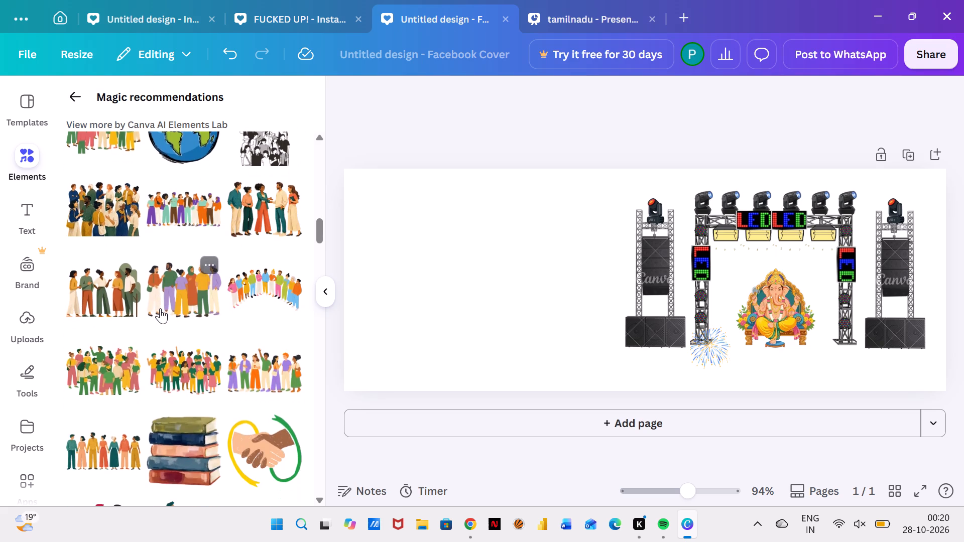
scroll(160, 308, up, 4)
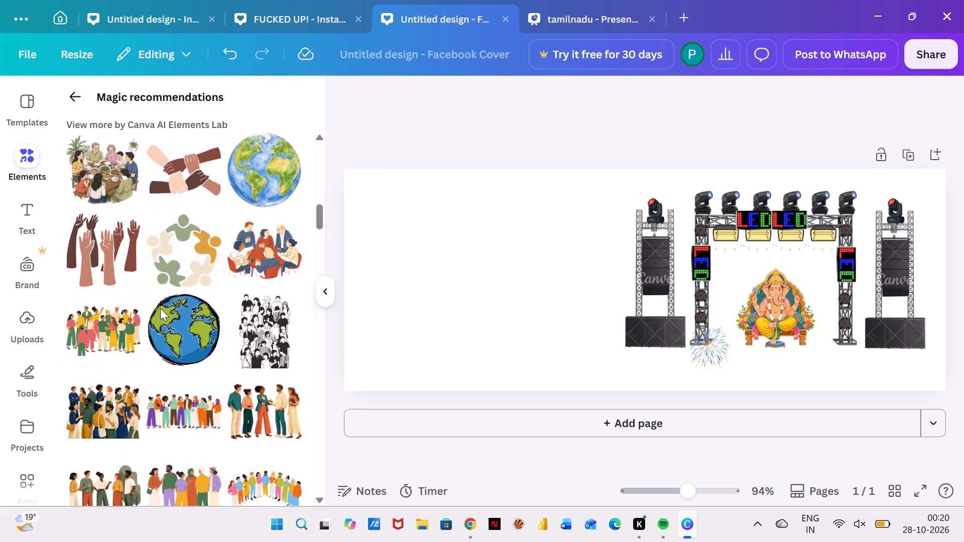
scroll(160, 308, up, 2)
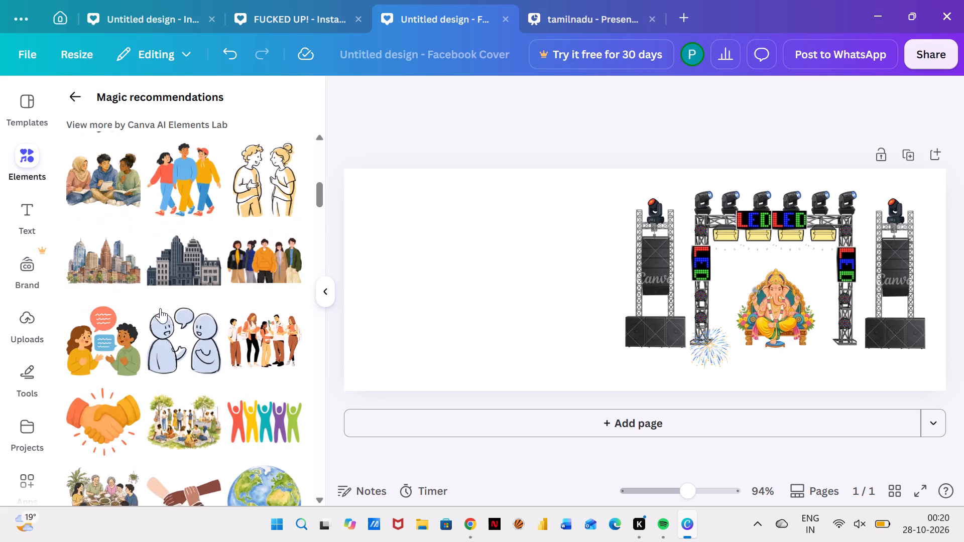
scroll(160, 308, up, 3)
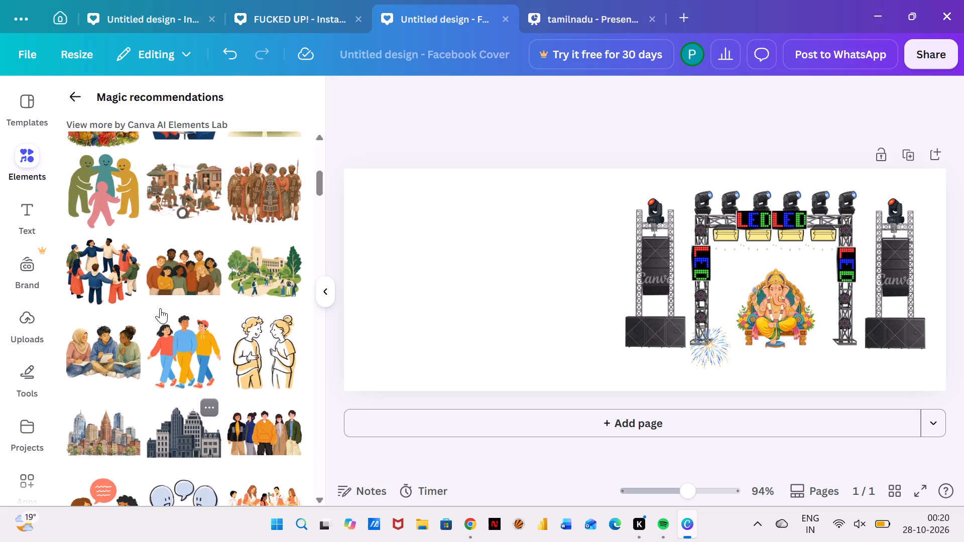
scroll(160, 308, up, 2)
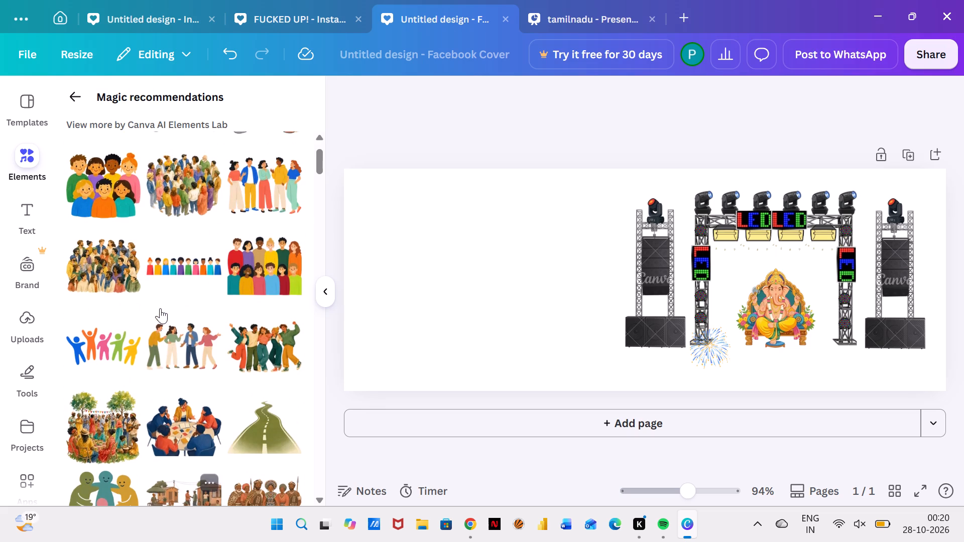
scroll(160, 308, up, 2)
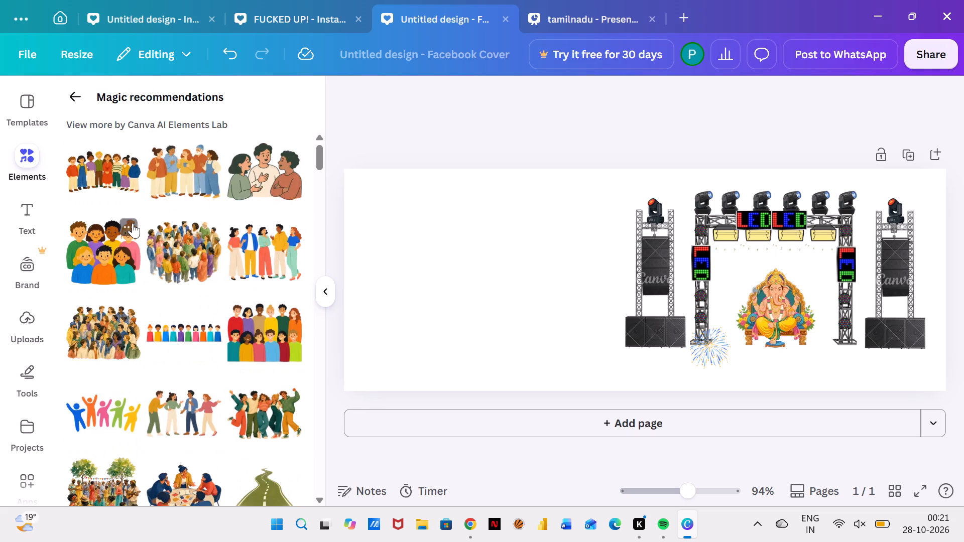
scroll(133, 223, up, 1)
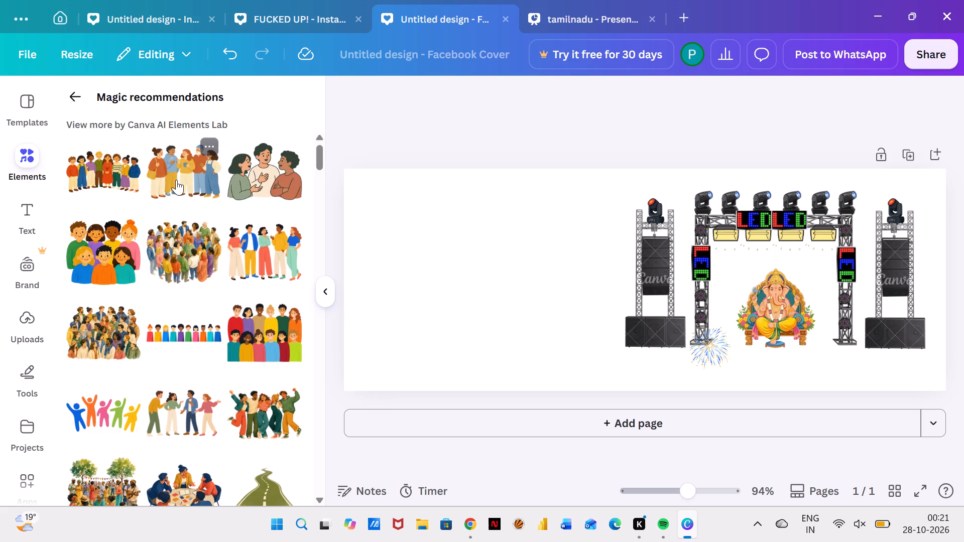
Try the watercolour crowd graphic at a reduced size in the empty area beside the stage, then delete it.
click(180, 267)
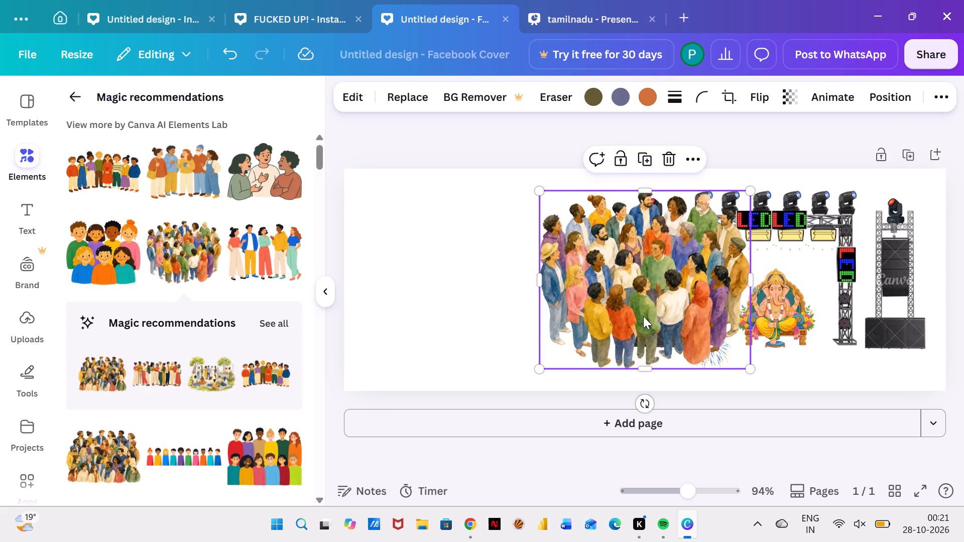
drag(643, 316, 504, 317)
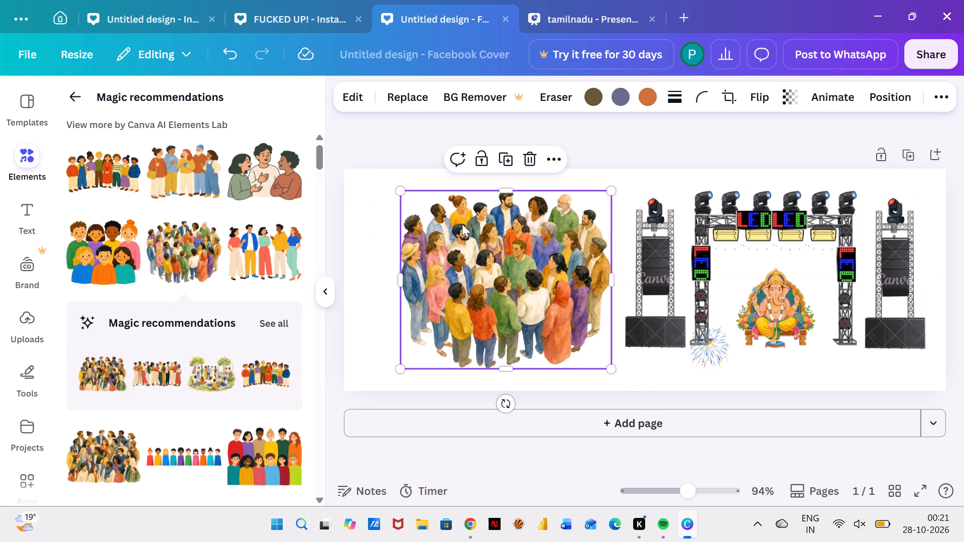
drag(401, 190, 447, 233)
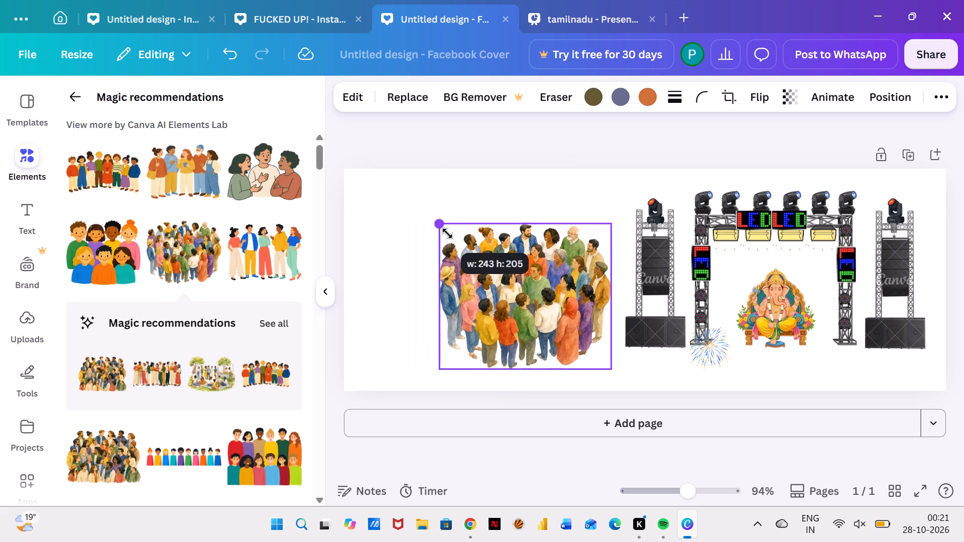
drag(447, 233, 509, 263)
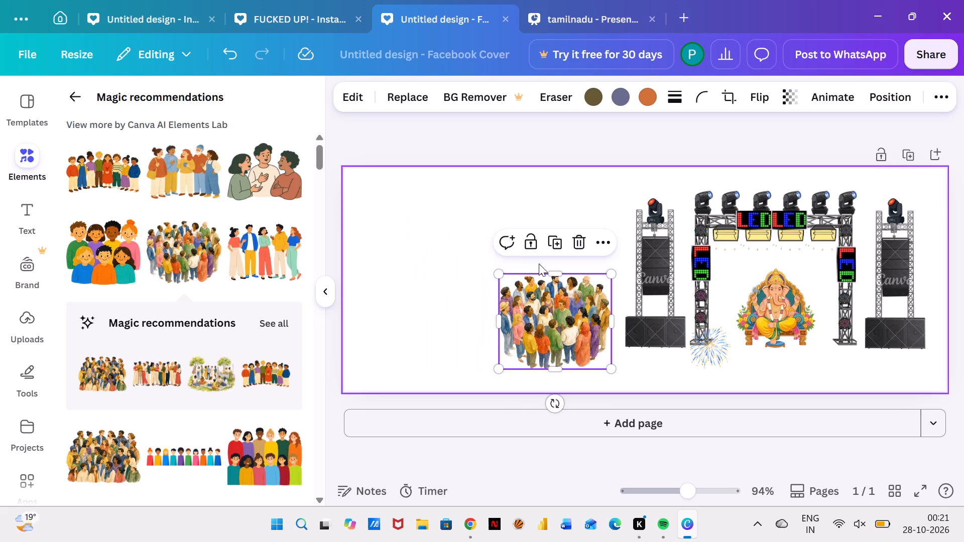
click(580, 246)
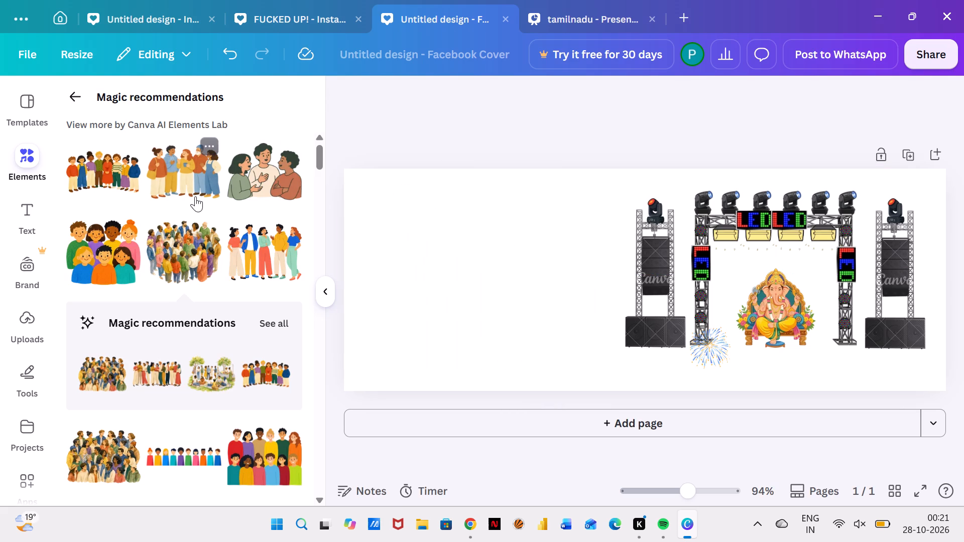
Leave the magic recommendations and search the elements for "group of people dancing".
scroll(195, 196, up, 2)
click(78, 101)
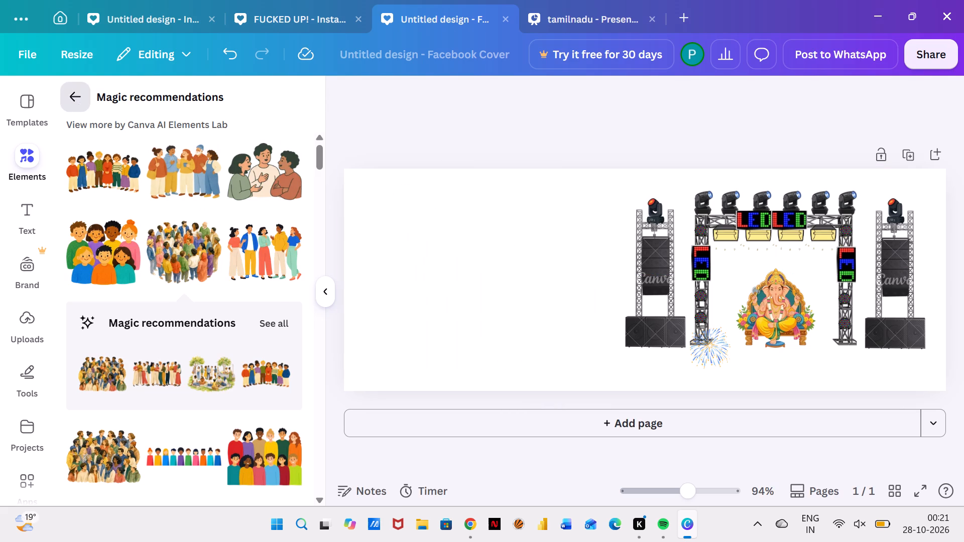
key(space)
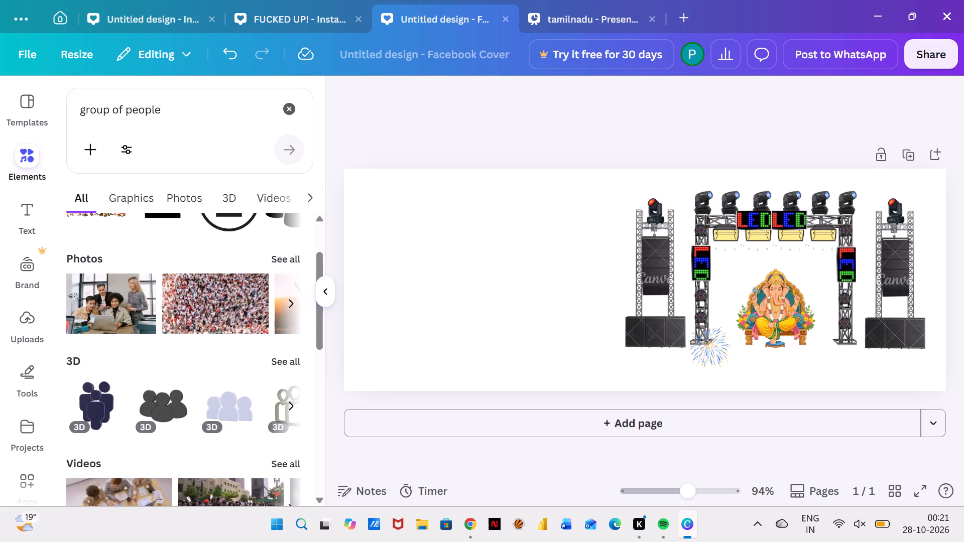
click(185, 110)
key(space)
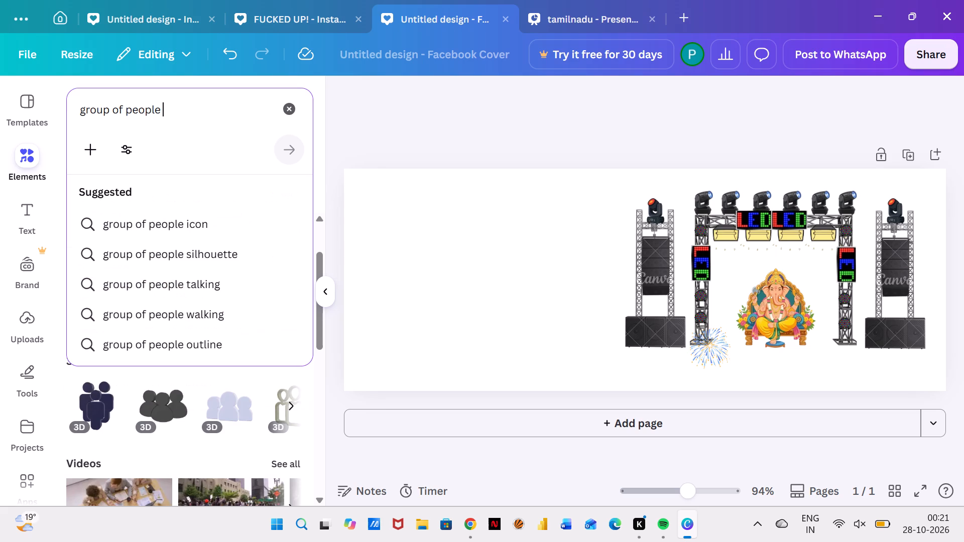
text(dancin)
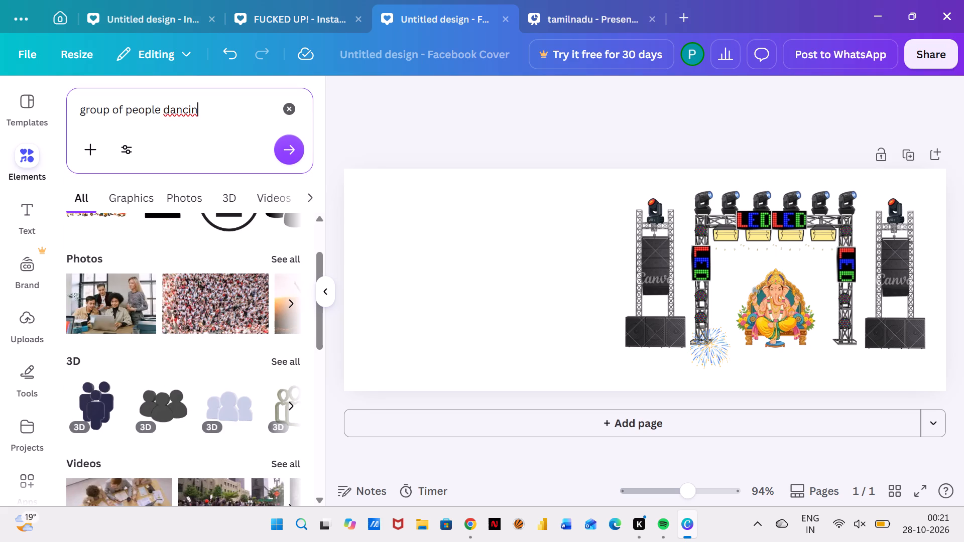
key(g)
key(Return)
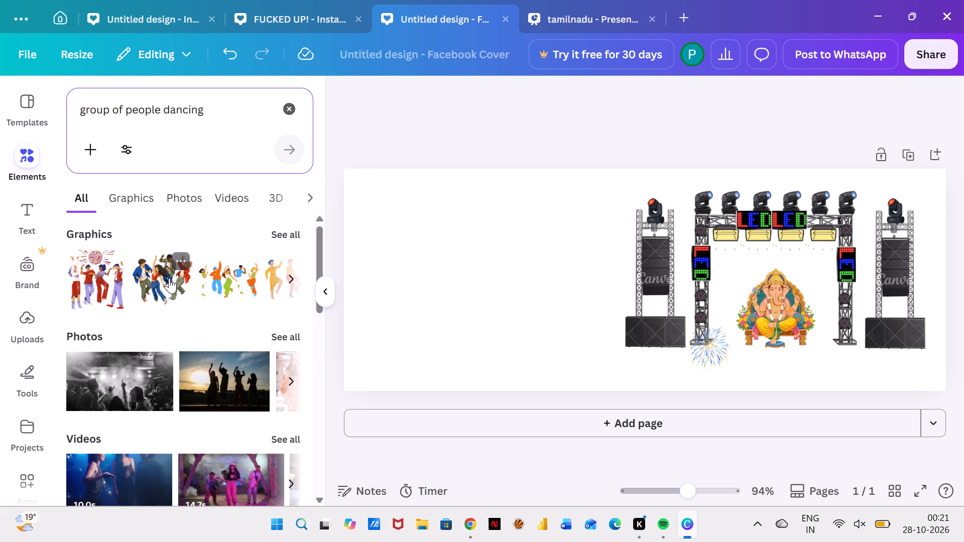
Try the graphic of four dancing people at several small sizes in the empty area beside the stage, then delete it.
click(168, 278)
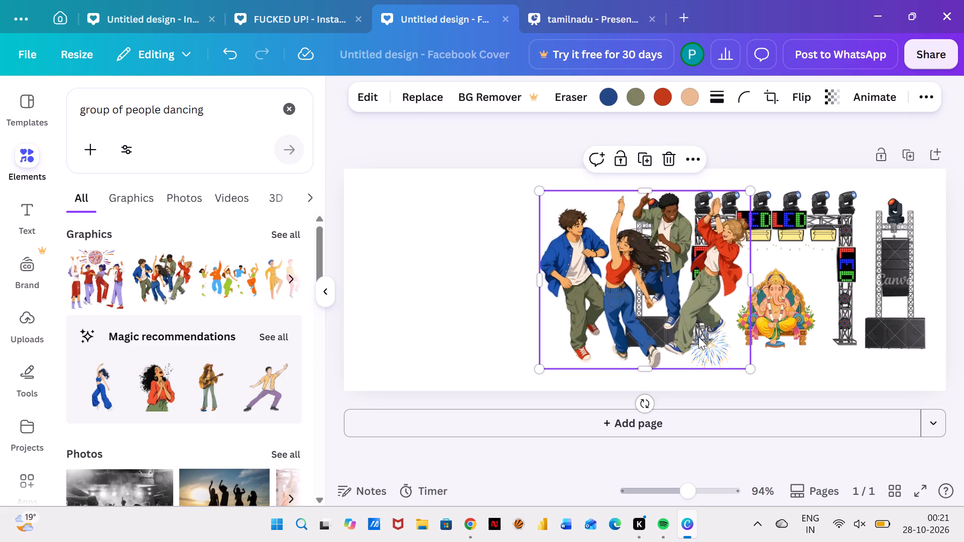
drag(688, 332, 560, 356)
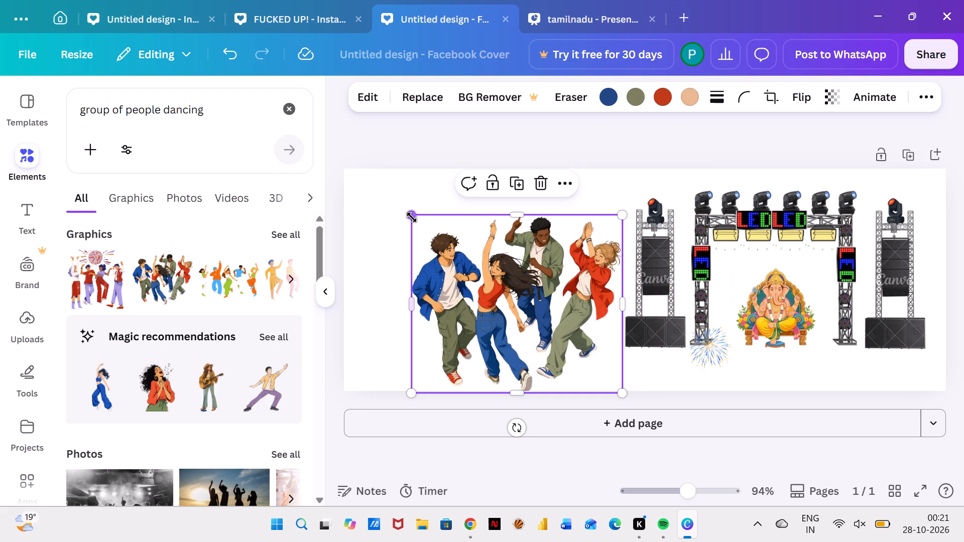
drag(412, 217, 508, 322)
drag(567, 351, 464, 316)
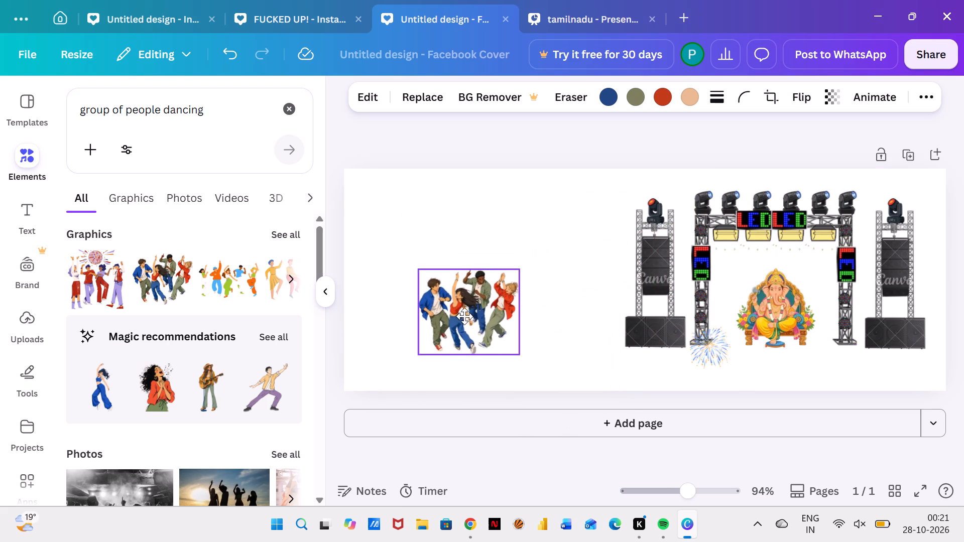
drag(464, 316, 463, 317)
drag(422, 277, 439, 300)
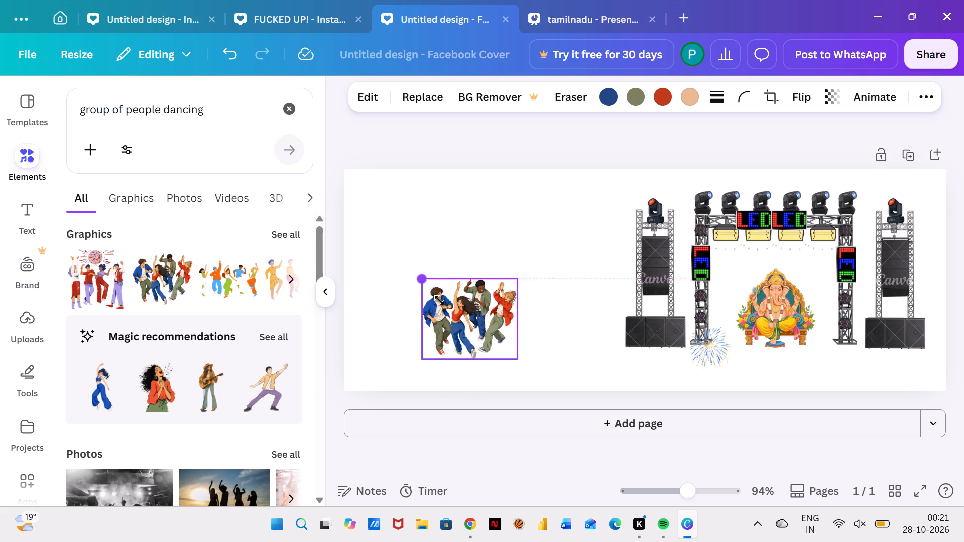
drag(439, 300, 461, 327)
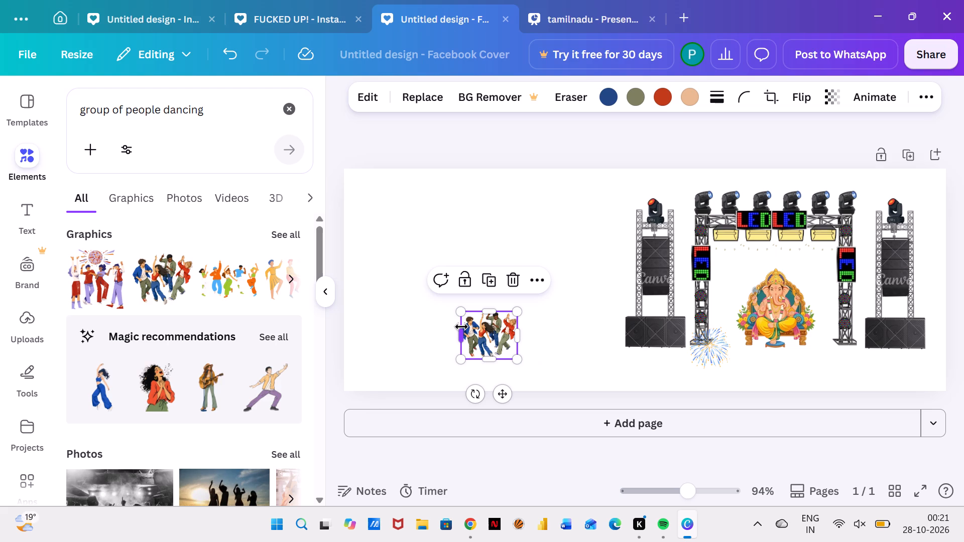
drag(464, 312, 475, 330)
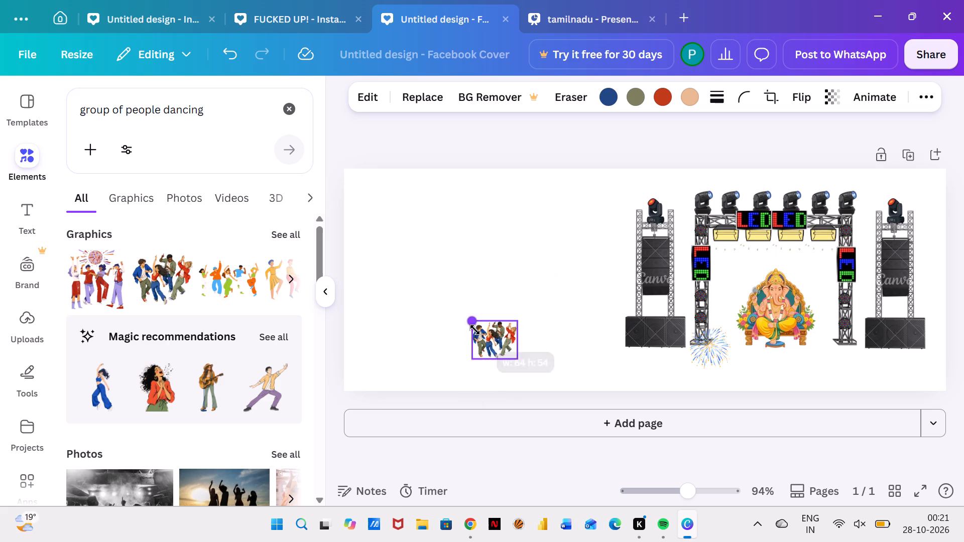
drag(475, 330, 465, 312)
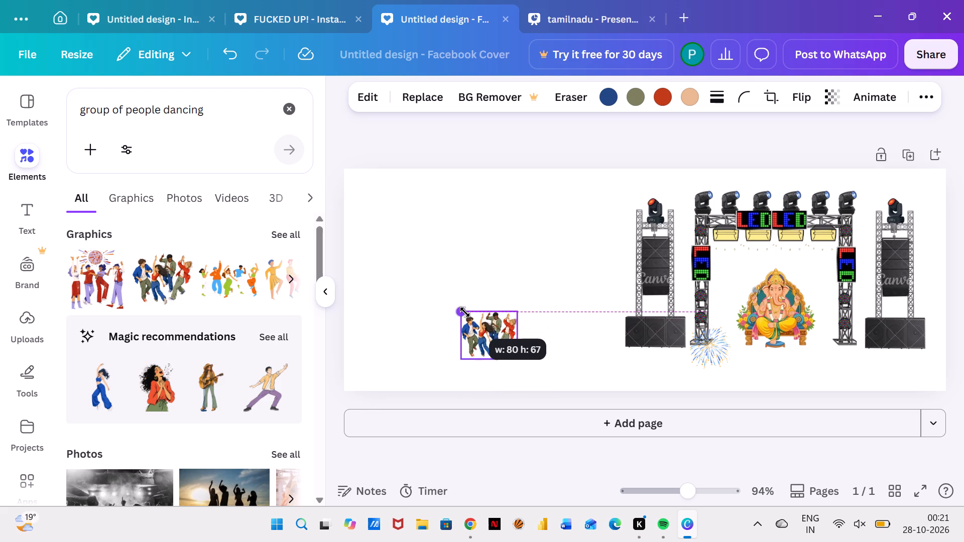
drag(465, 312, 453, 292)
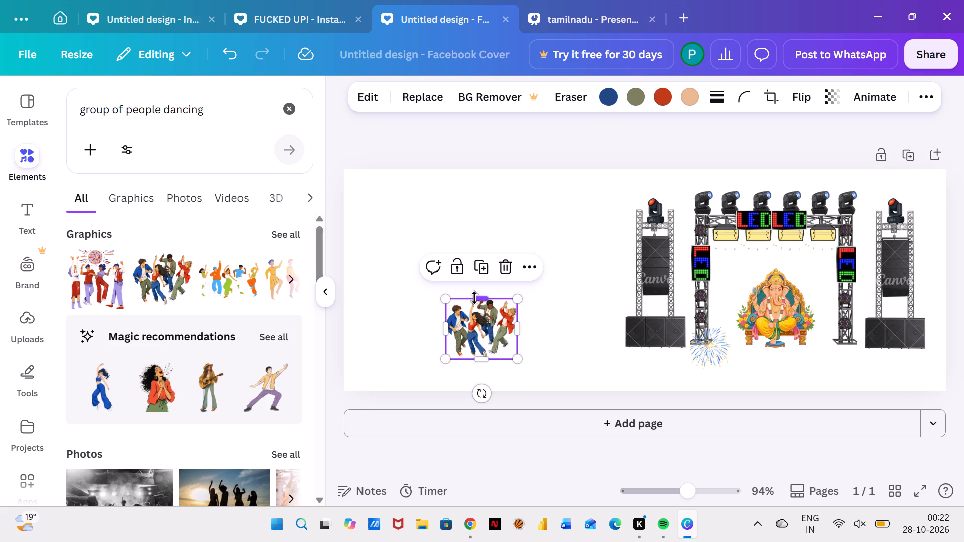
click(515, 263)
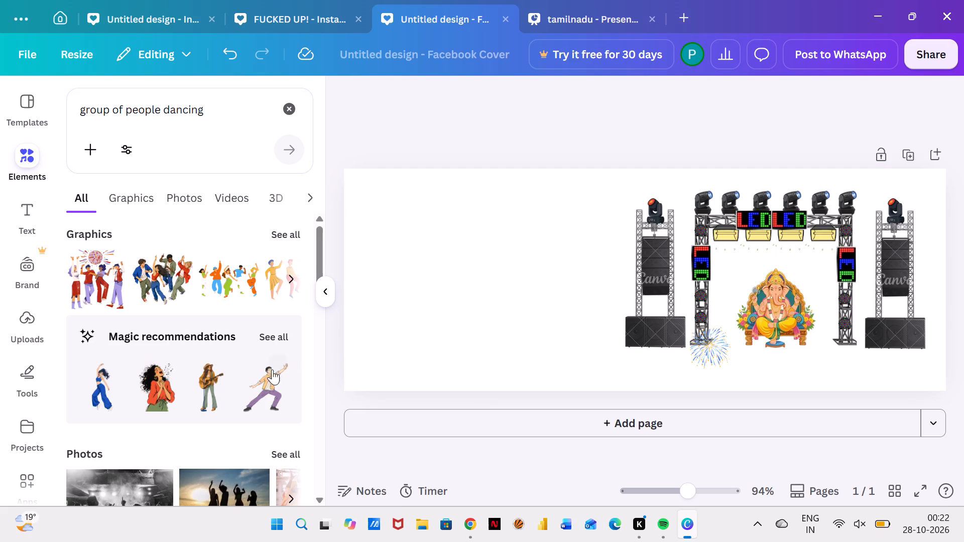
Add the dancing man in a blue shirt and orange trousers from the full magic recommendations for the four dancers.
click(276, 336)
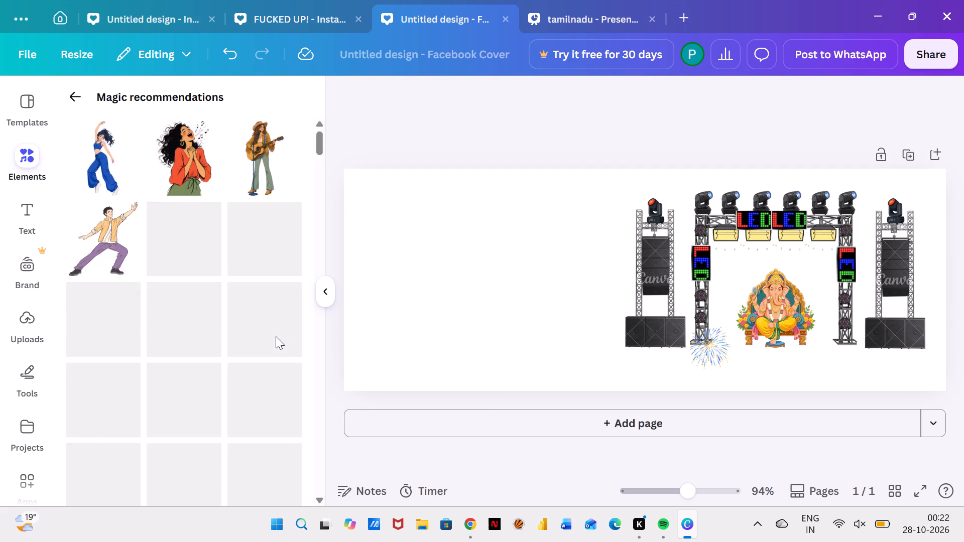
scroll(233, 333, down, 2)
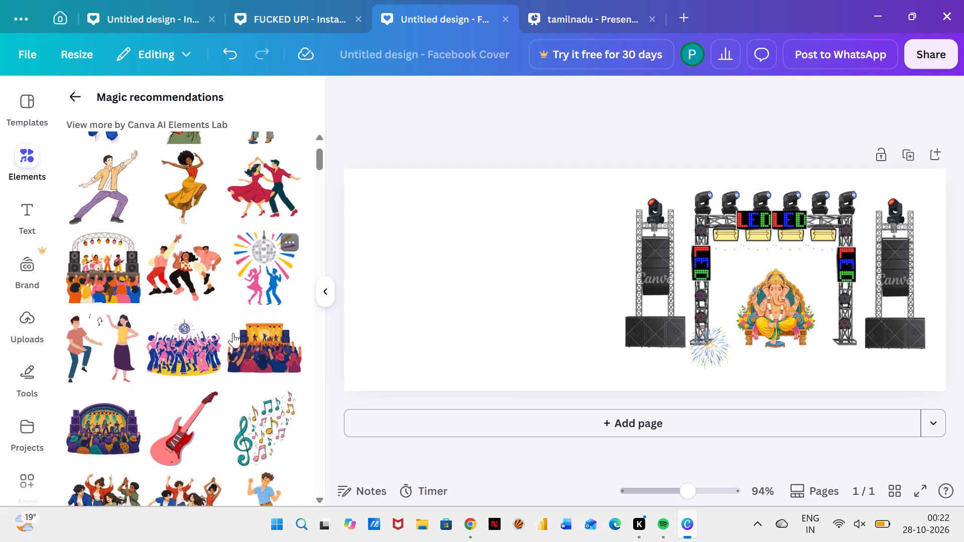
scroll(233, 333, down, 3)
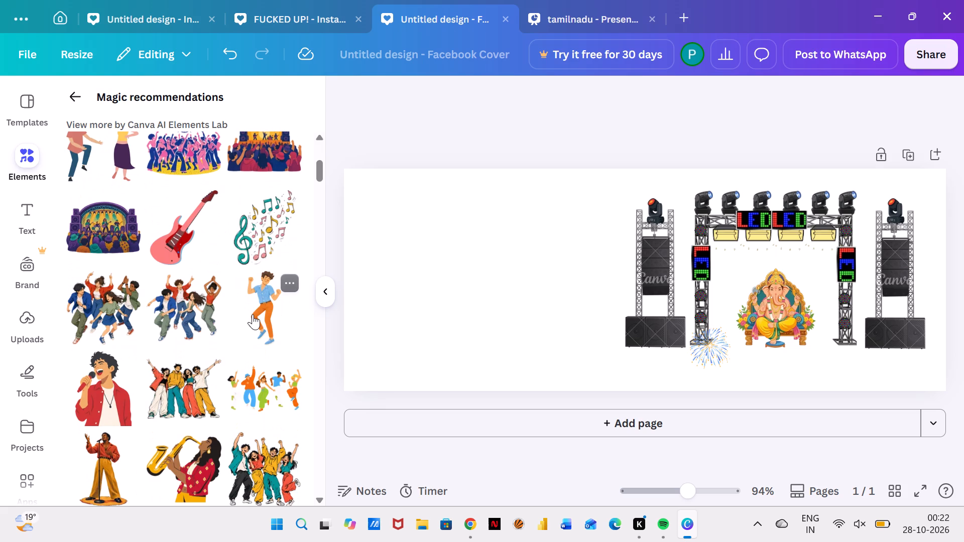
click(261, 312)
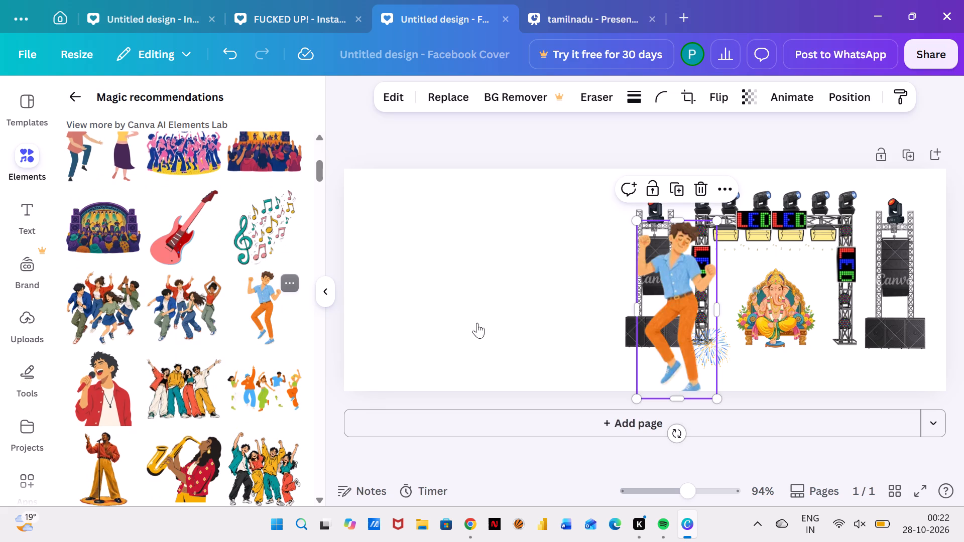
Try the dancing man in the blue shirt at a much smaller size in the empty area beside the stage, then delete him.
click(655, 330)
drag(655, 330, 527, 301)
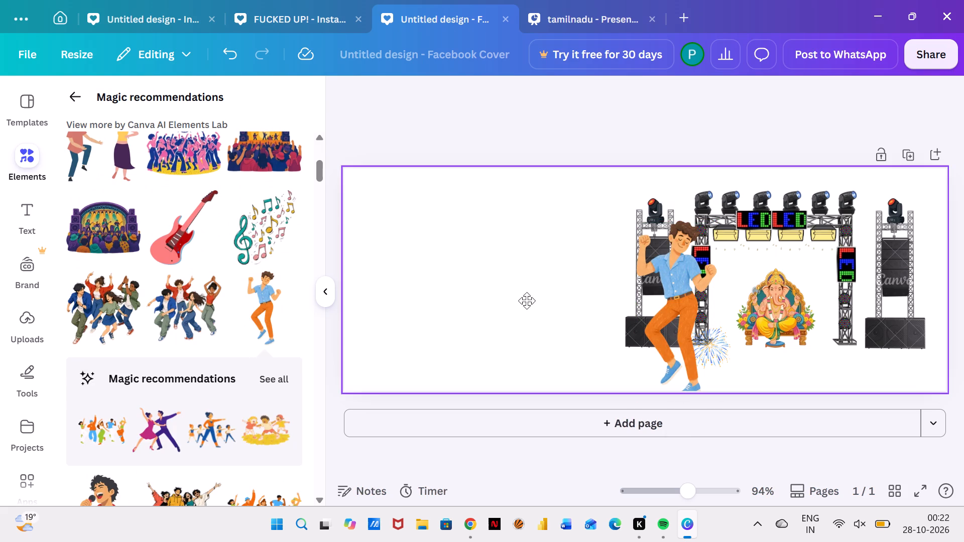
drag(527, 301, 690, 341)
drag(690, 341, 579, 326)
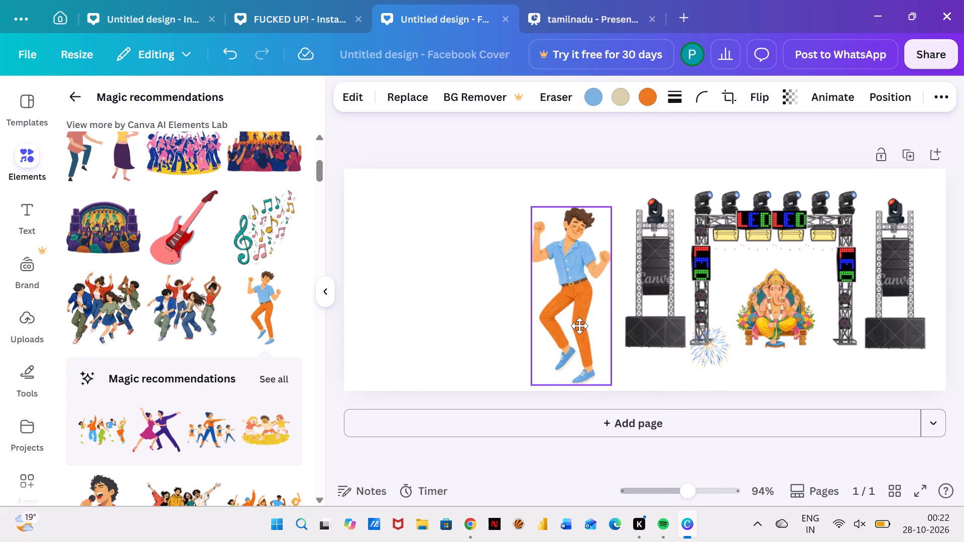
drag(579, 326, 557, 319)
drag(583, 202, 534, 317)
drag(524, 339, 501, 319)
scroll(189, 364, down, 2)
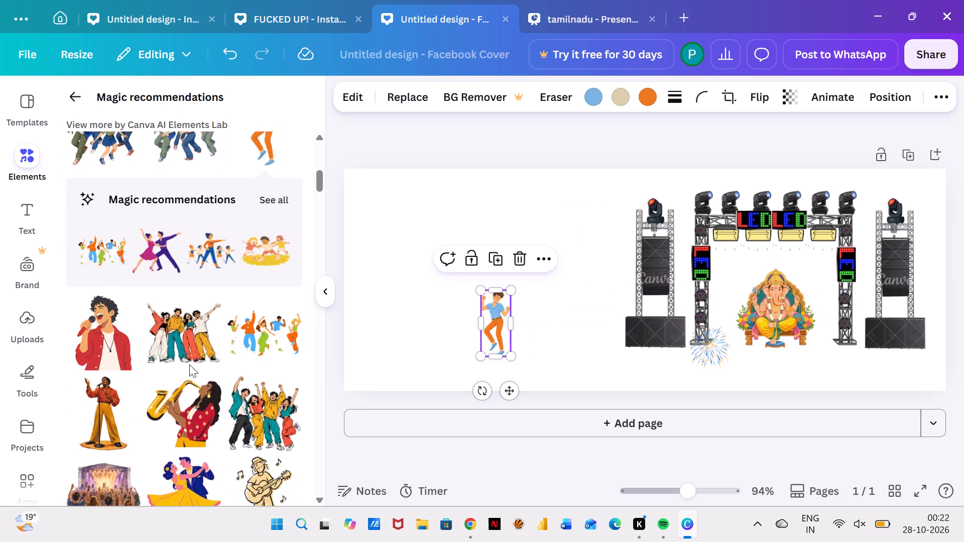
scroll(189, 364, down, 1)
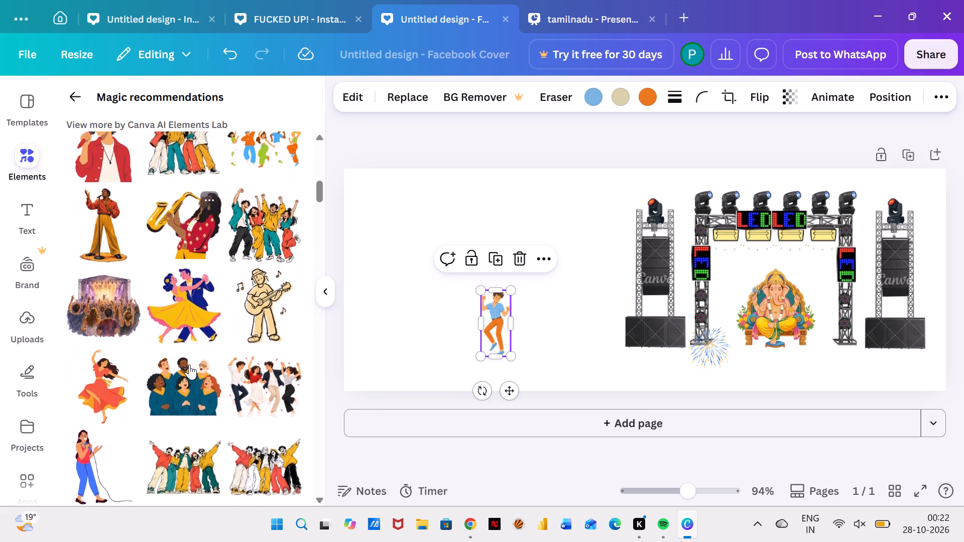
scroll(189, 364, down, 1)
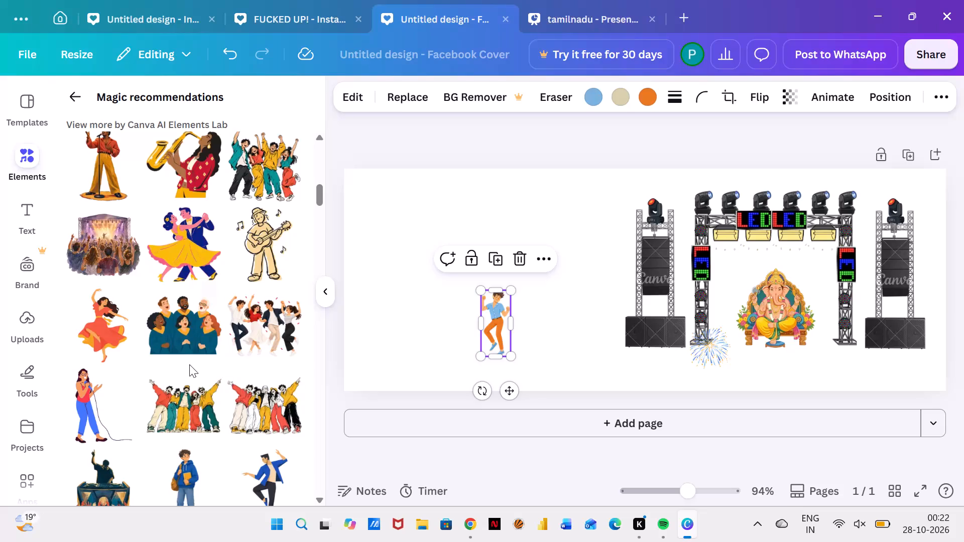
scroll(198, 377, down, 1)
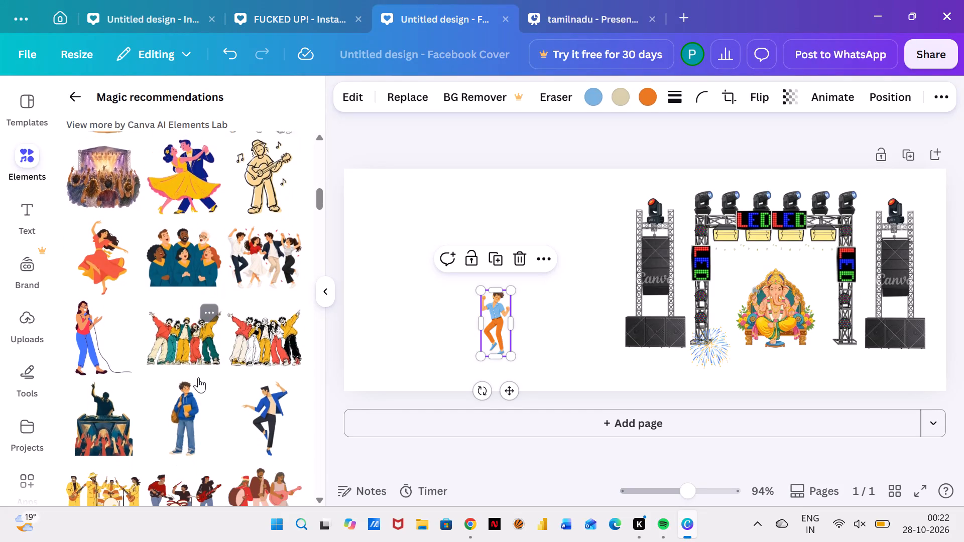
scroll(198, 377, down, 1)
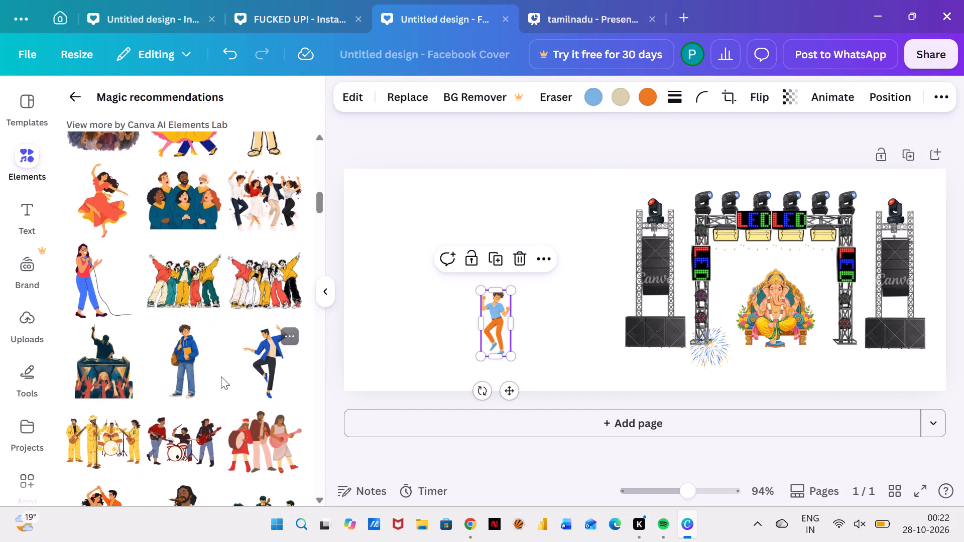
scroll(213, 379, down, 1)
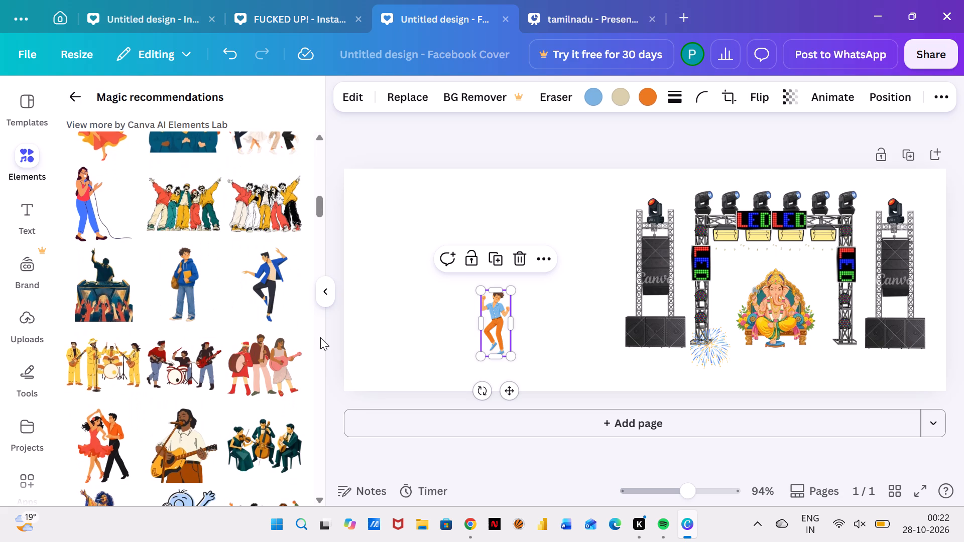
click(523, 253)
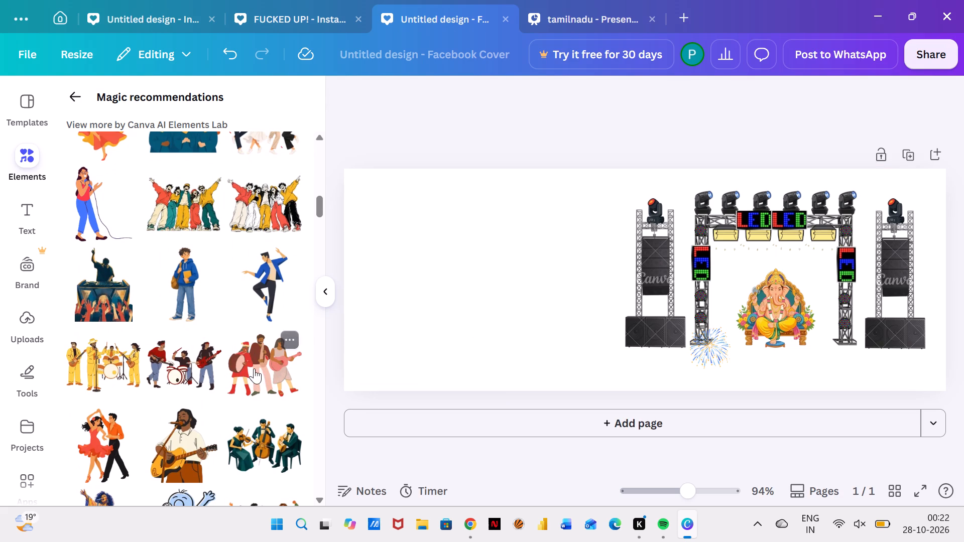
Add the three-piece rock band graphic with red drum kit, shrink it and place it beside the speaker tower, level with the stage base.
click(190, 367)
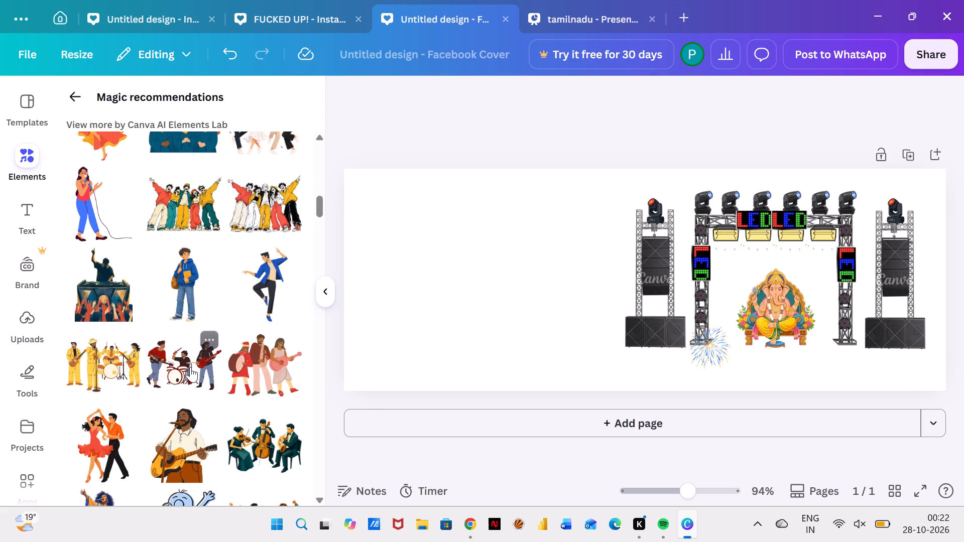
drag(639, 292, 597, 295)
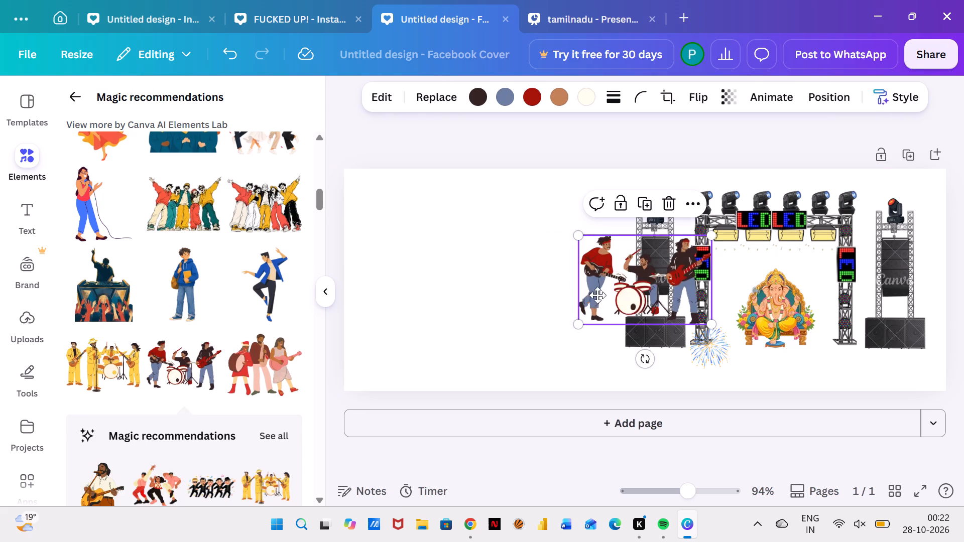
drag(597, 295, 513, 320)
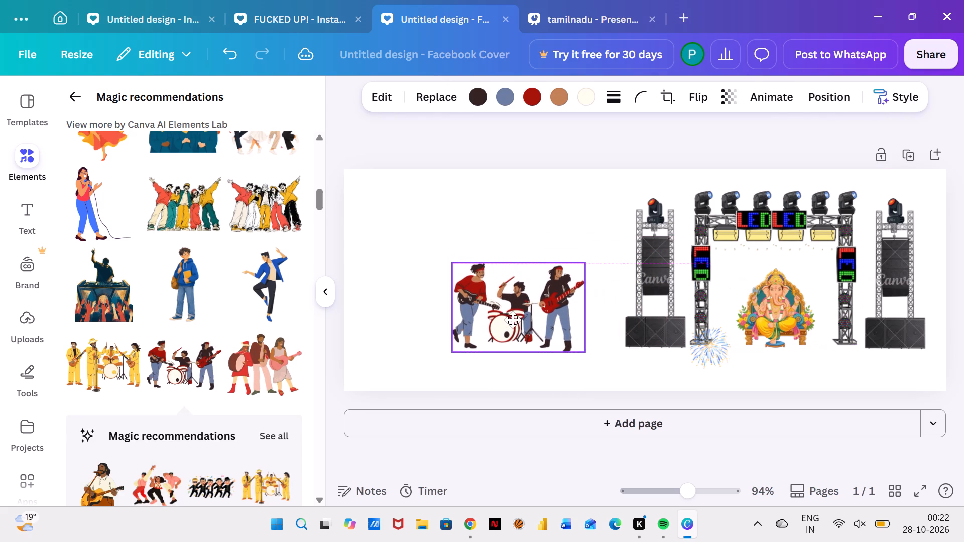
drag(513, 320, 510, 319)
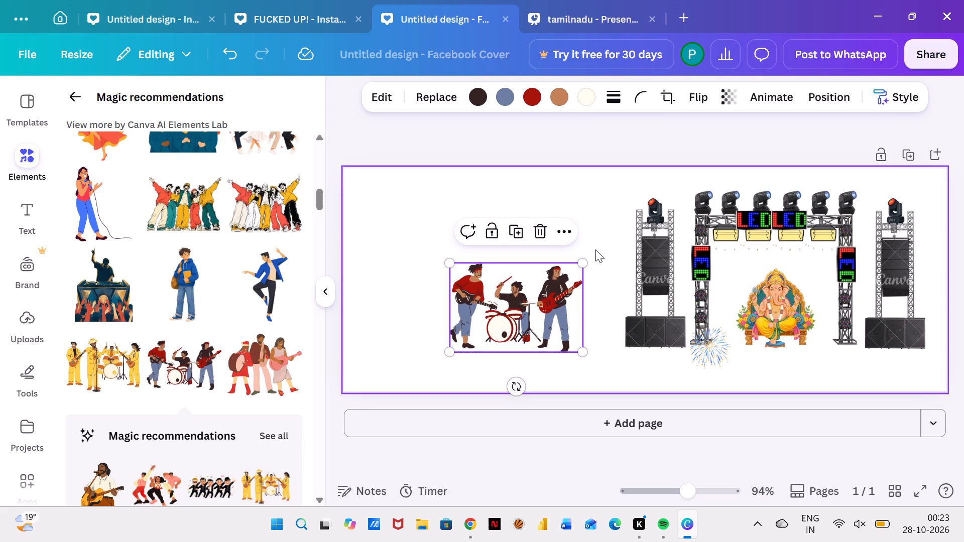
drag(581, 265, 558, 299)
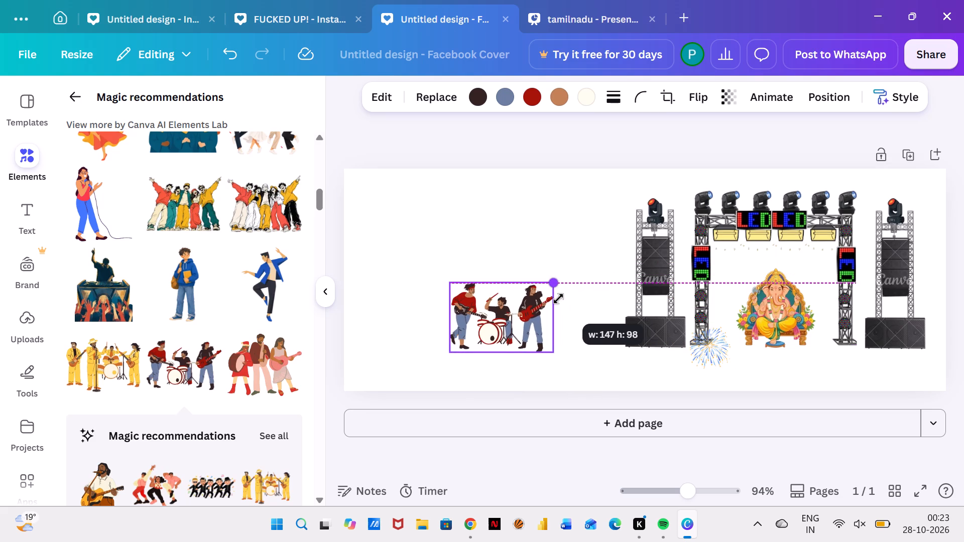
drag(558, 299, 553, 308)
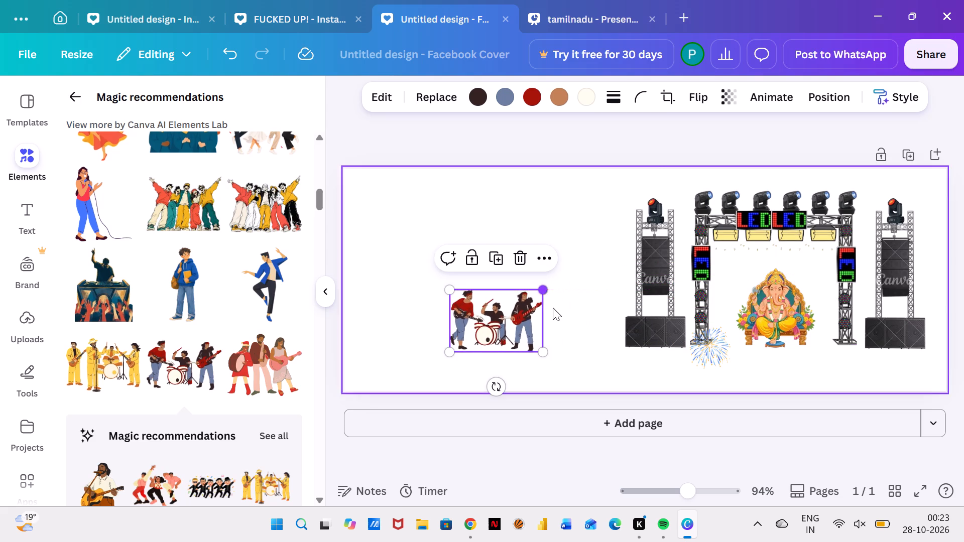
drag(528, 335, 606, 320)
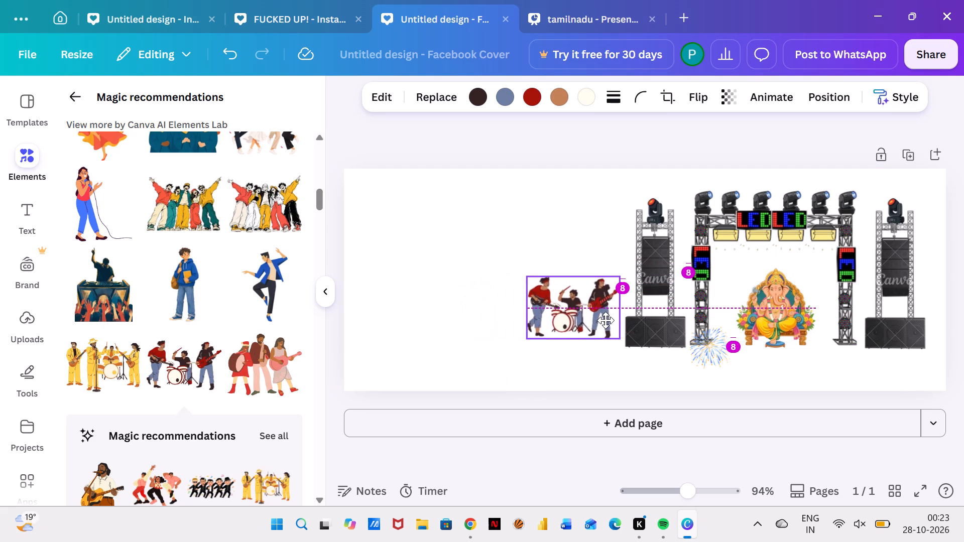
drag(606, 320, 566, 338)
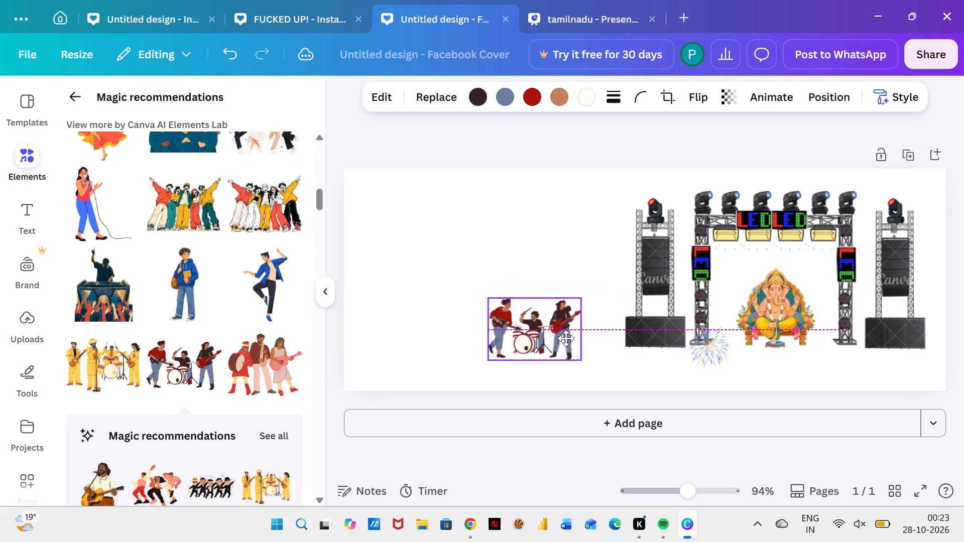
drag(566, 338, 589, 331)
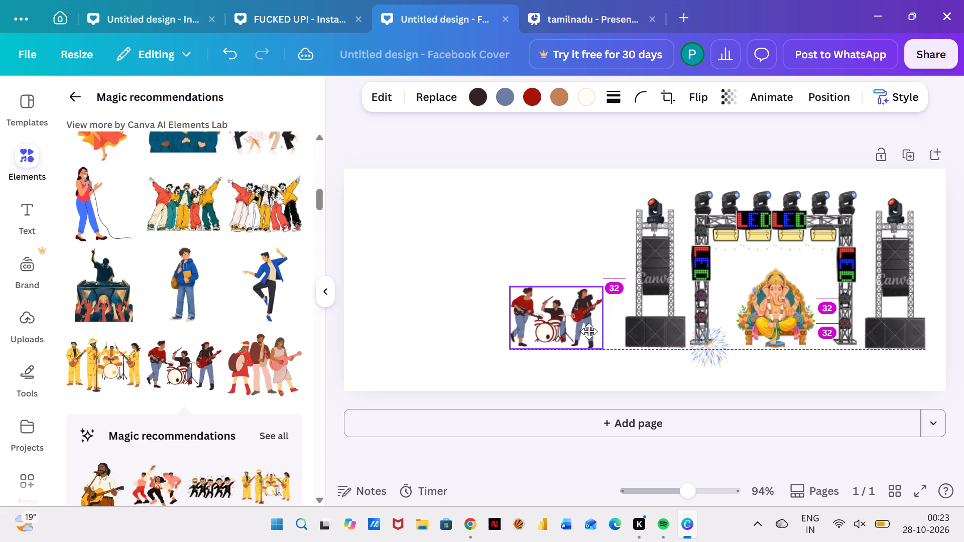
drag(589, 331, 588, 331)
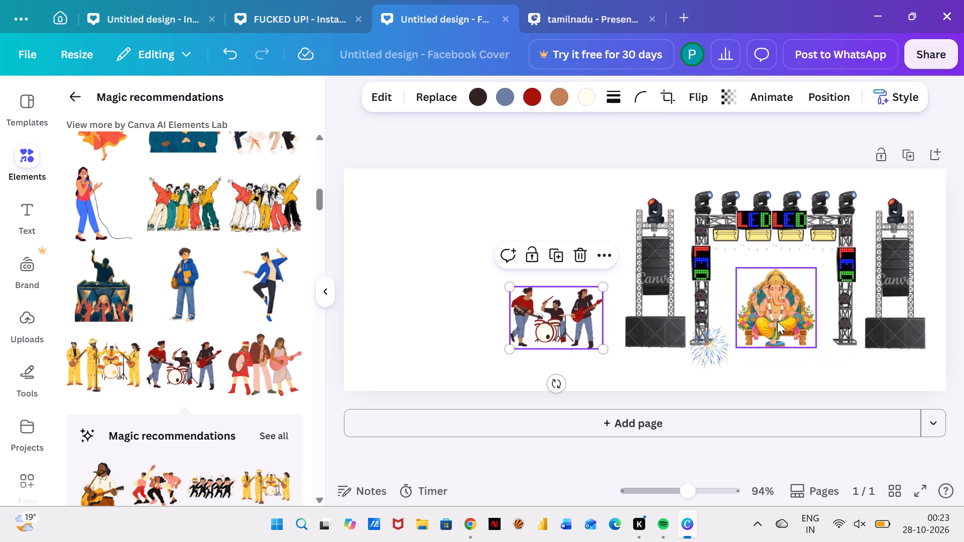
Move the blue fireworks burst away from the truss foot to the page's empty side and delete it.
drag(717, 342, 560, 255)
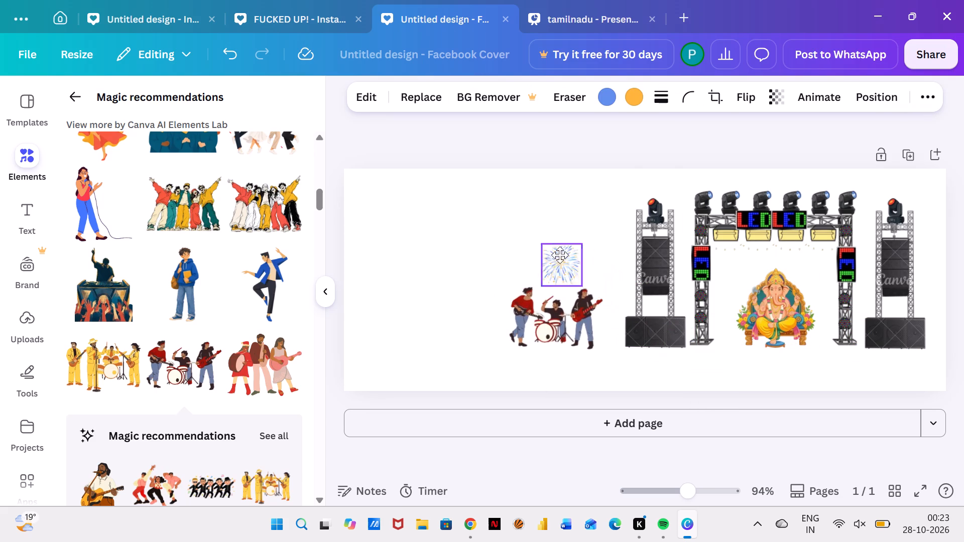
drag(560, 255, 570, 238)
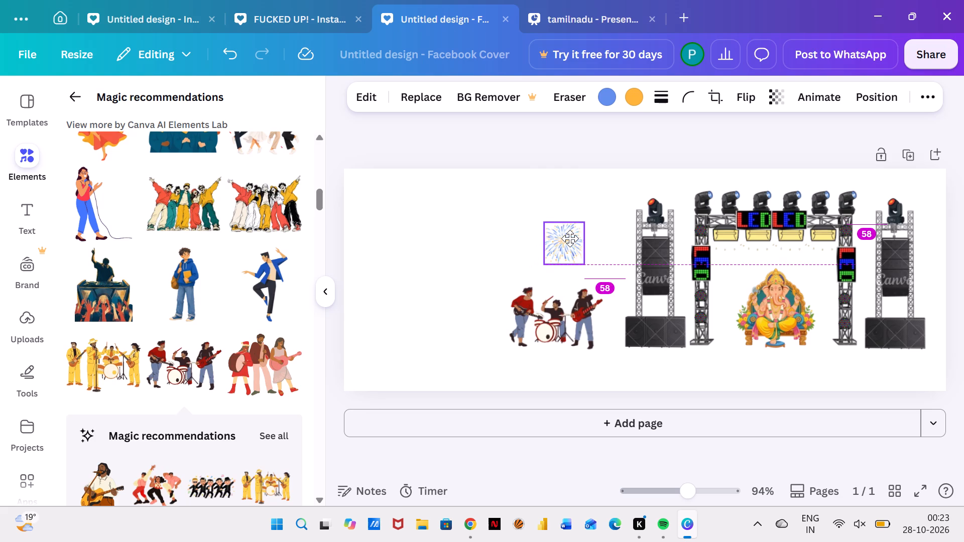
drag(570, 238, 358, 349)
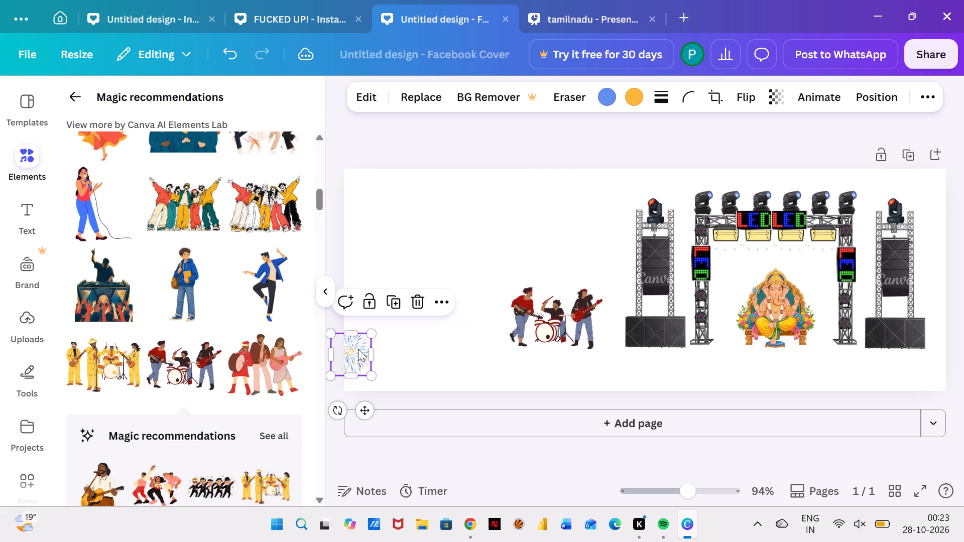
click(423, 304)
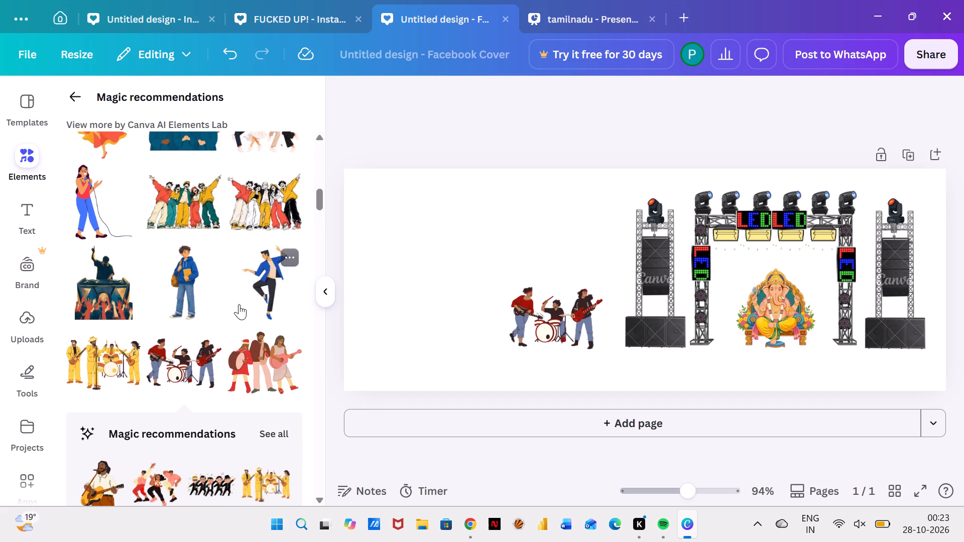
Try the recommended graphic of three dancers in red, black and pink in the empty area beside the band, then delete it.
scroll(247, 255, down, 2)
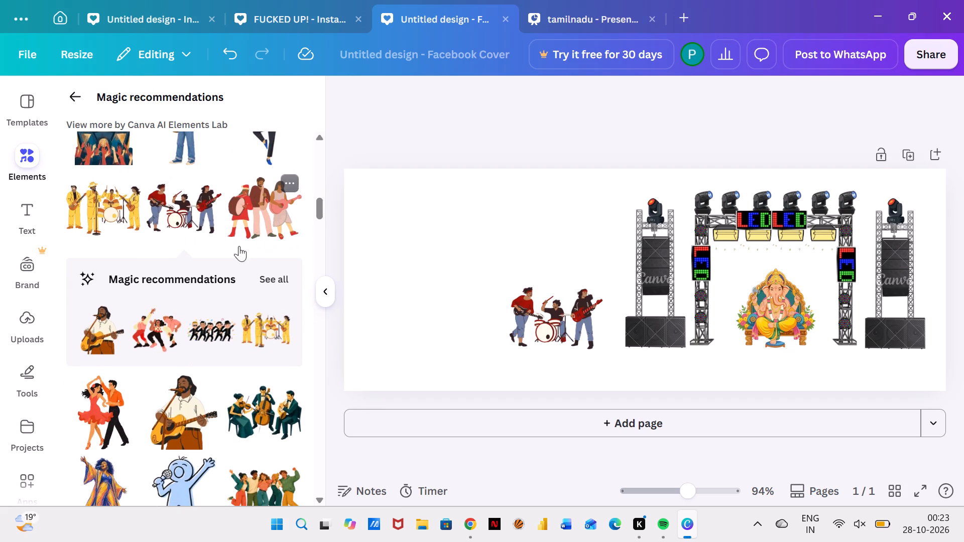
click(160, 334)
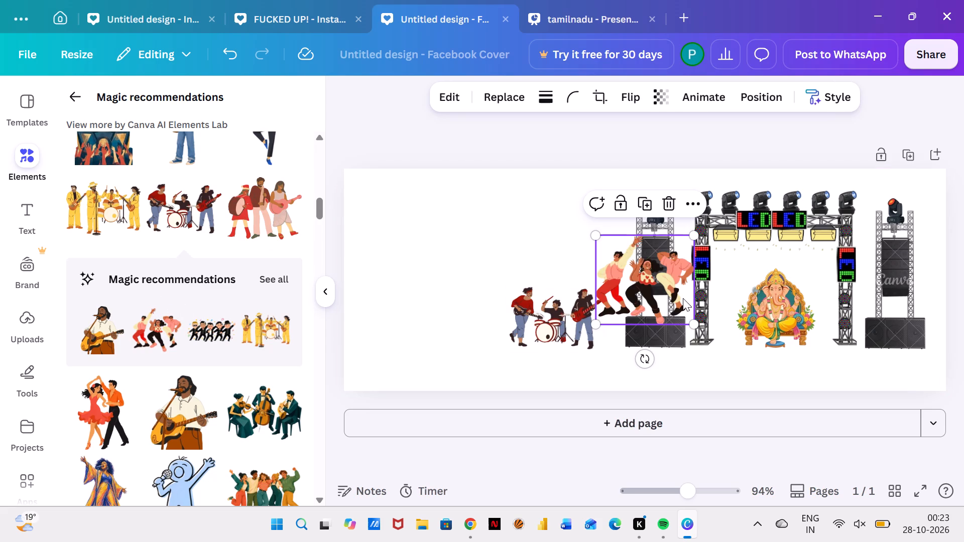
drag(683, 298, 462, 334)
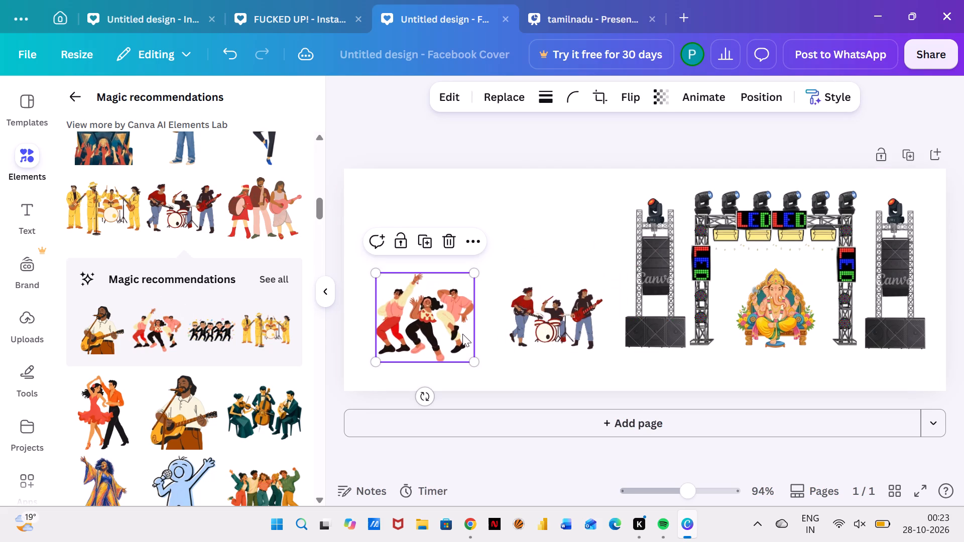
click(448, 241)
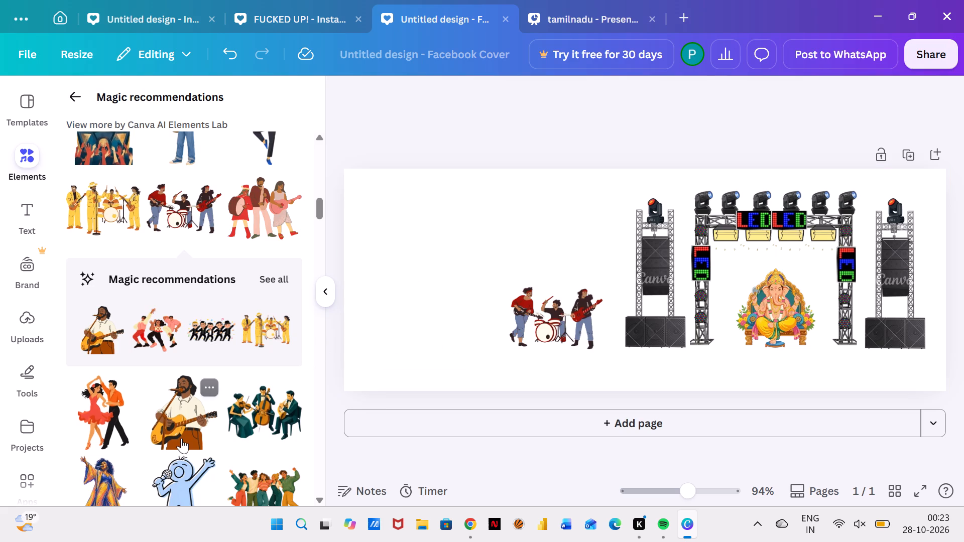
Look through more of the magic recommendations for suitable people and music graphics.
scroll(181, 438, down, 4)
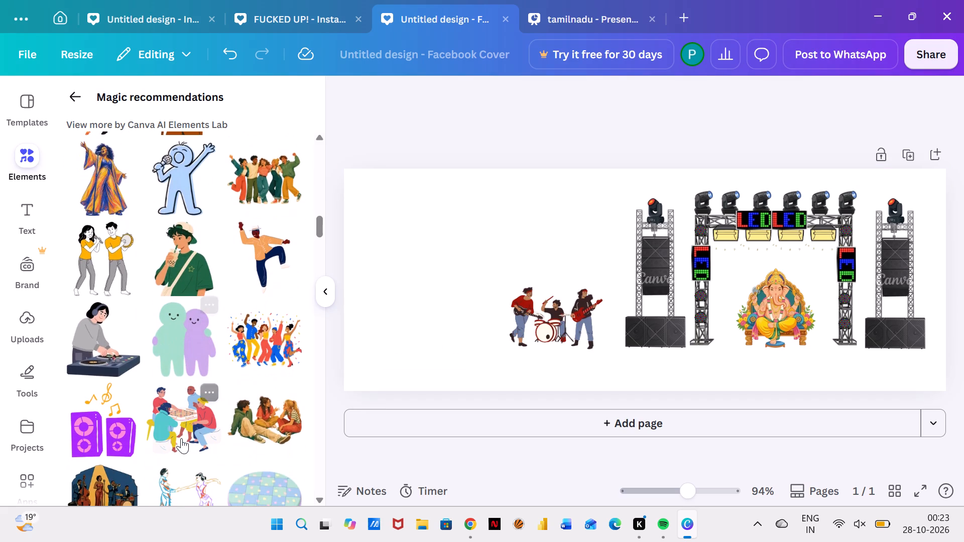
scroll(181, 438, down, 2)
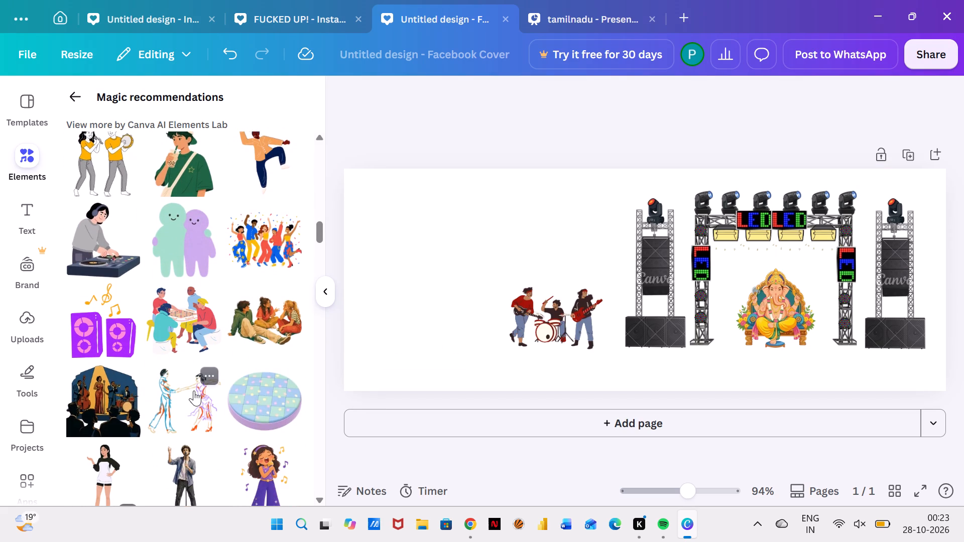
scroll(194, 390, down, 1)
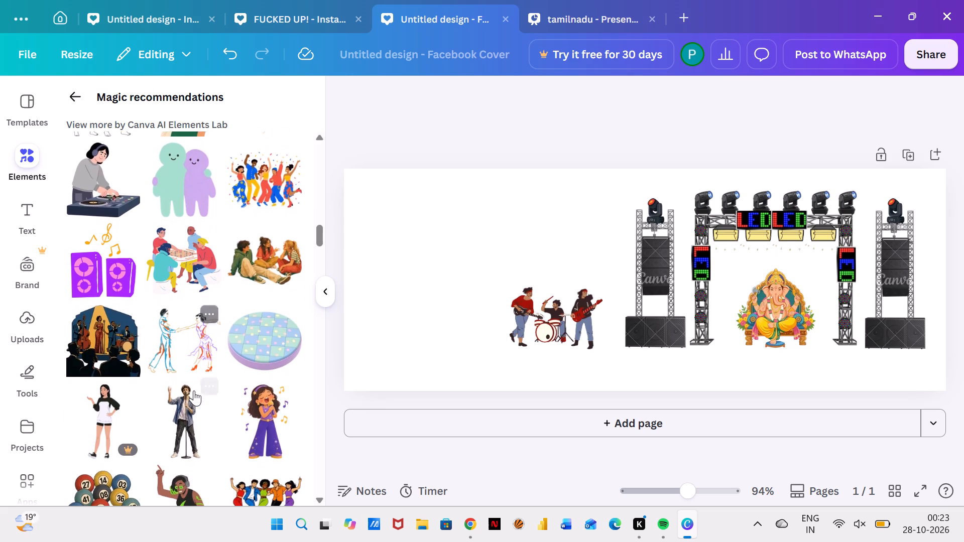
scroll(194, 390, down, 1)
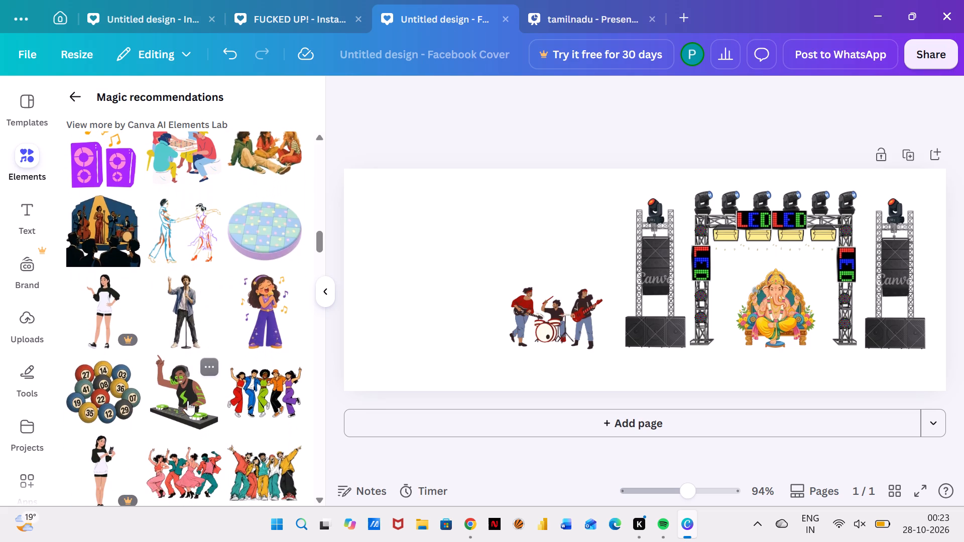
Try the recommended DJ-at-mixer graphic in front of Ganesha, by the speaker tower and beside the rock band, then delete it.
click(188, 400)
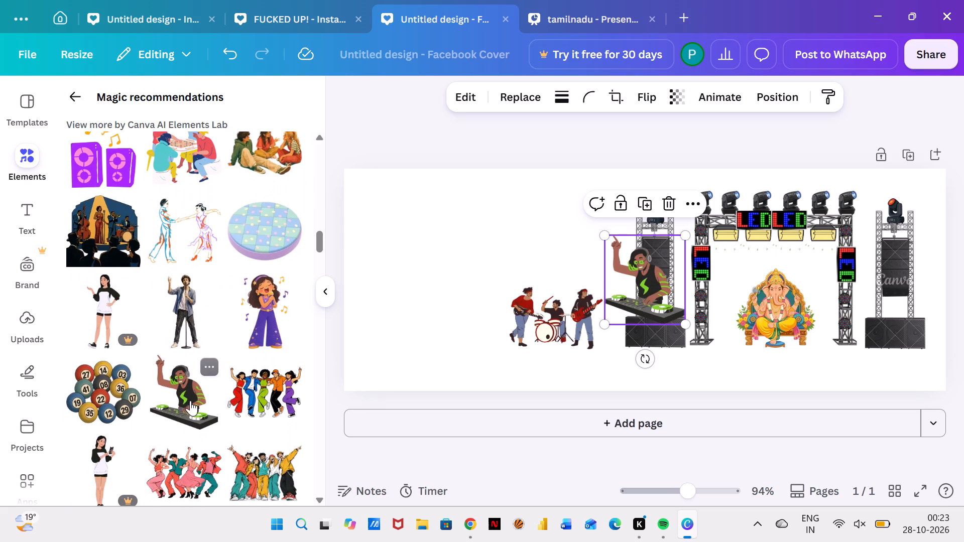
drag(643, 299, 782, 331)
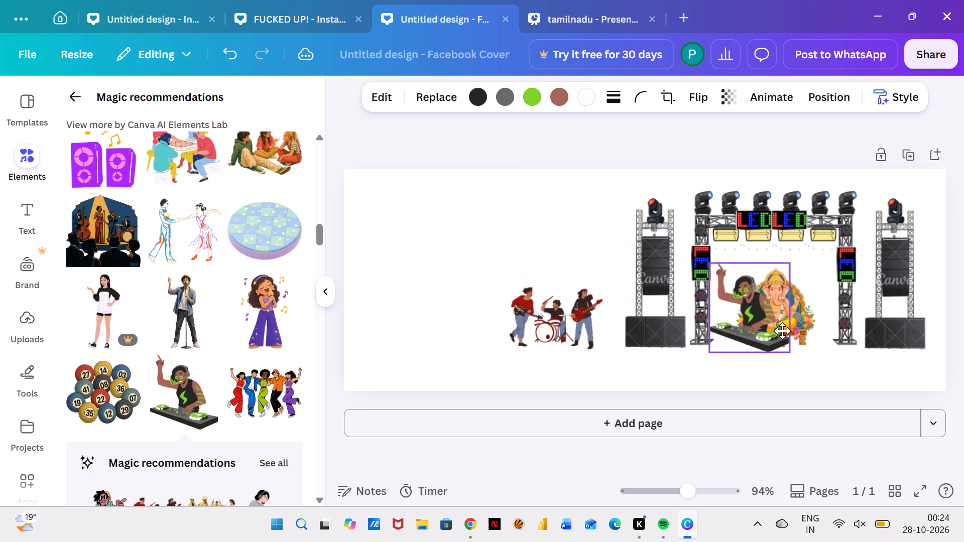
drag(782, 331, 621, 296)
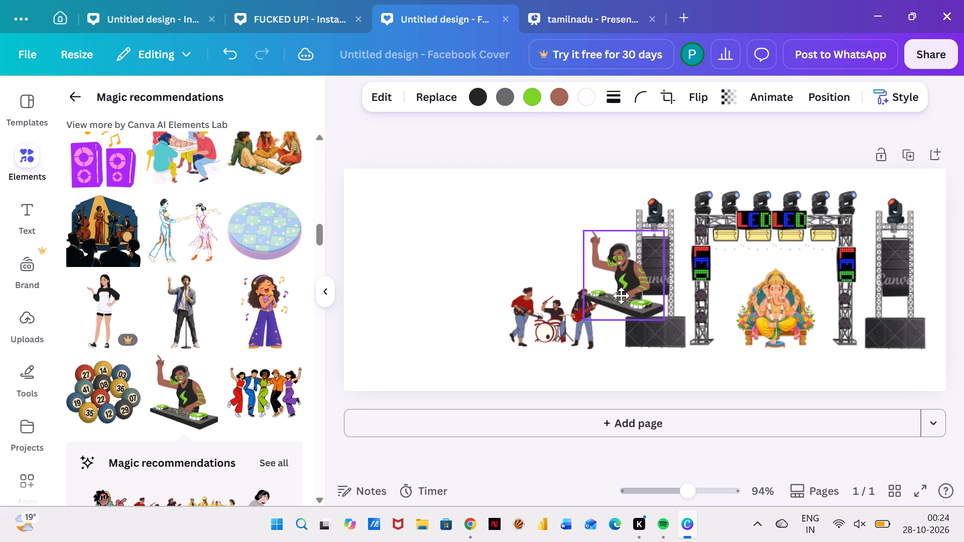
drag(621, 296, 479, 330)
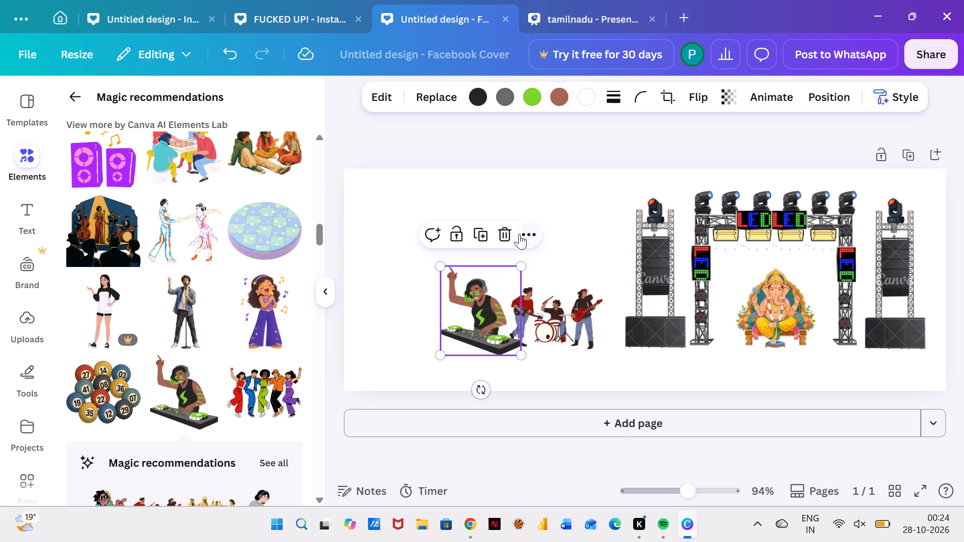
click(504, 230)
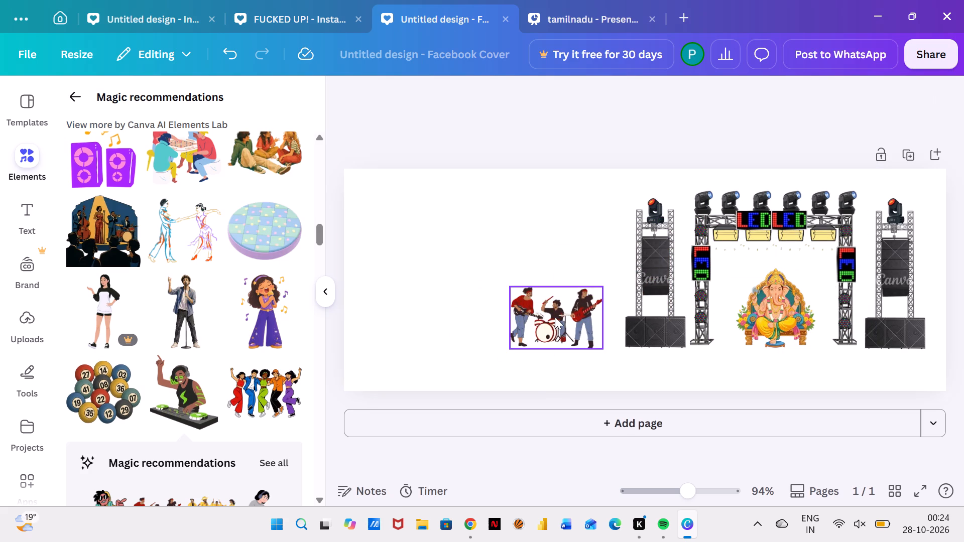
Delete the three-piece rock band graphic beside the speaker tower.
click(555, 317)
click(579, 251)
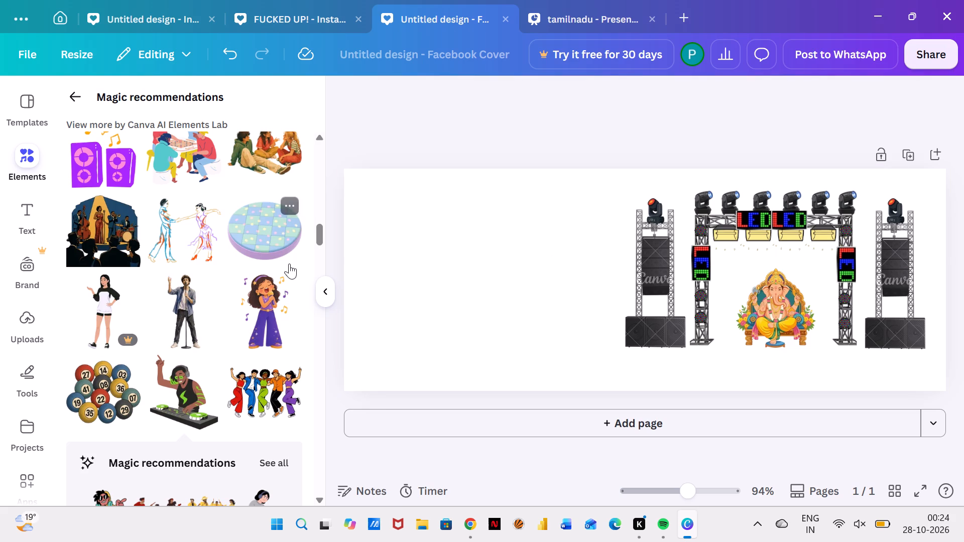
Leave the magic recommendations and replace the dancing-people element search with a search for DJ SETUP.
scroll(289, 263, up, 11)
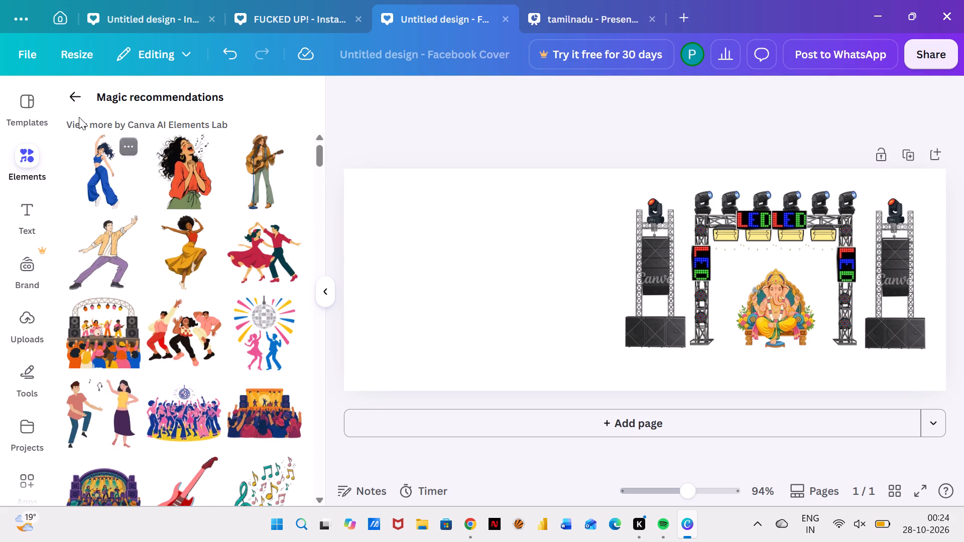
click(82, 94)
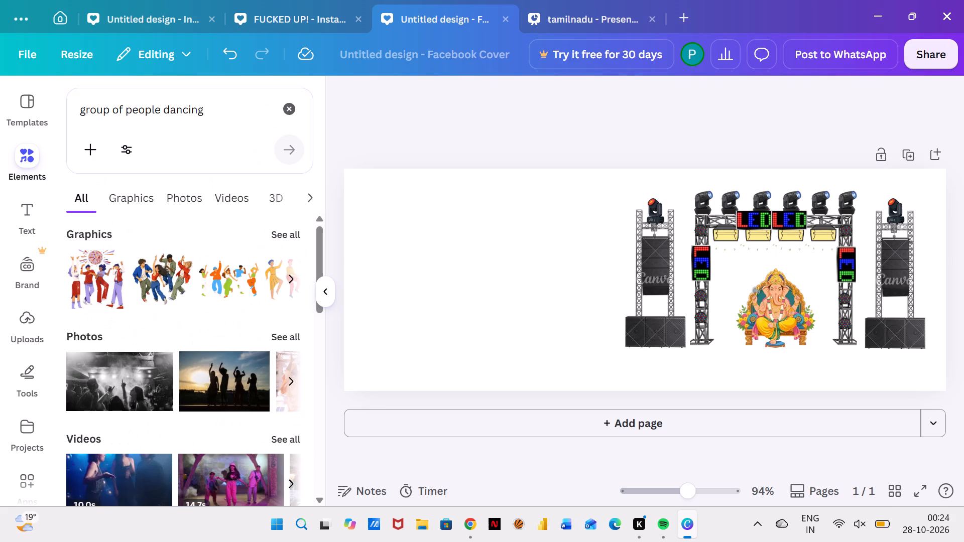
click(296, 106)
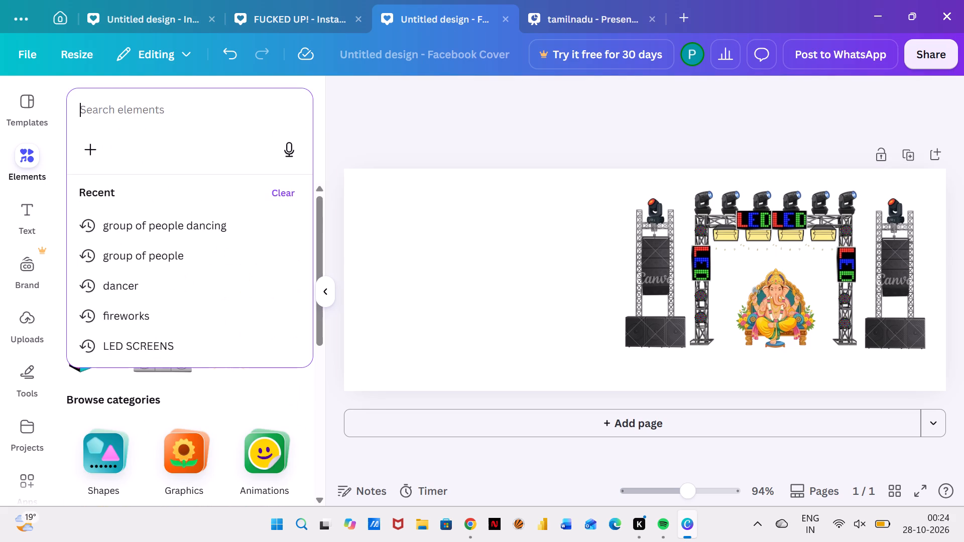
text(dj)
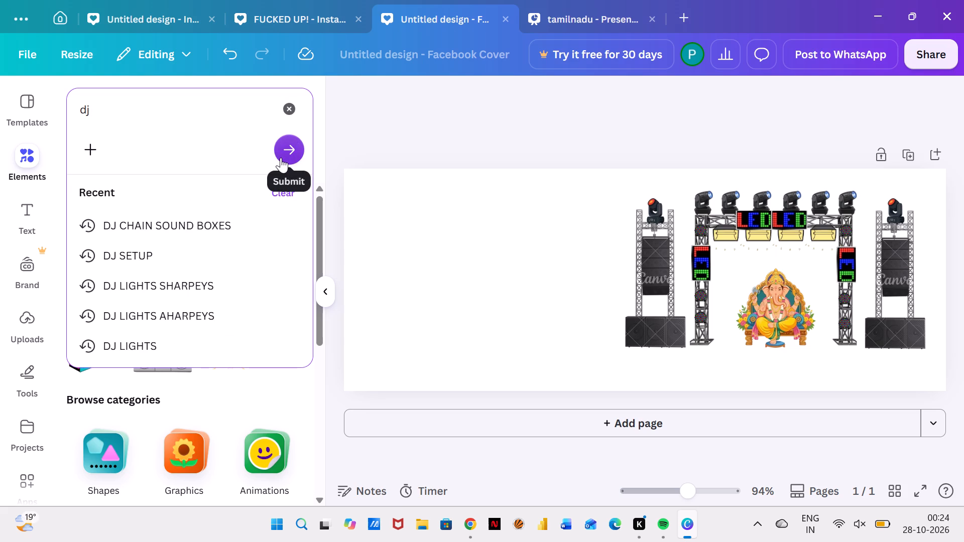
click(190, 258)
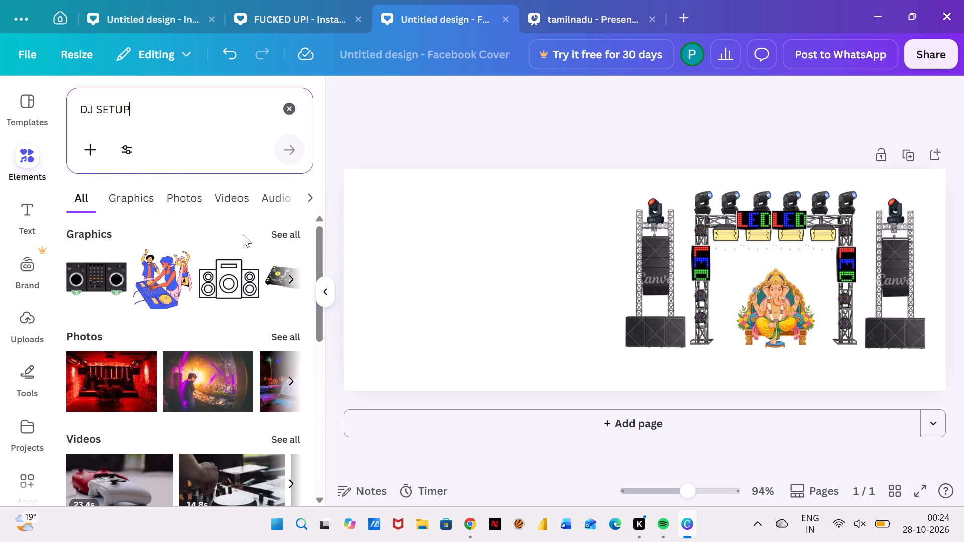
Browse the graphics found for "DJ SETUP" and open the full set of graphics results.
scroll(191, 299, left, 1)
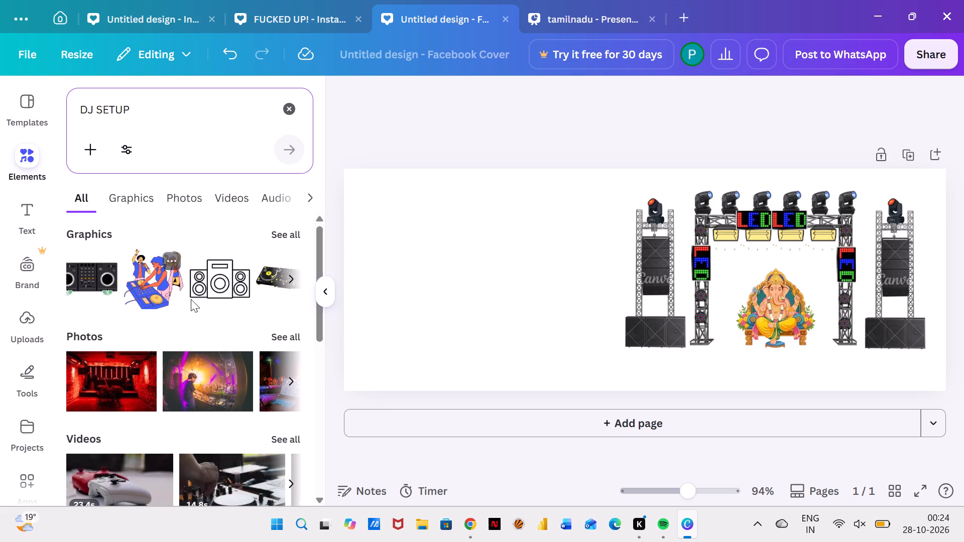
scroll(191, 299, left, 3)
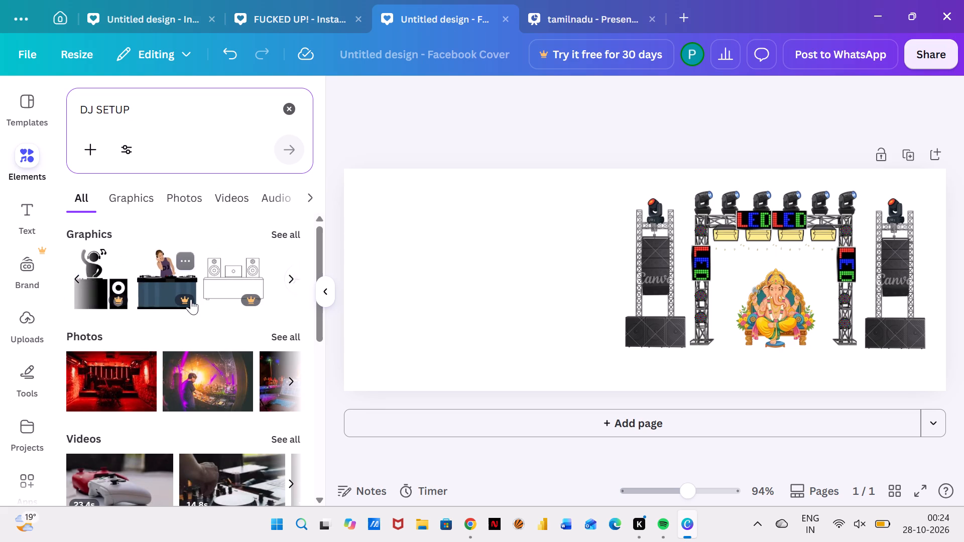
scroll(191, 299, left, 2)
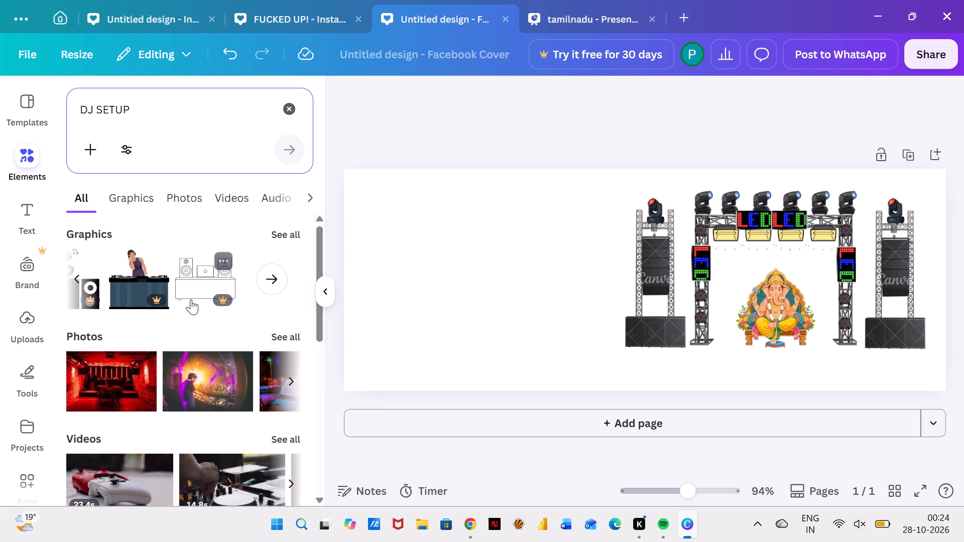
scroll(191, 299, left, 1)
click(273, 278)
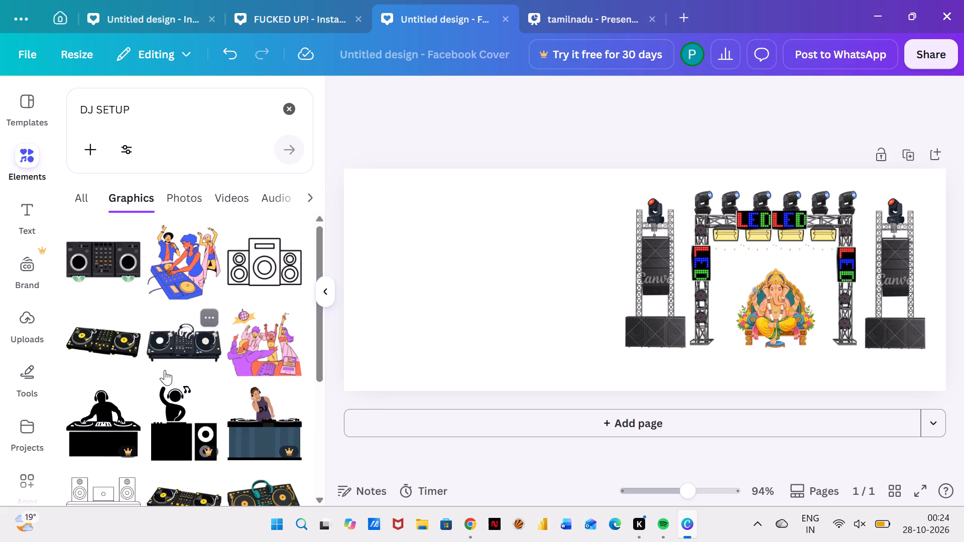
Look through the "DJ SETUP" graphics for a suitable DJ figure or console to add to the stage.
scroll(165, 370, down, 2)
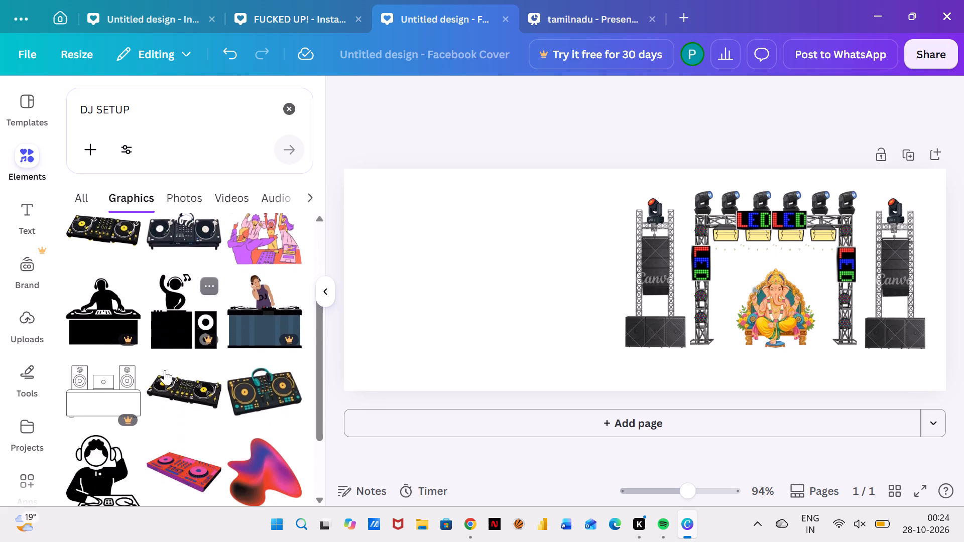
scroll(165, 370, down, 2)
scroll(165, 370, up, 2)
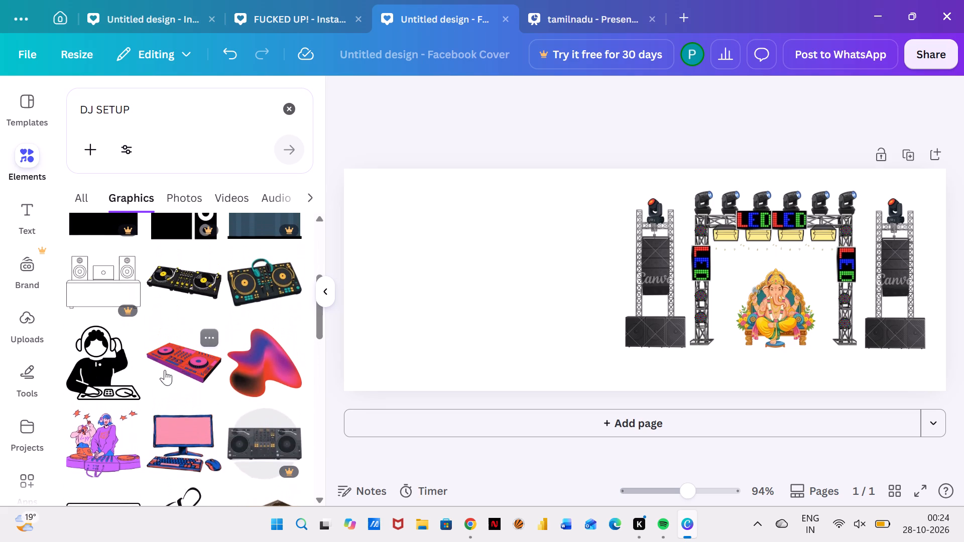
scroll(165, 370, down, 4)
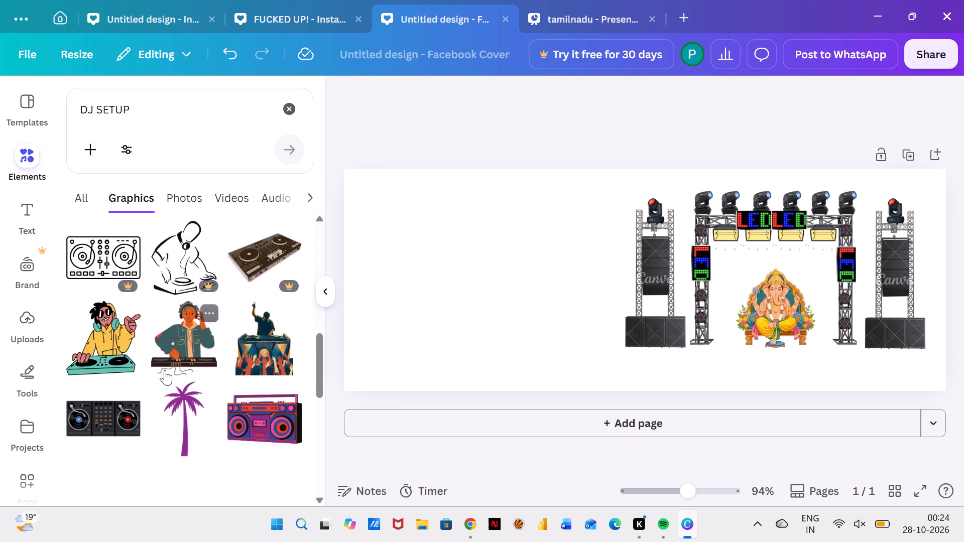
scroll(165, 370, down, 1)
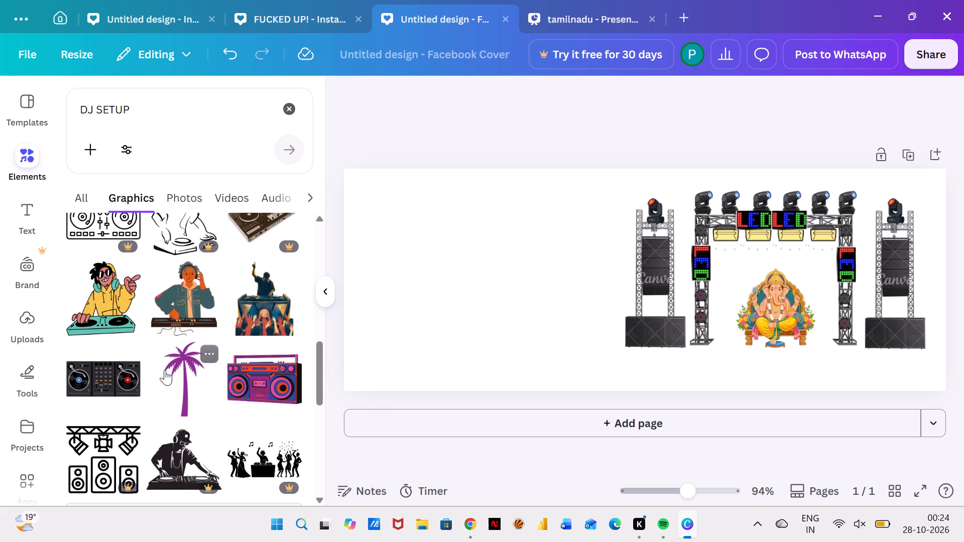
Look through the "DJ SETUP" graphics again for a DJ figure or console that suits the stage.
scroll(165, 370, up, 1)
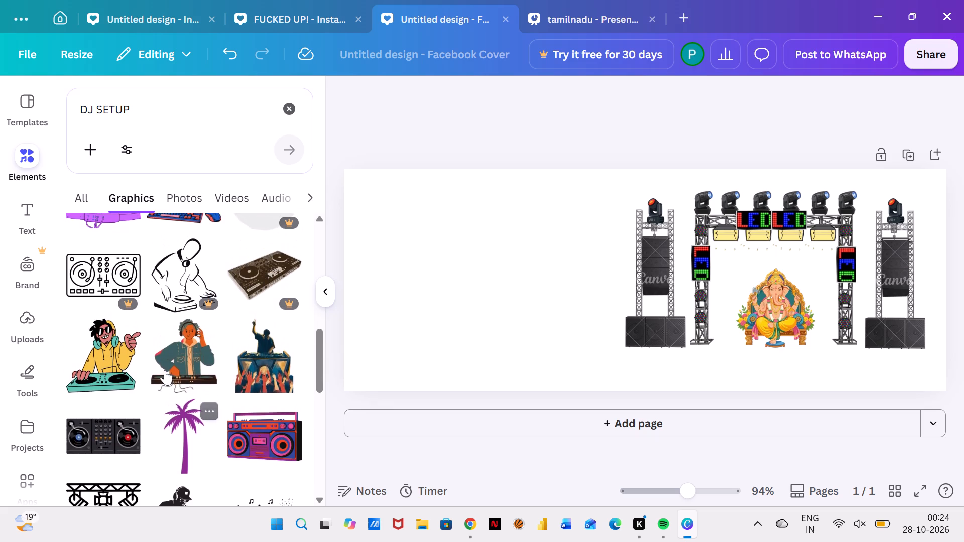
scroll(165, 370, up, 2)
scroll(165, 370, down, 1)
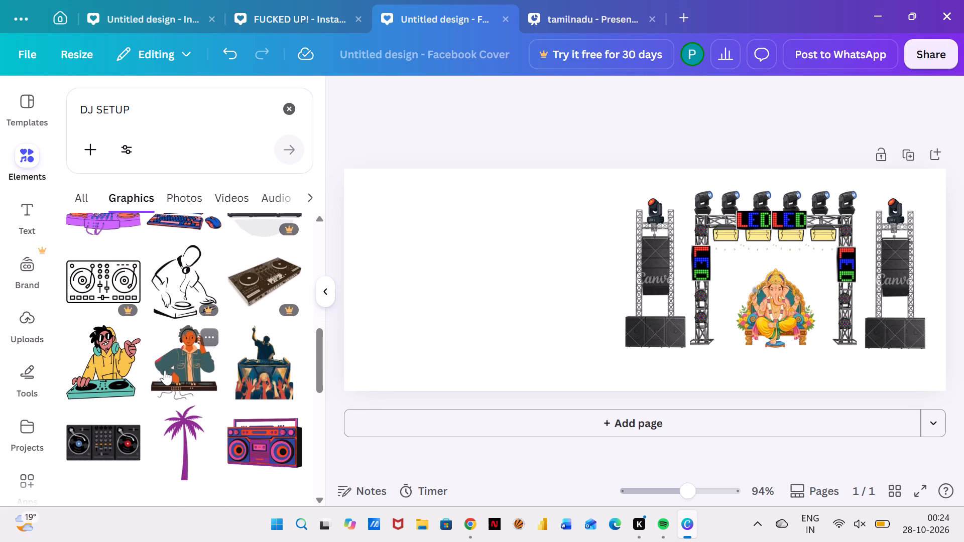
scroll(165, 370, down, 3)
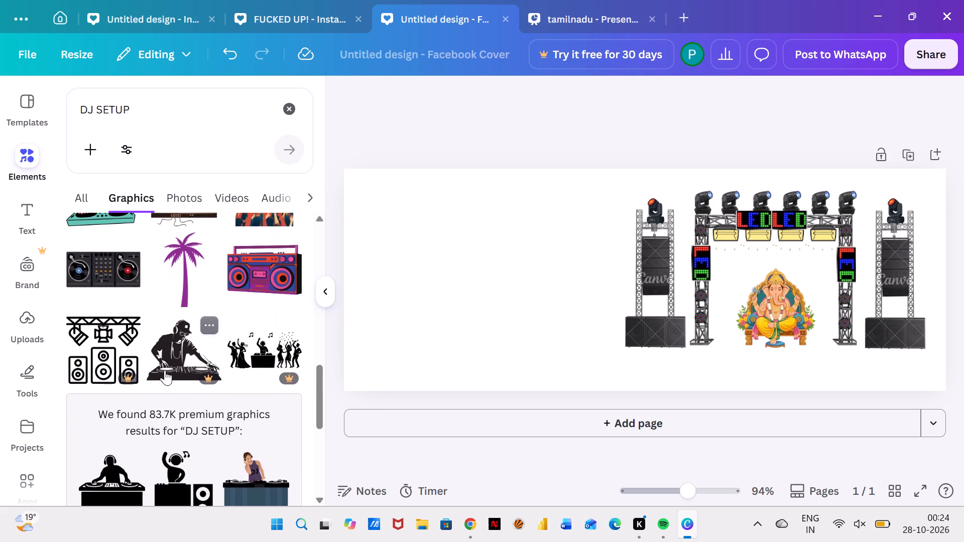
scroll(165, 370, down, 5)
scroll(165, 370, up, 1)
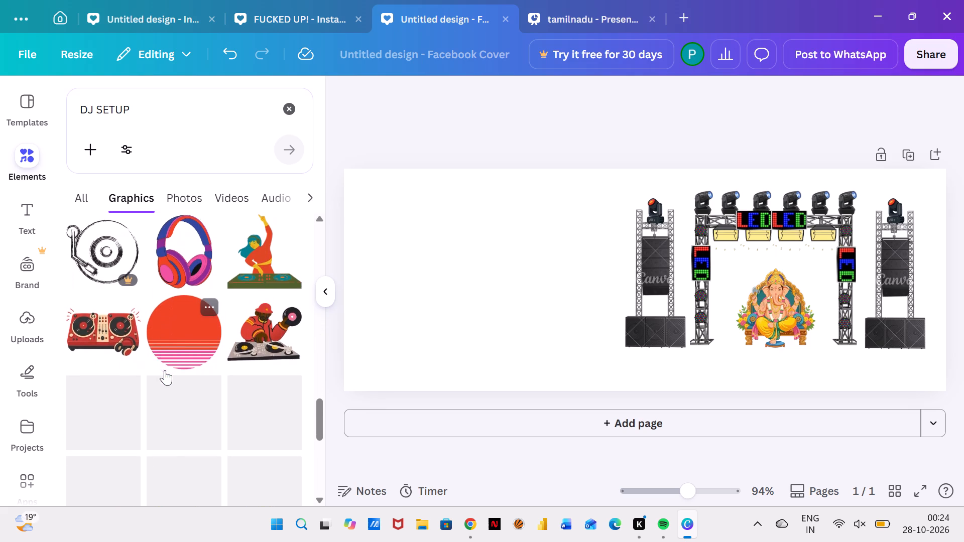
scroll(165, 370, up, 3)
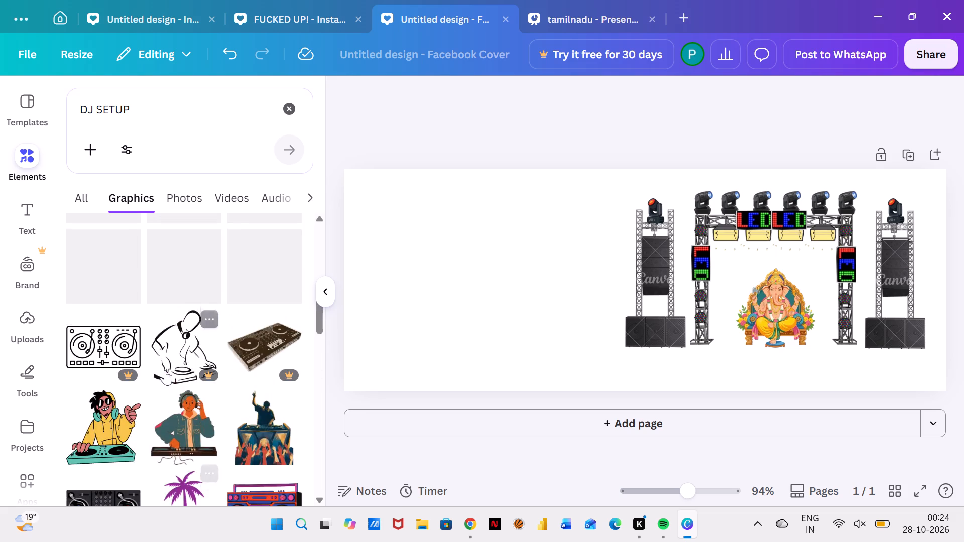
scroll(165, 370, up, 8)
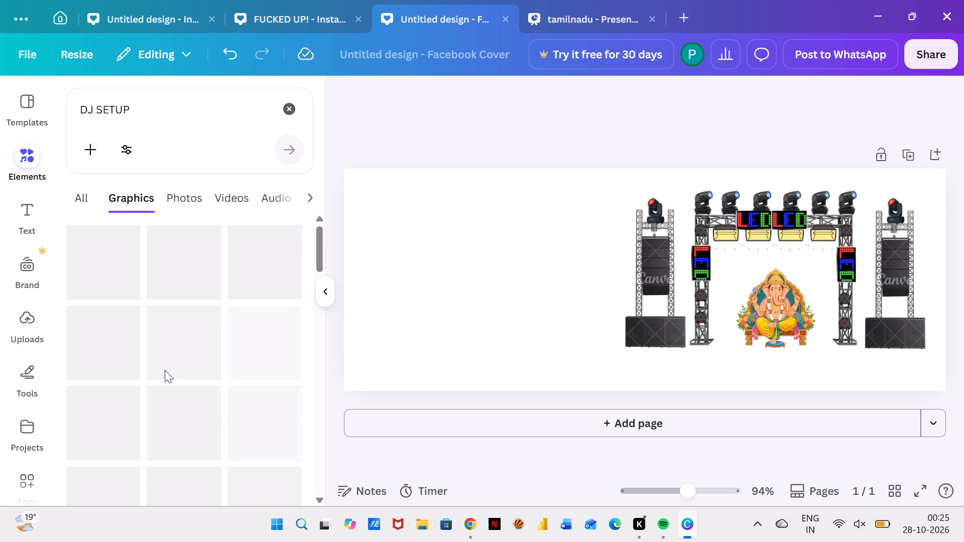
scroll(165, 370, up, 1)
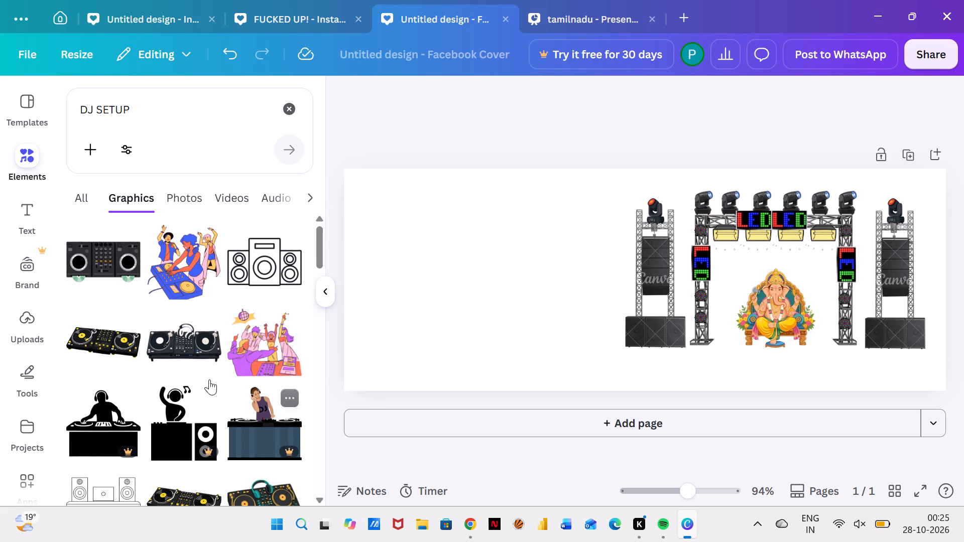
Add the graphic of the DJ in a yellow hoodie to the empty area beside the stage and shrink it to about 75 × 75.
scroll(204, 359, down, 3)
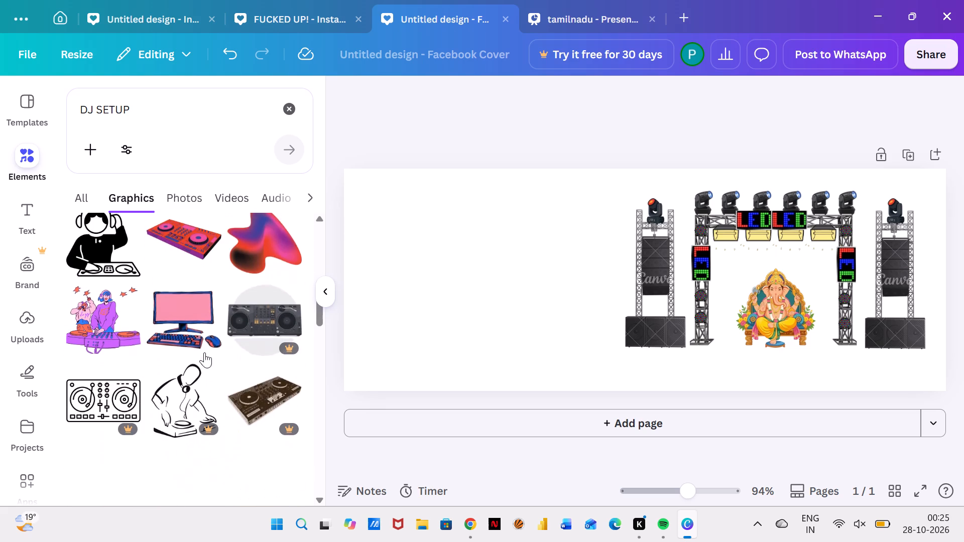
scroll(204, 349, down, 1)
scroll(197, 275, down, 1)
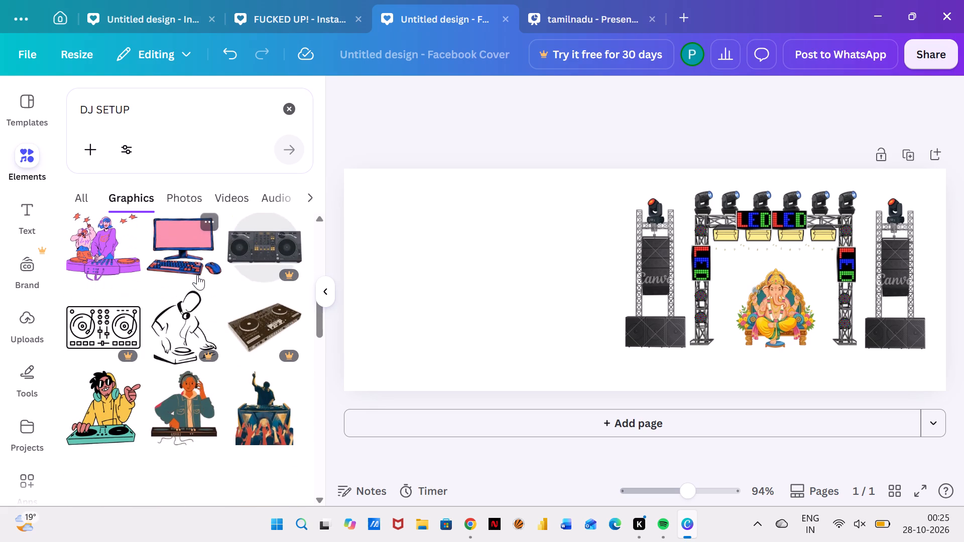
scroll(197, 275, down, 1)
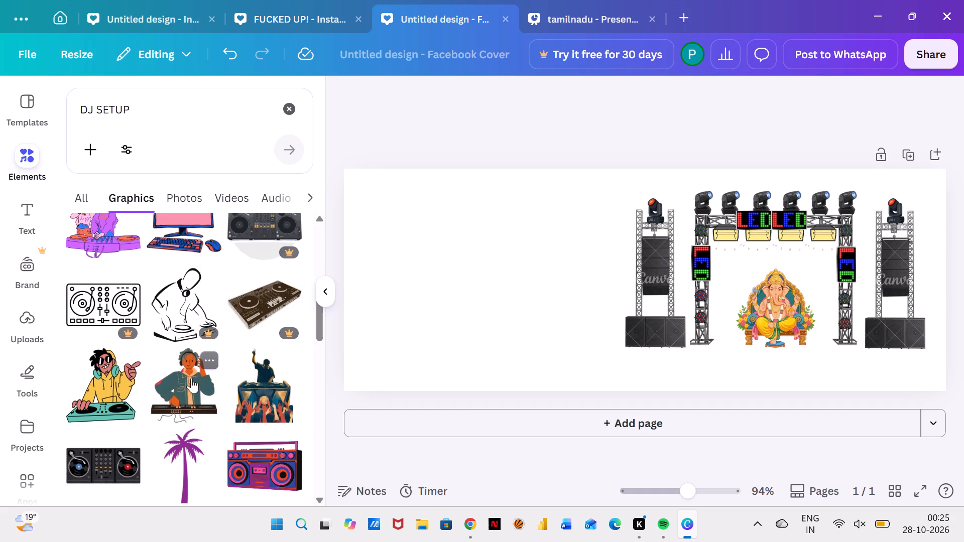
click(112, 384)
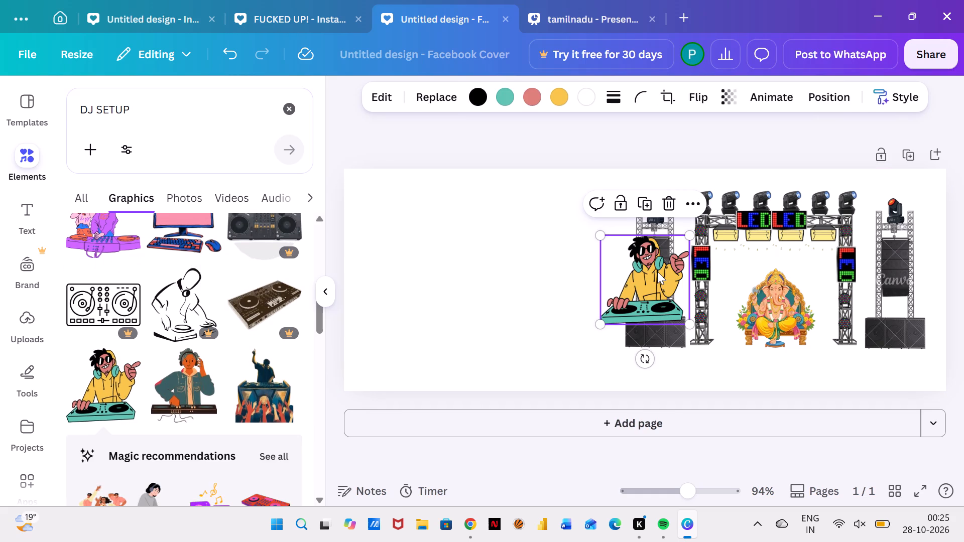
drag(647, 280, 516, 282)
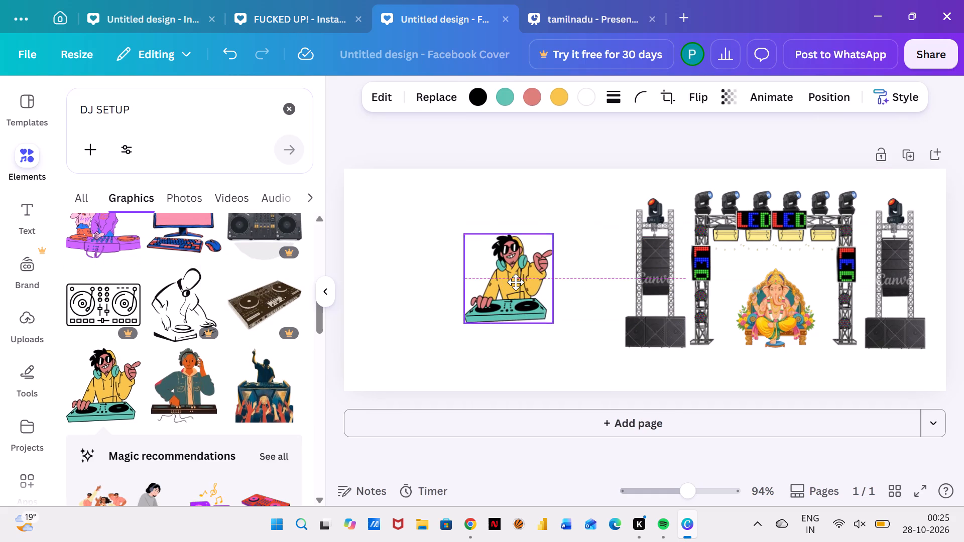
drag(516, 282, 518, 286)
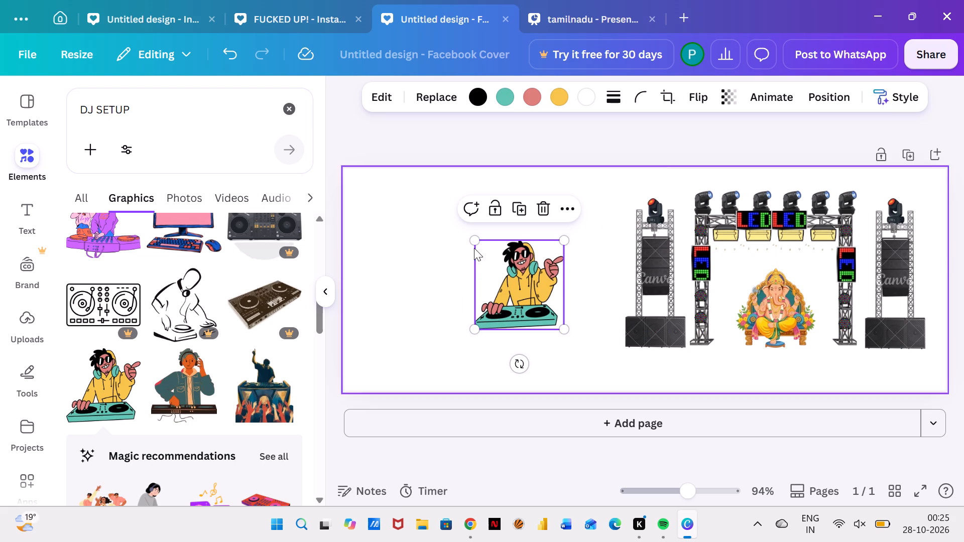
drag(480, 242, 515, 285)
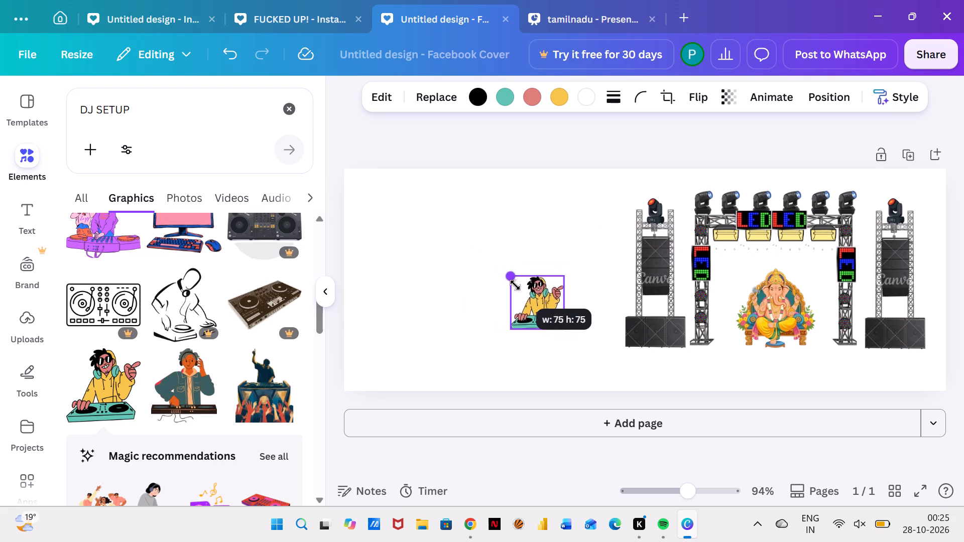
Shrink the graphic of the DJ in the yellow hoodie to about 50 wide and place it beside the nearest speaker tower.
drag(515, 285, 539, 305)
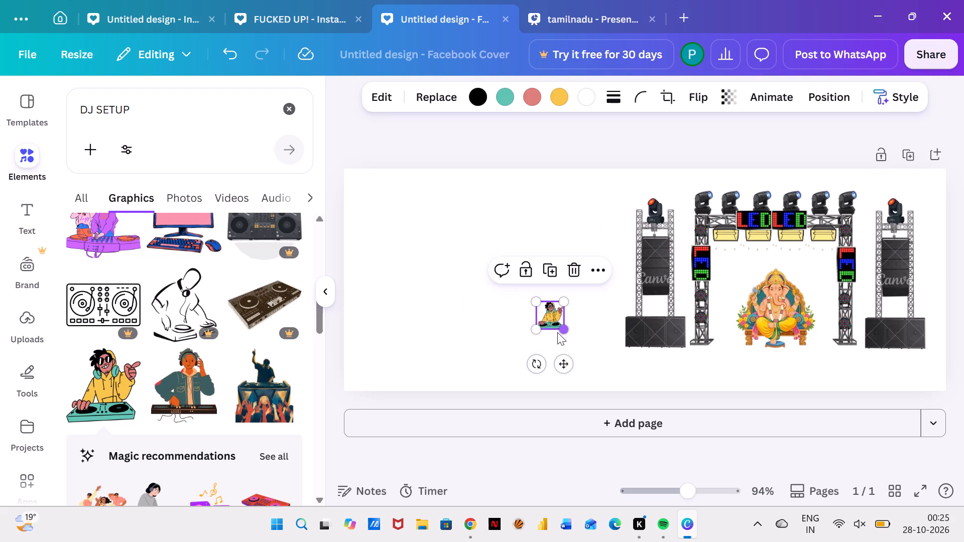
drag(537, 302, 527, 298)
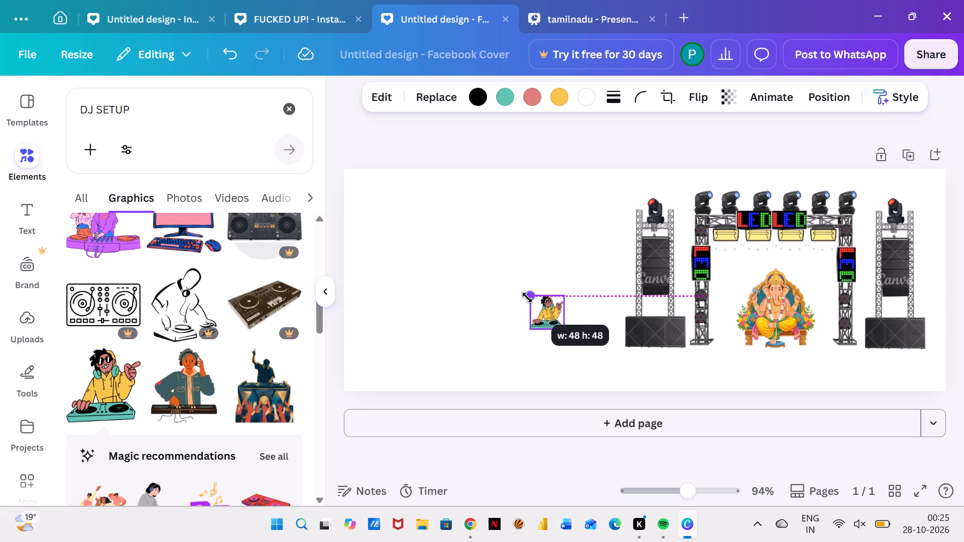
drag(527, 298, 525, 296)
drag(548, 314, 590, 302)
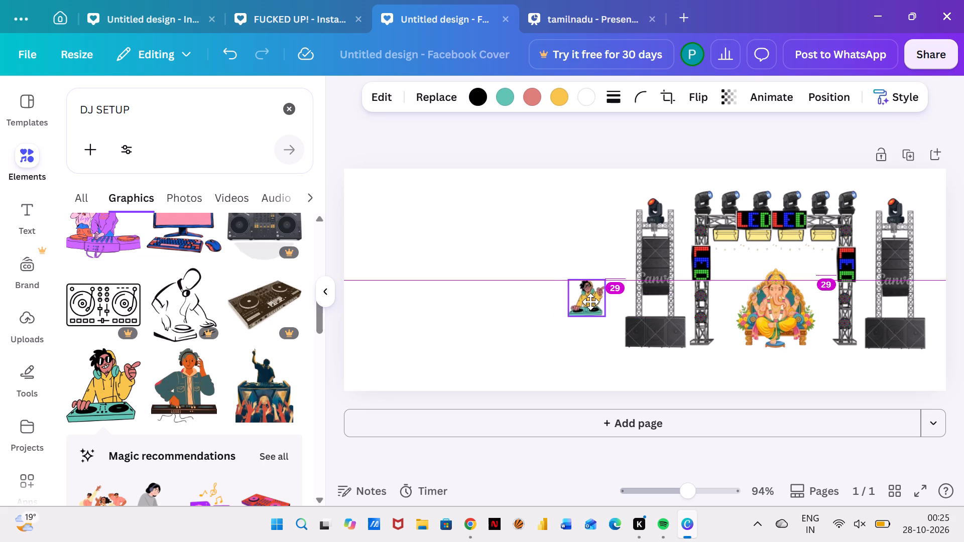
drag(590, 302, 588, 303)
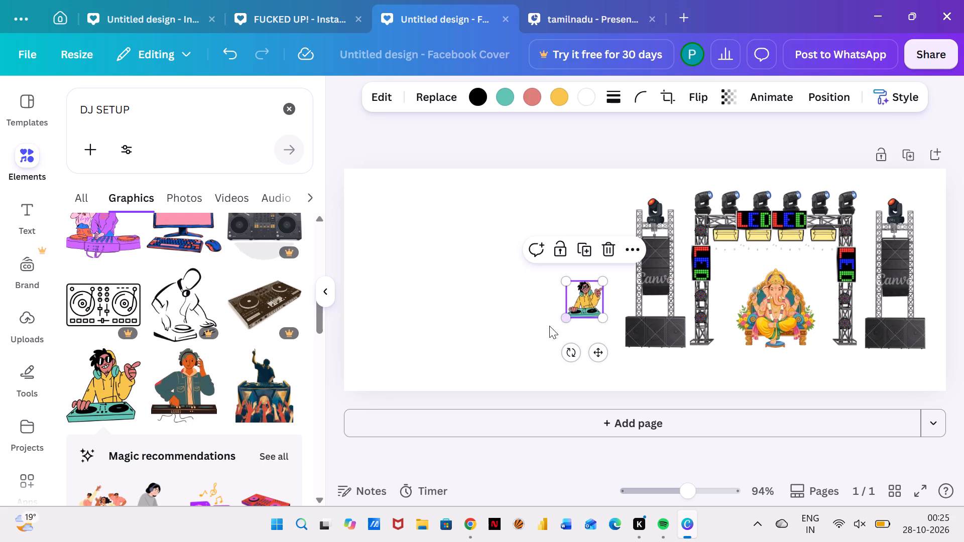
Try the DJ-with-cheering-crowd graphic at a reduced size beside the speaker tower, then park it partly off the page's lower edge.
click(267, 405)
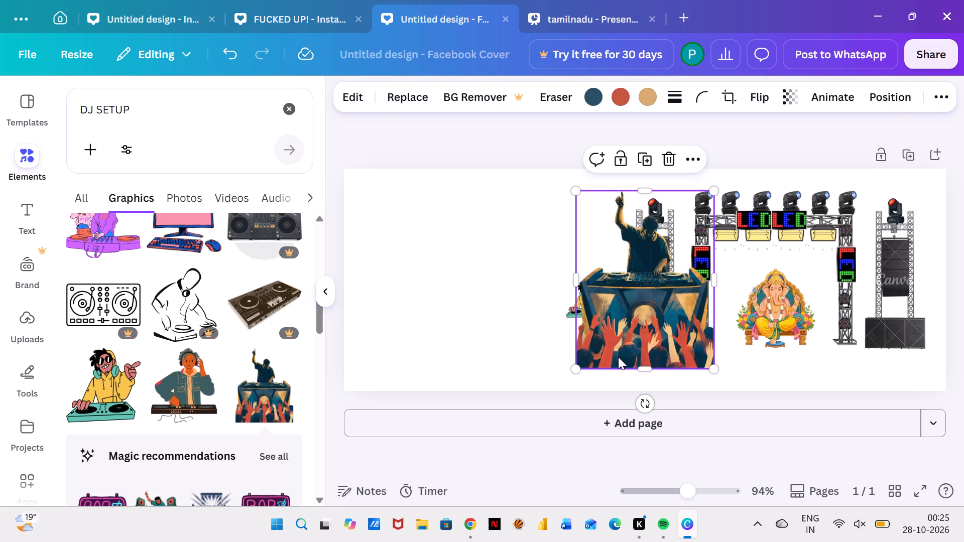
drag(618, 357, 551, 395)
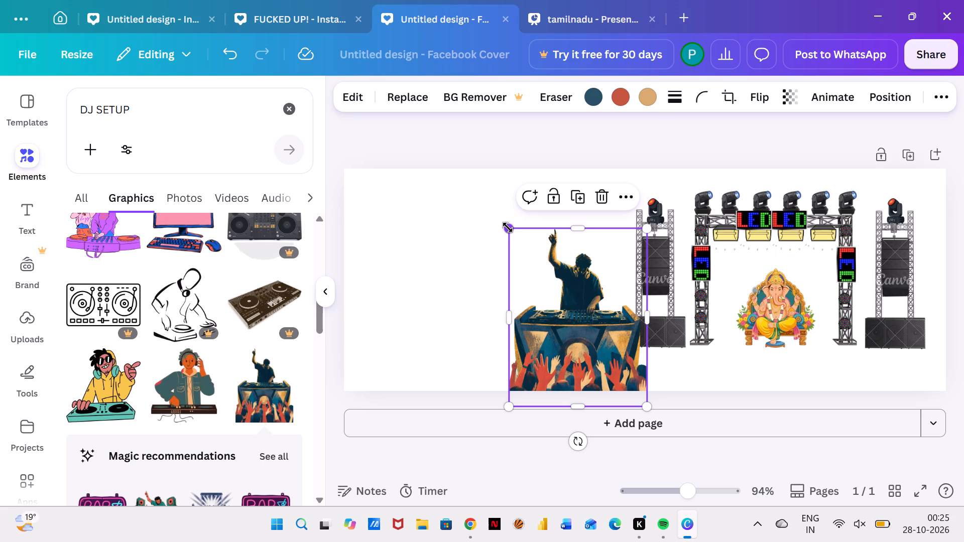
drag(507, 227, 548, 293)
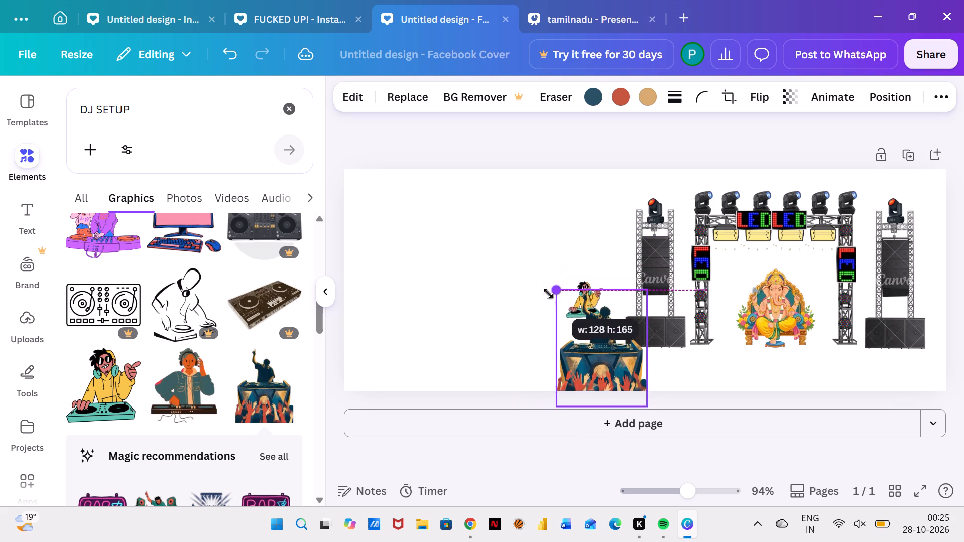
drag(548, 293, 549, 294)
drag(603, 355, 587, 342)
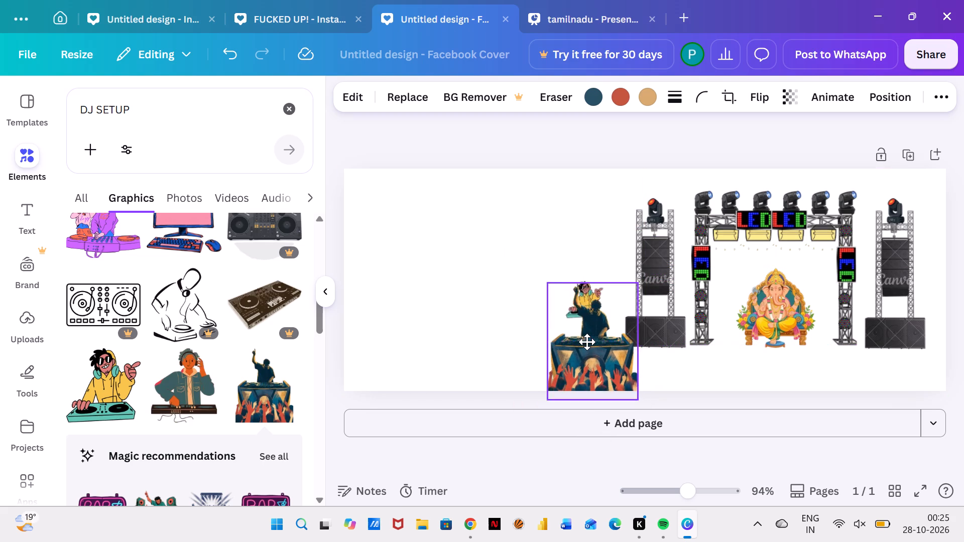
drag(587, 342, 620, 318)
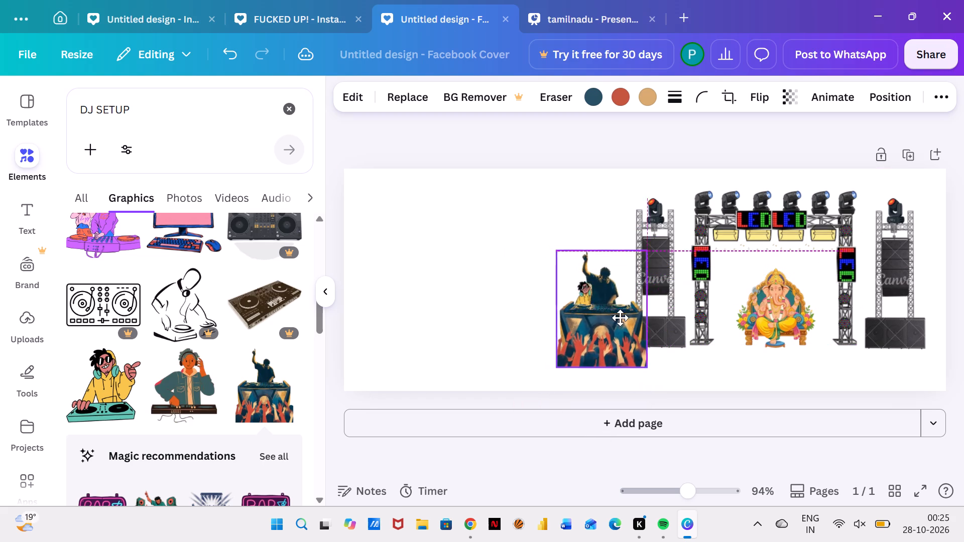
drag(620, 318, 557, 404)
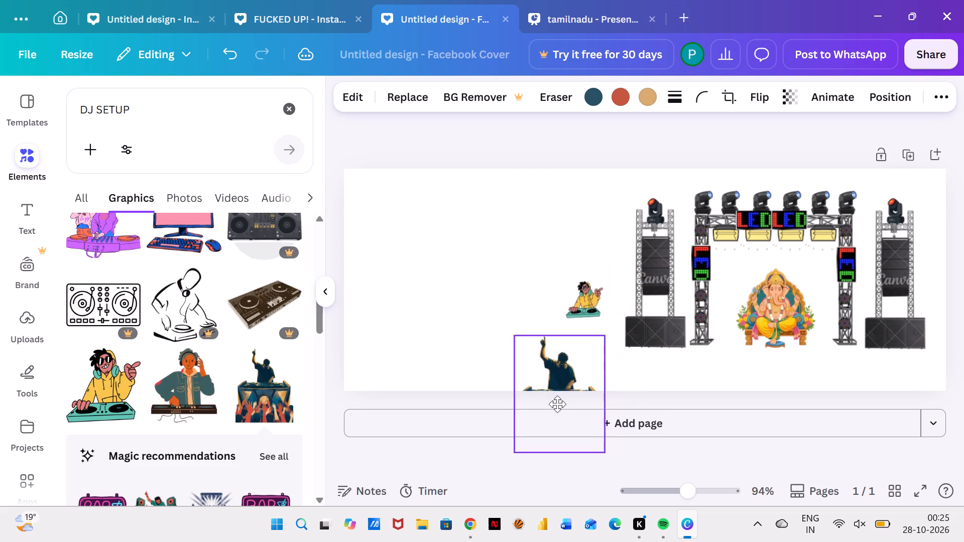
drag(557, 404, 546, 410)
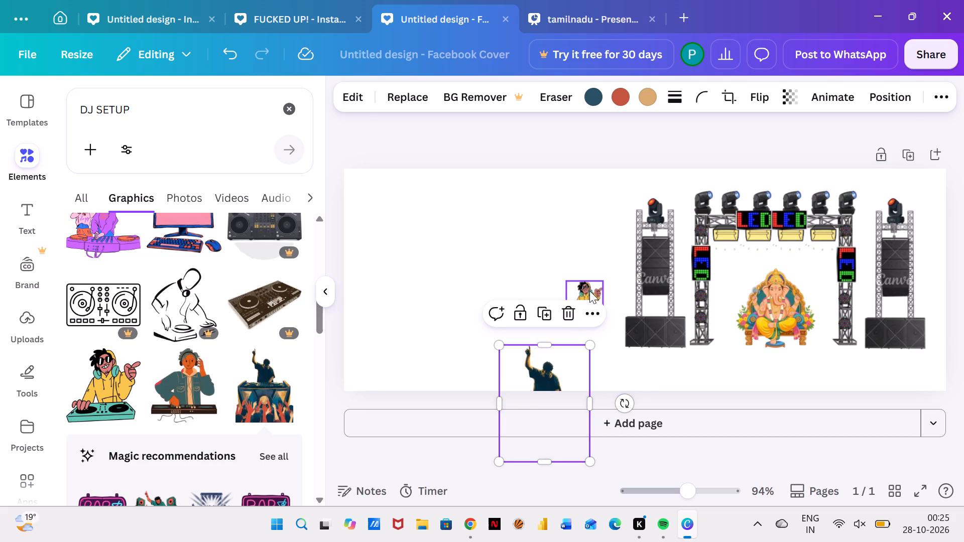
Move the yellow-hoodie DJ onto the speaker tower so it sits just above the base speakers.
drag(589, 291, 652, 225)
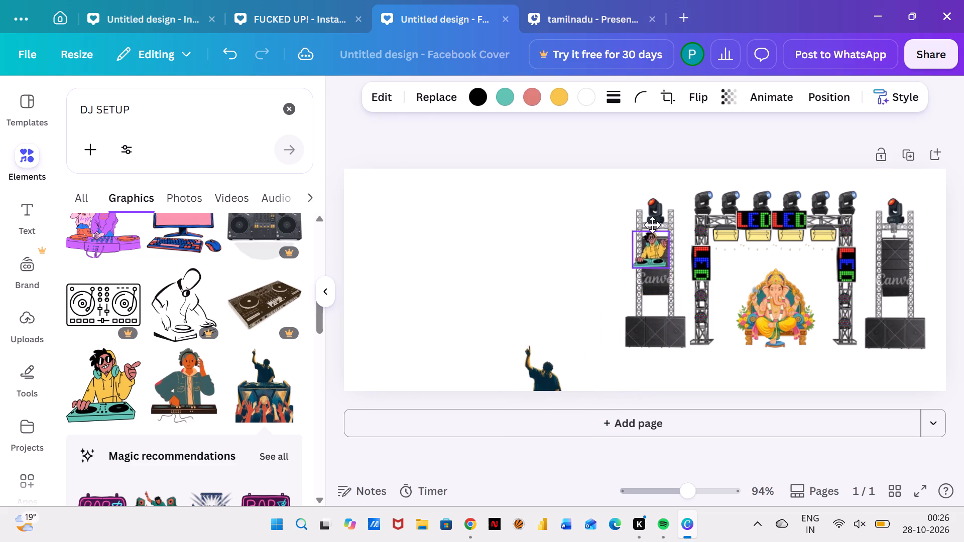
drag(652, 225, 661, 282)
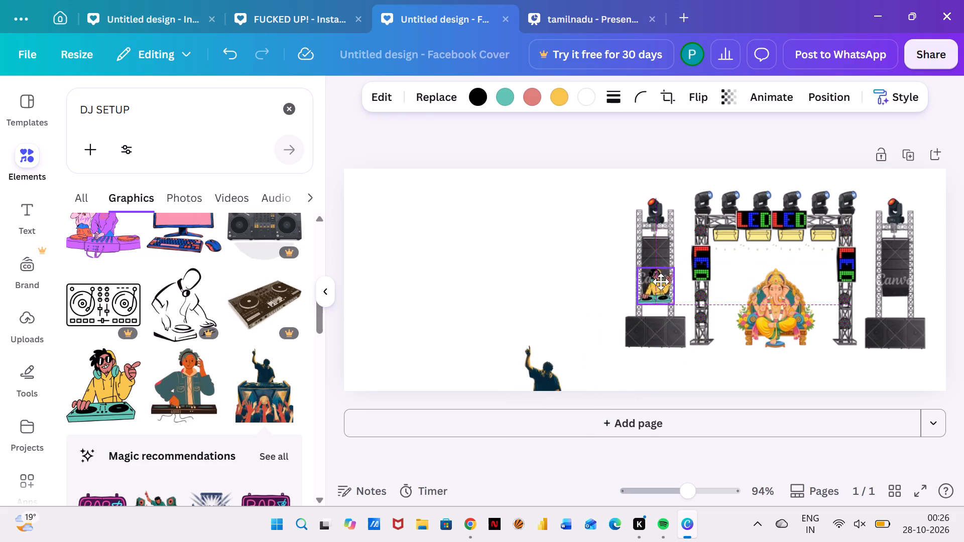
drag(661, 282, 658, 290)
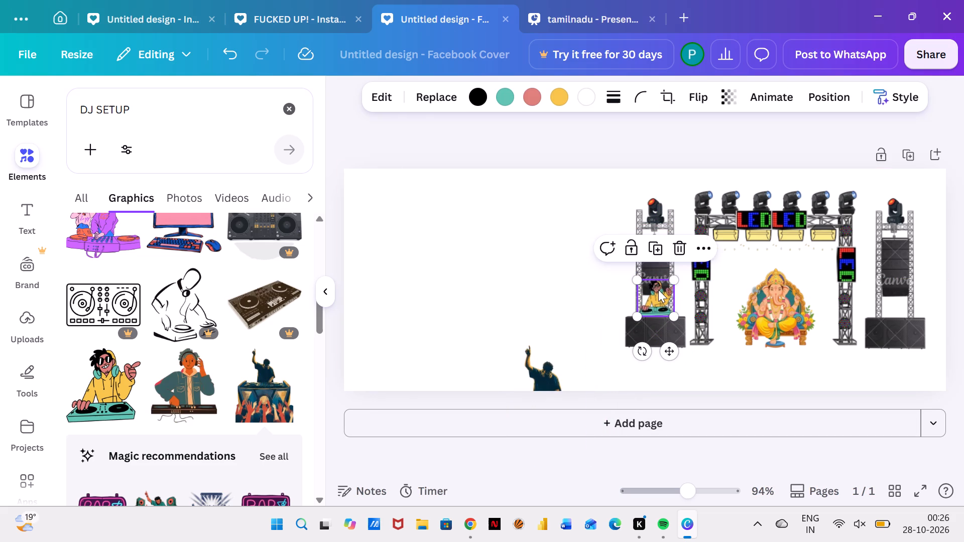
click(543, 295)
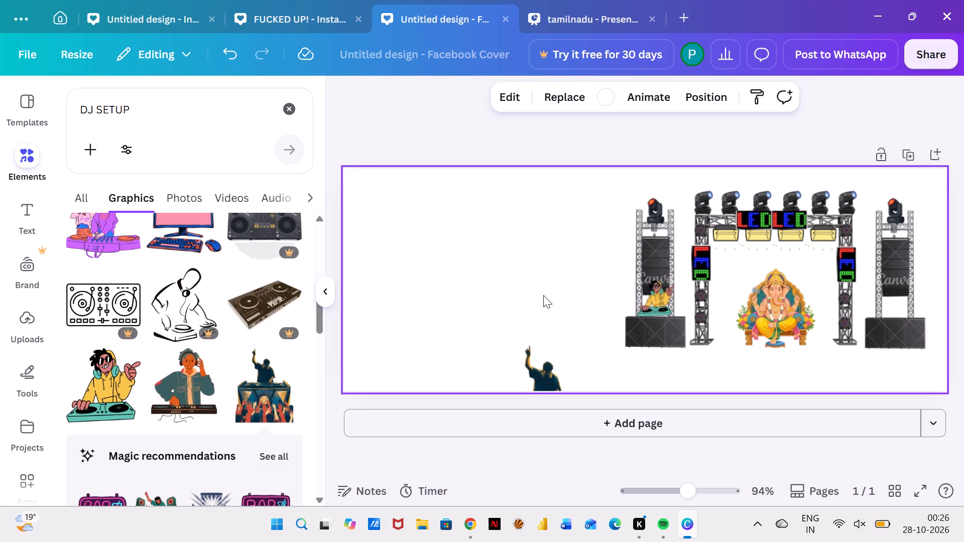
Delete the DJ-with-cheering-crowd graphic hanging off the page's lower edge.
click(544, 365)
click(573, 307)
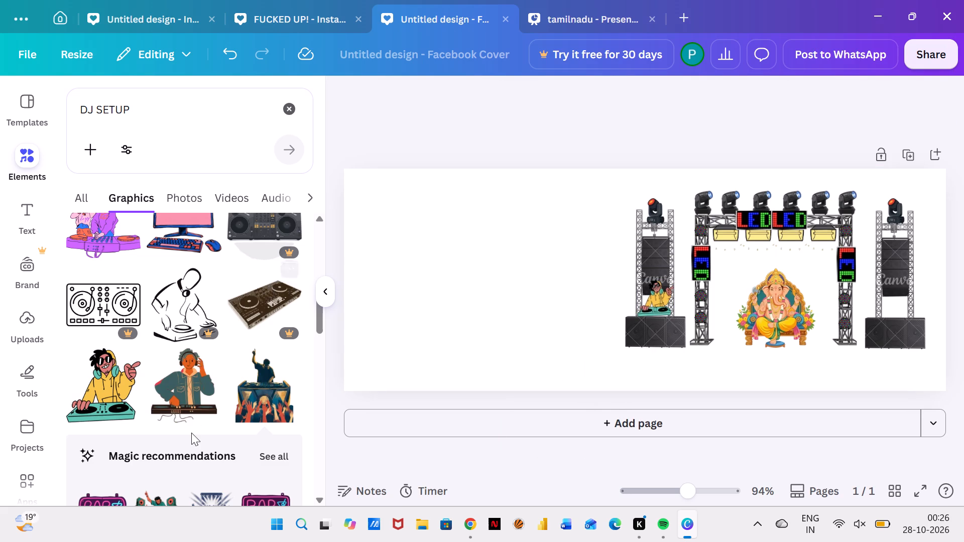
Add the woman DJ behind a blue booth, shrink it and stand it beside the speaker tower, level with the tower's base.
scroll(165, 312, down, 2)
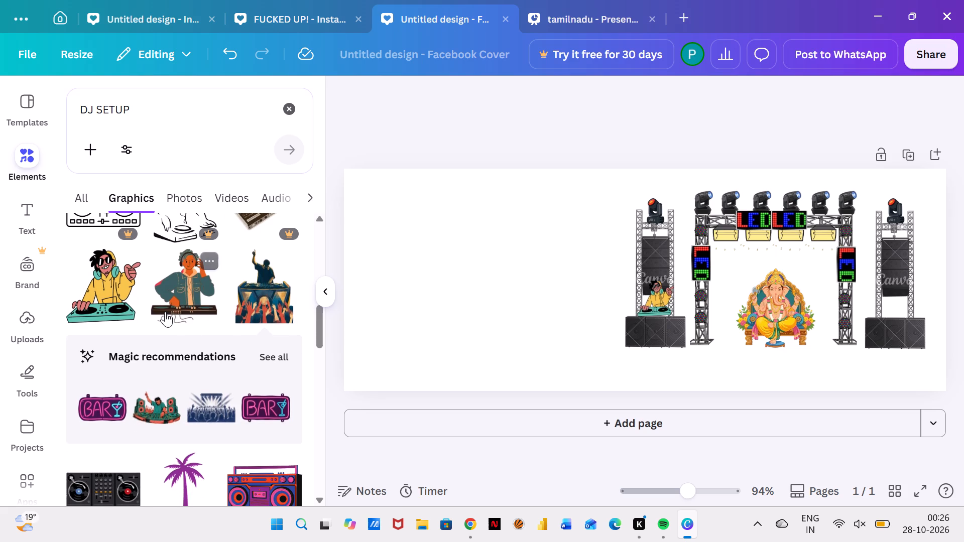
scroll(165, 312, down, 1)
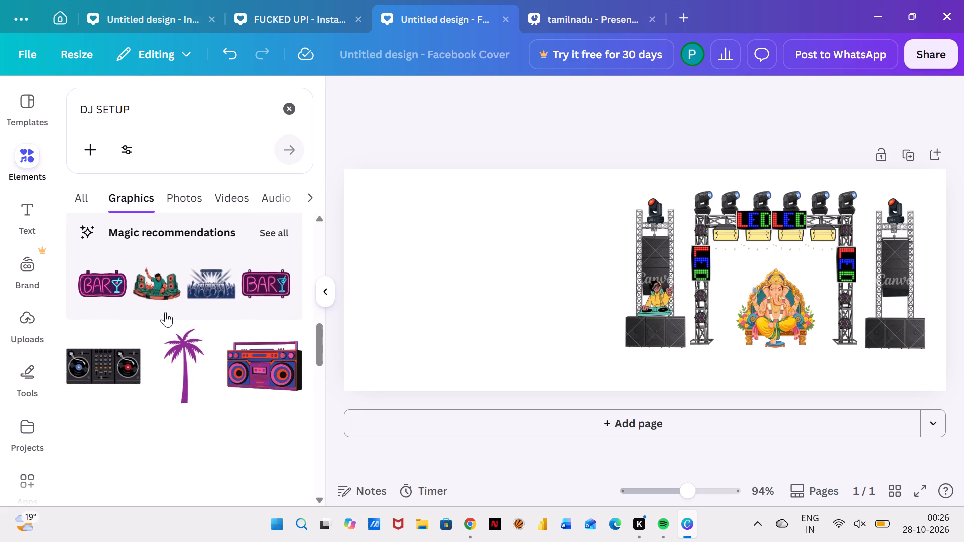
scroll(165, 312, down, 1)
scroll(165, 312, up, 4)
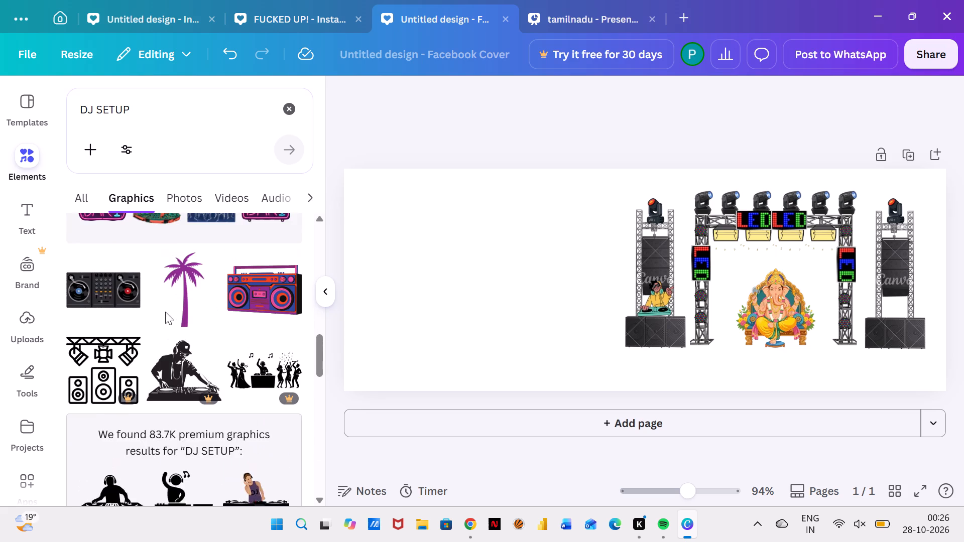
scroll(165, 312, up, 1)
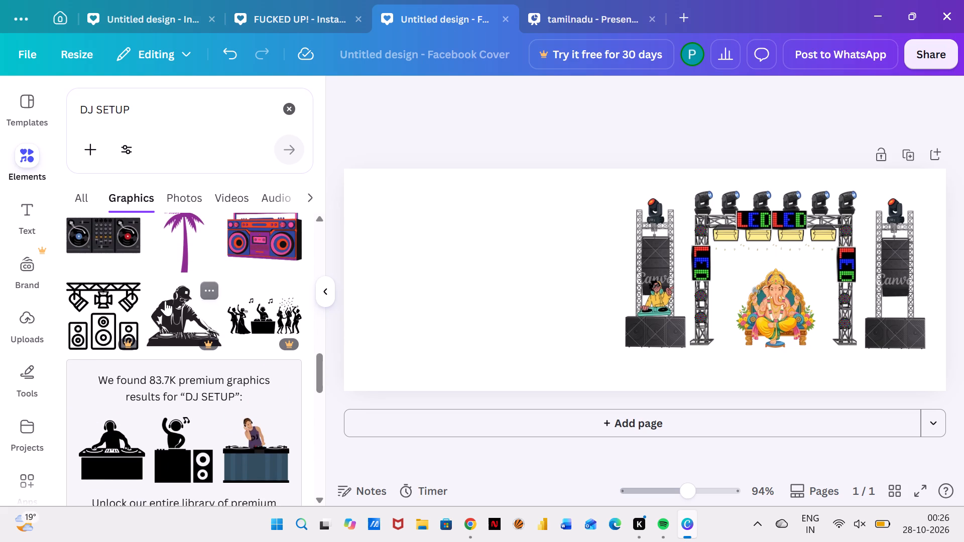
click(263, 456)
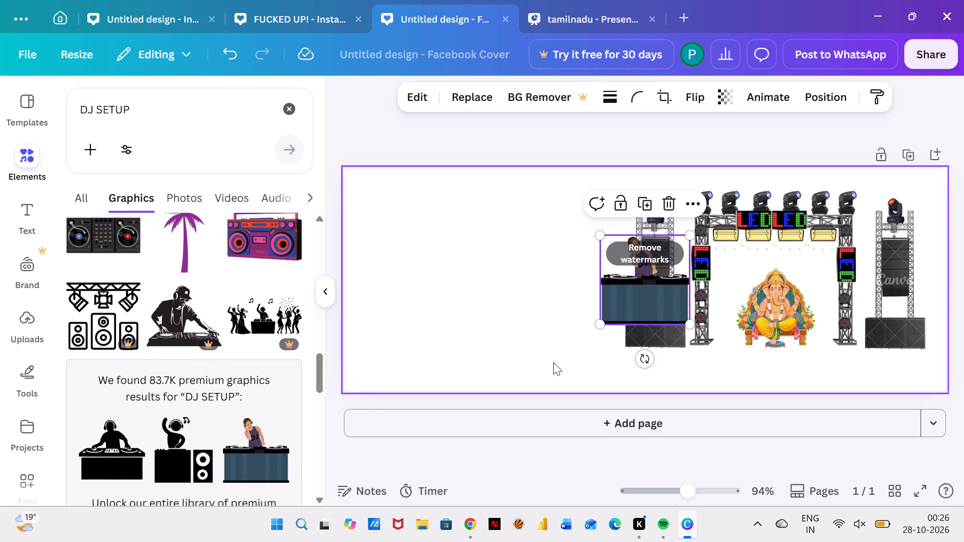
drag(636, 318, 577, 379)
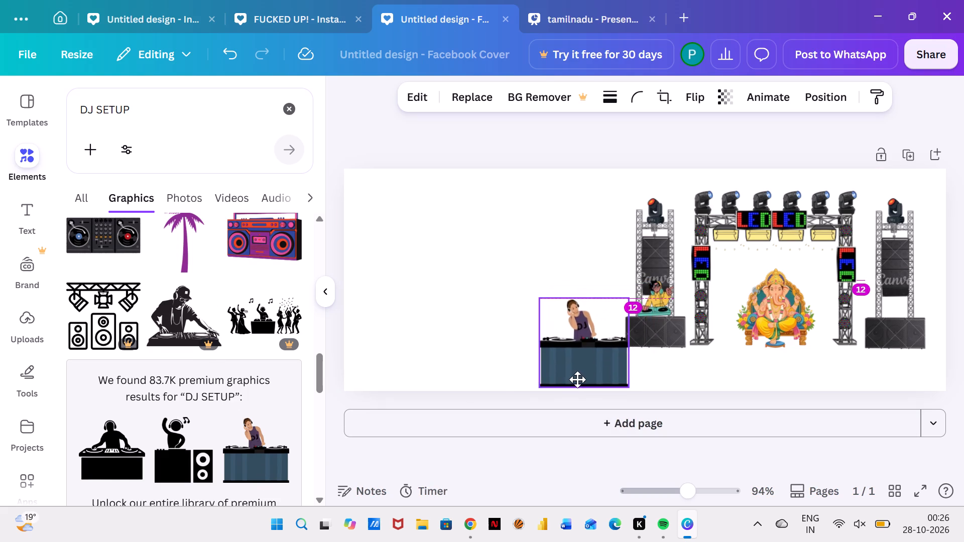
drag(577, 379, 561, 342)
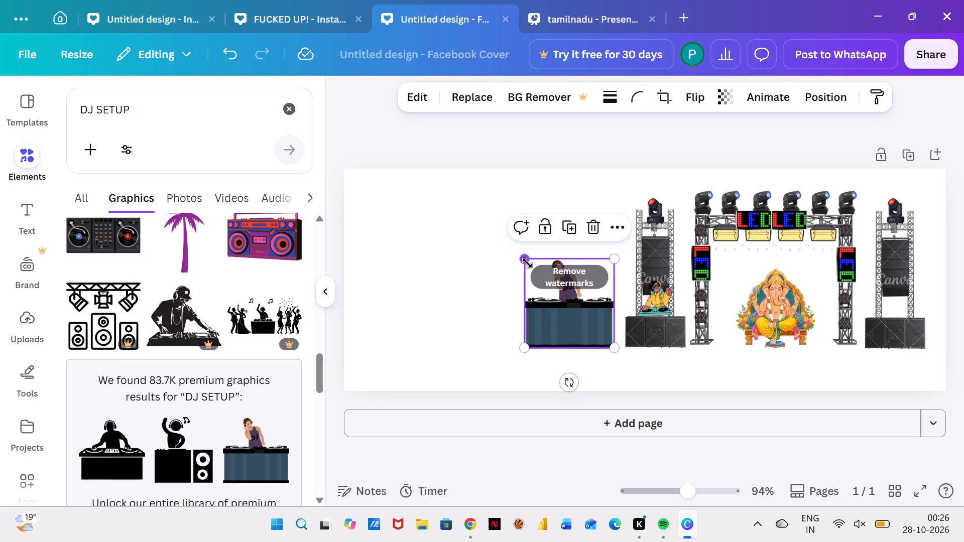
drag(528, 263, 544, 290)
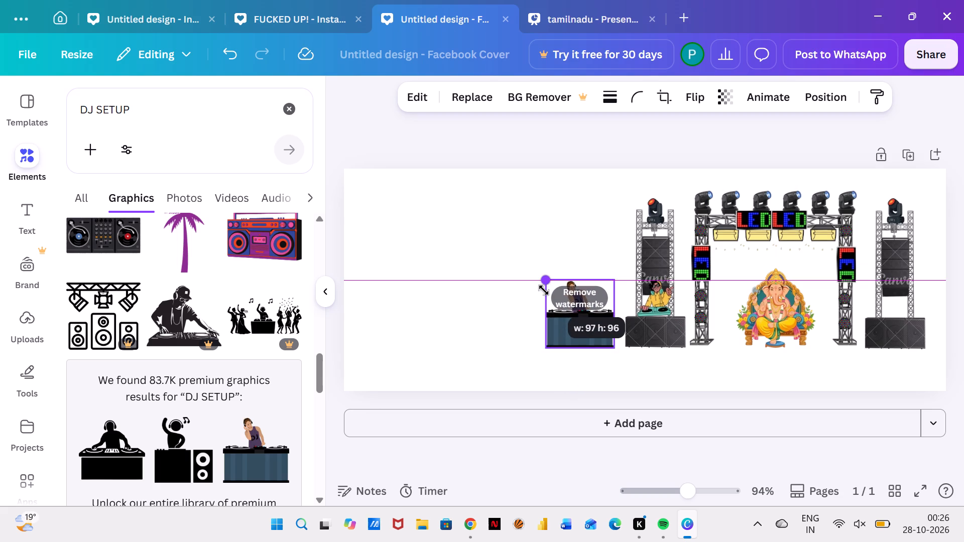
drag(544, 290, 549, 296)
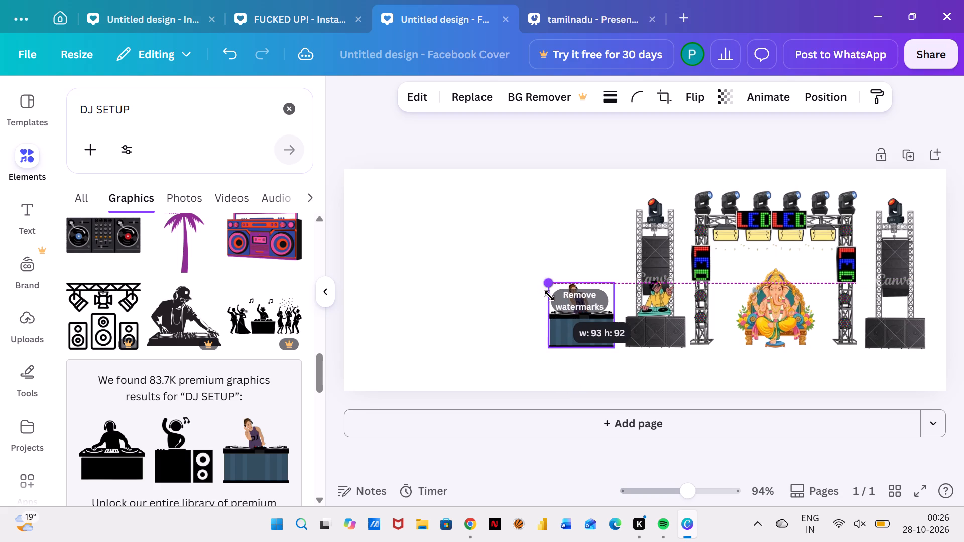
drag(549, 296, 551, 297)
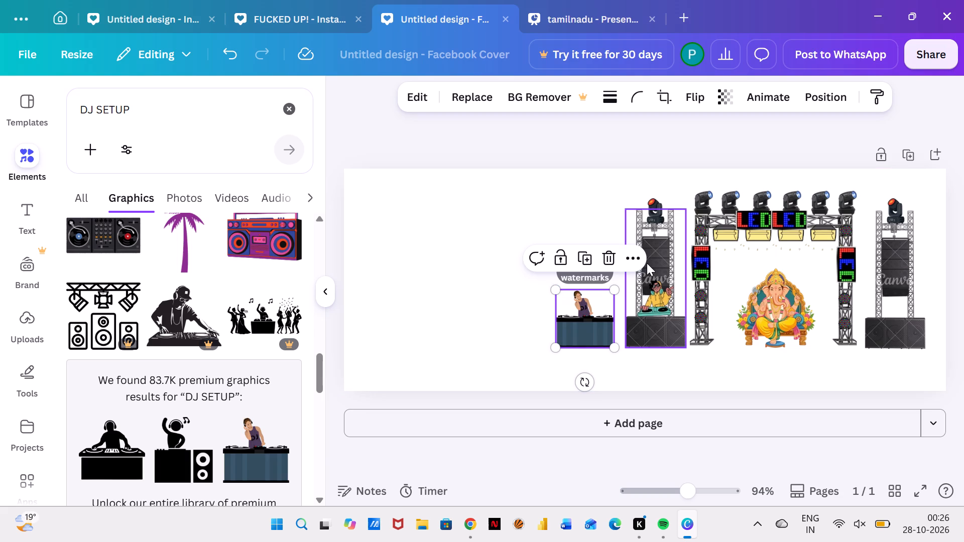
Delete the yellow-hoodie DJ graphic from the speaker tower.
click(659, 300)
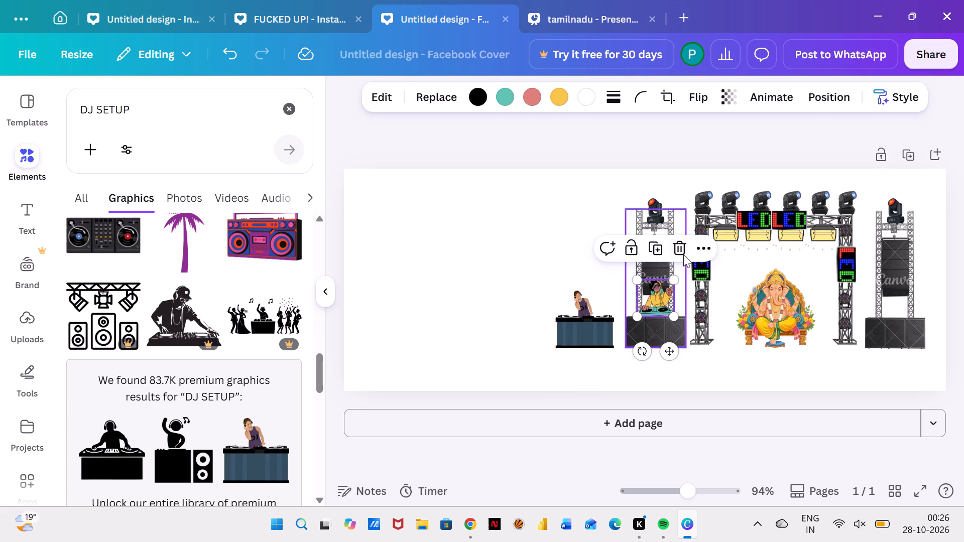
click(679, 246)
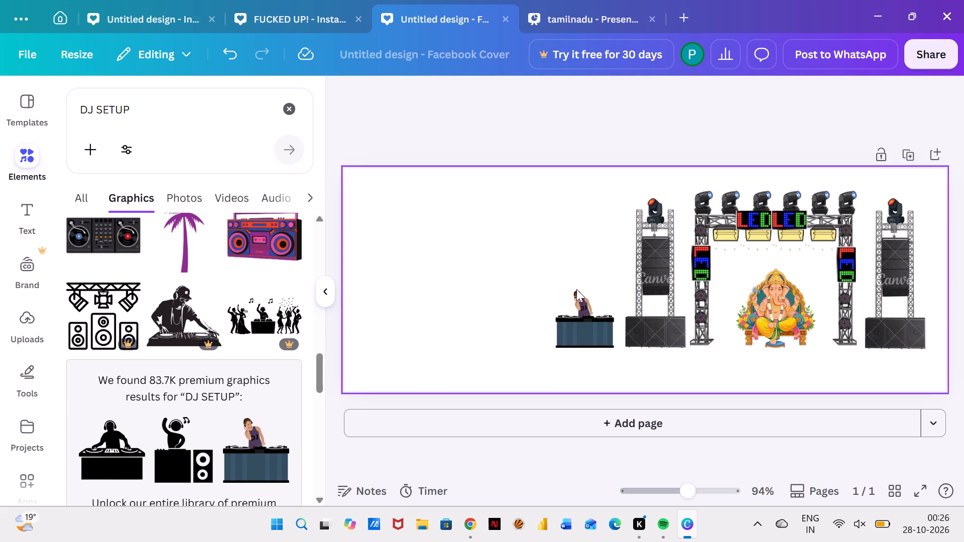
click(479, 305)
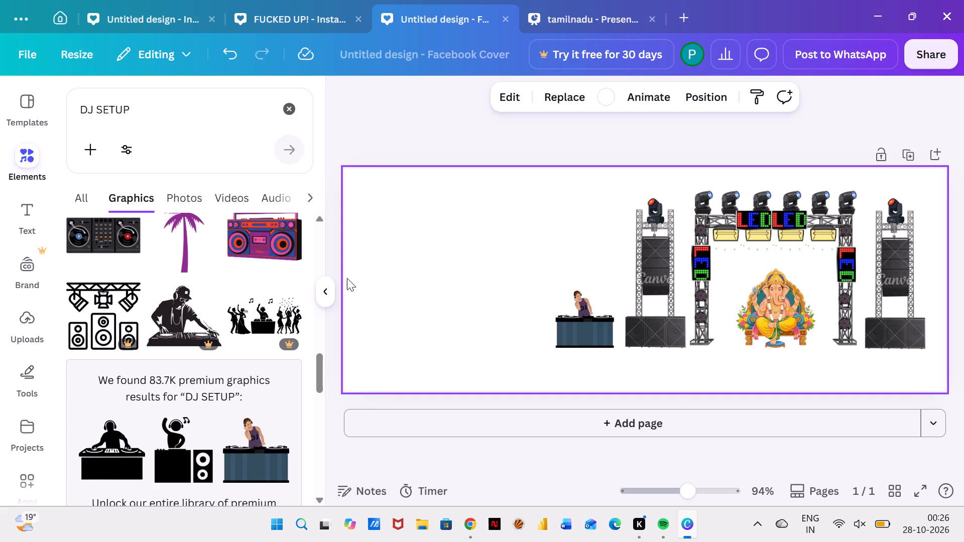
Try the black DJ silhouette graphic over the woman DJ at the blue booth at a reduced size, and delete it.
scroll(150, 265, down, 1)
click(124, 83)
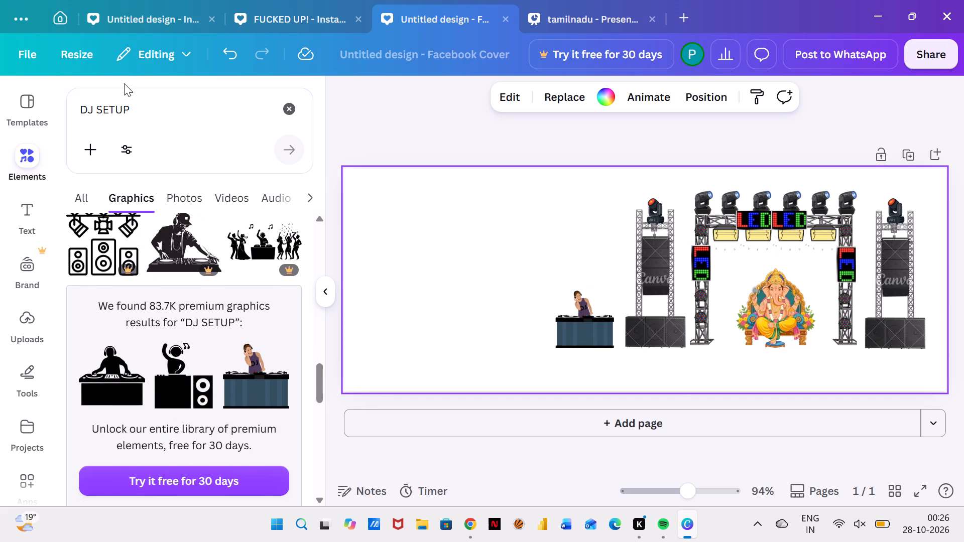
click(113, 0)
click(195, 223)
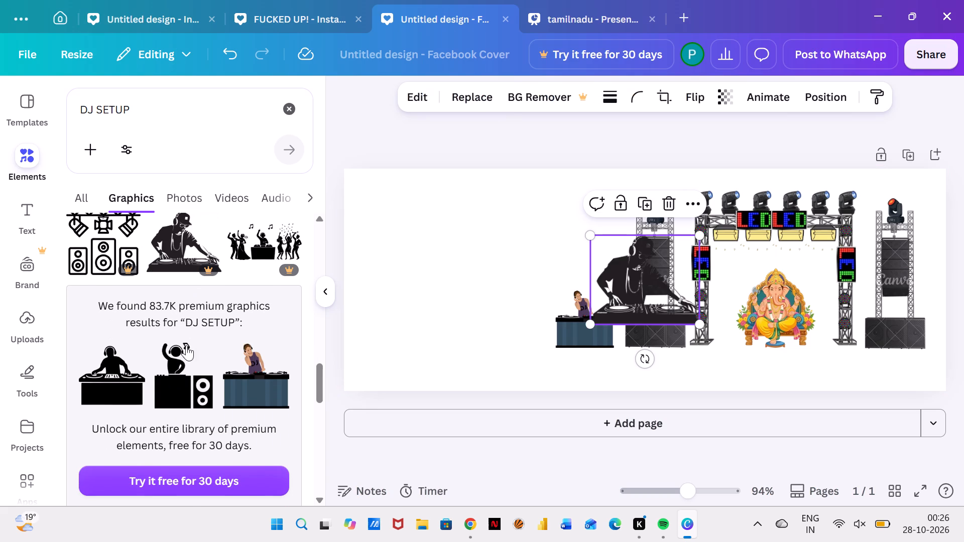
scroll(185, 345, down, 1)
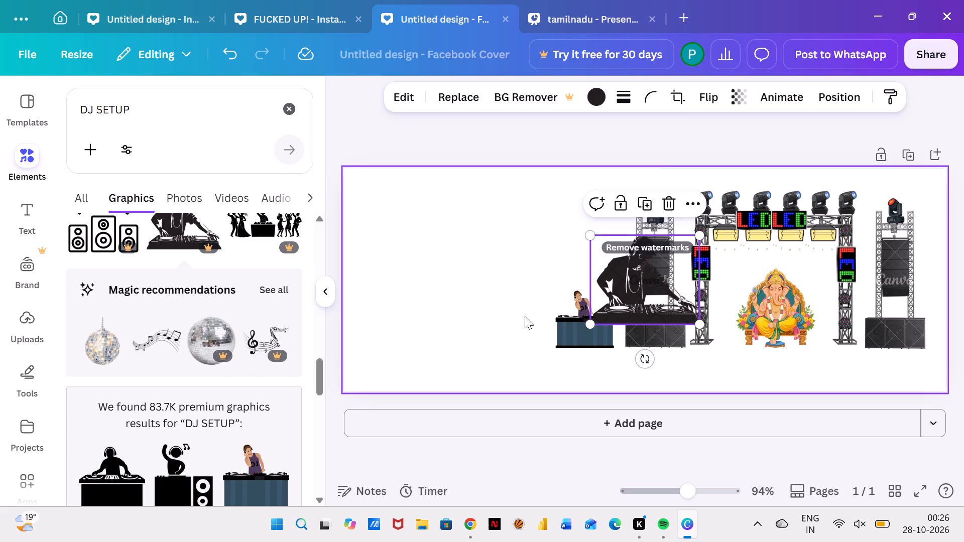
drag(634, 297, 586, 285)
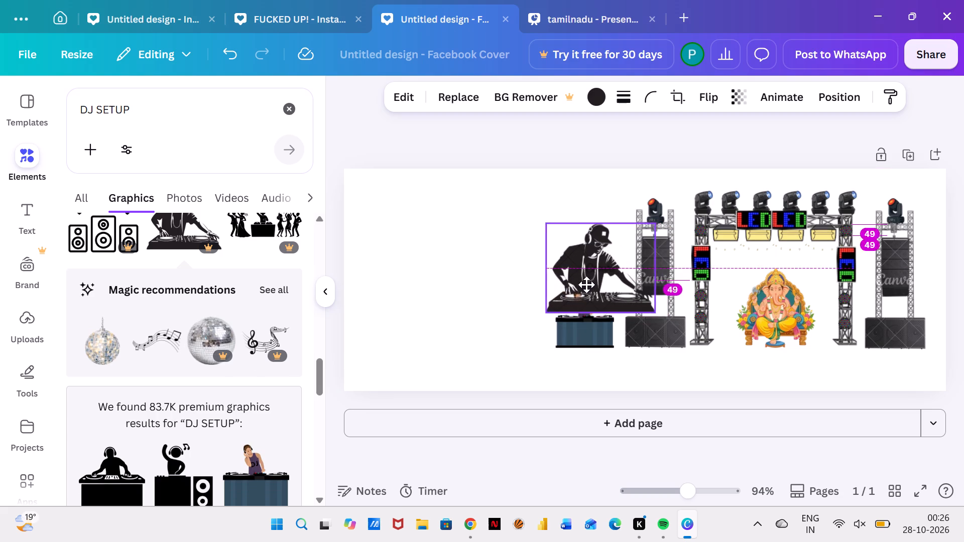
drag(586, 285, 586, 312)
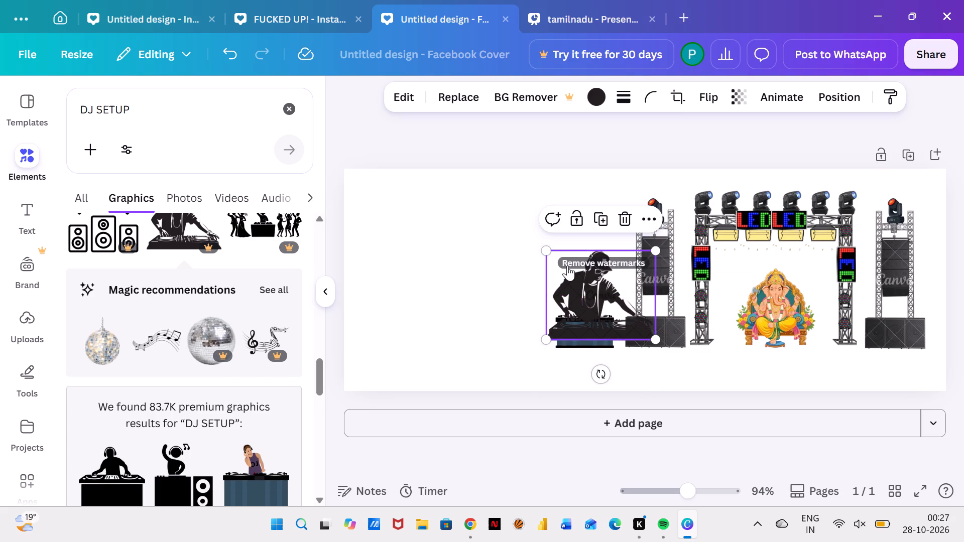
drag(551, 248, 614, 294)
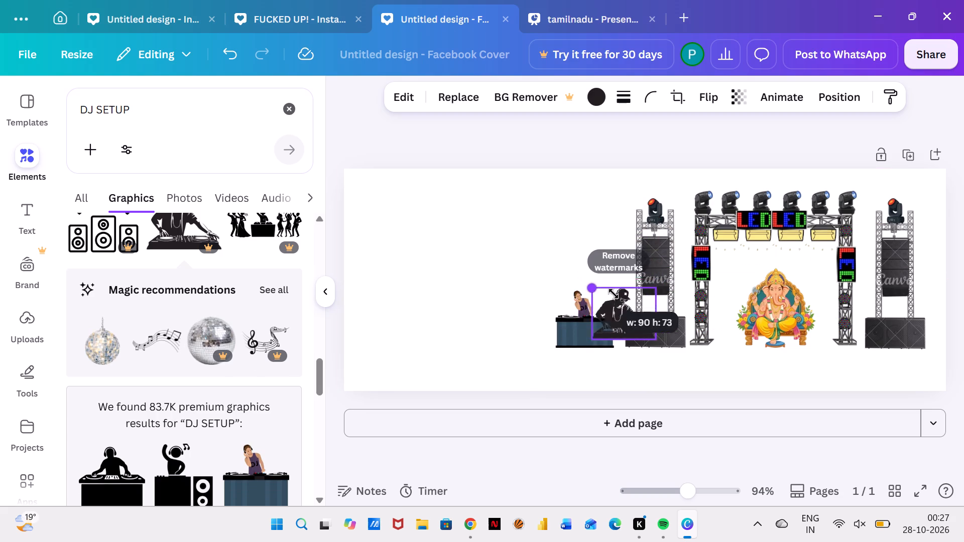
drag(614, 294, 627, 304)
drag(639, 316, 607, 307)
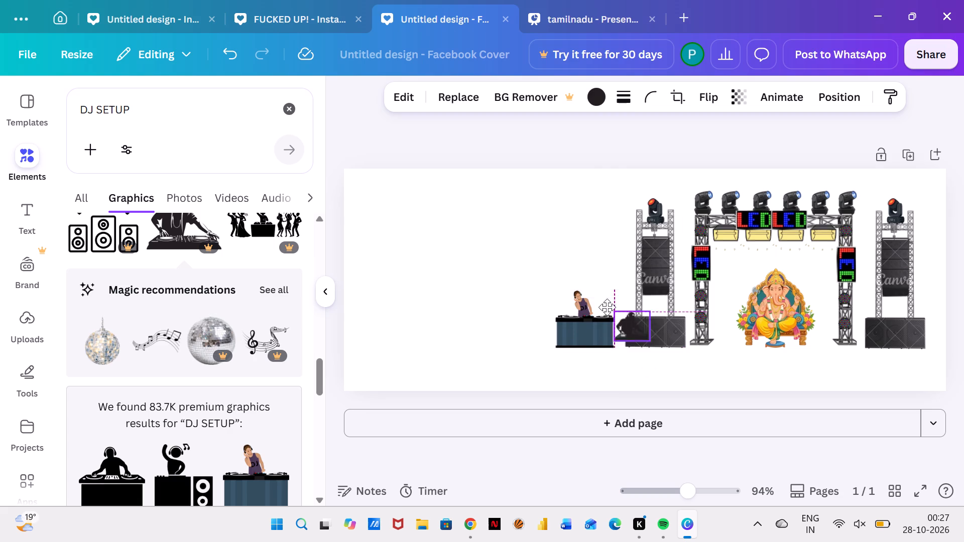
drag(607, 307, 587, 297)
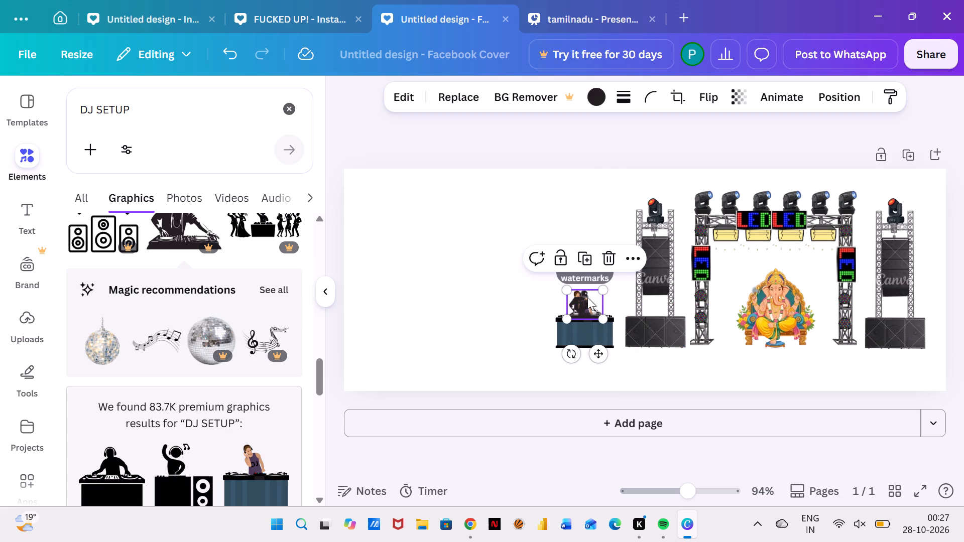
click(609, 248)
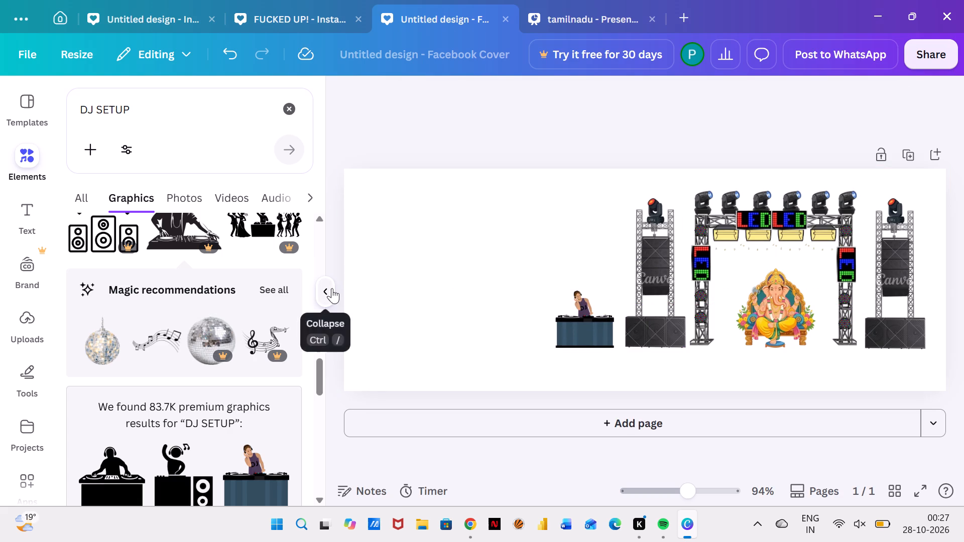
Look back through the DJ setup graphics for further elements to use around the stage.
scroll(230, 312, up, 3)
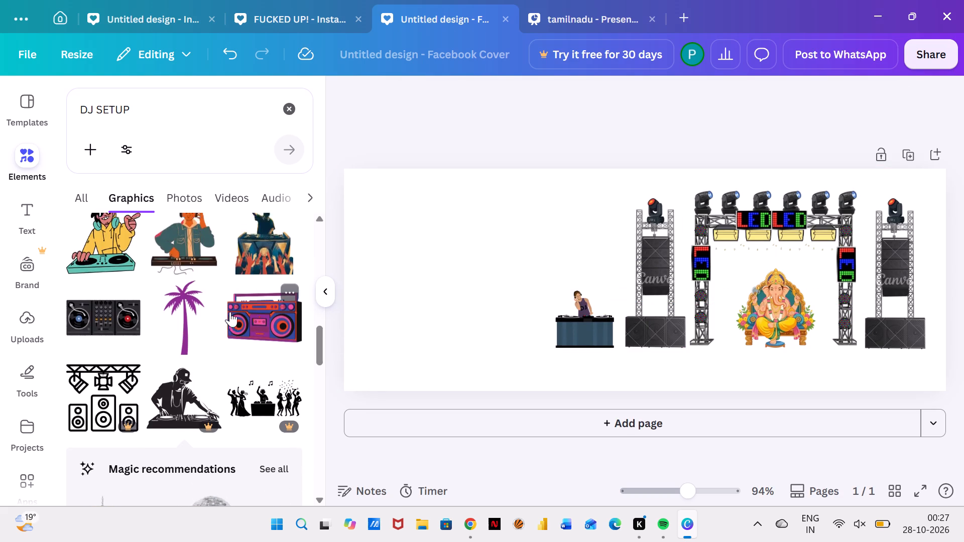
scroll(230, 312, up, 11)
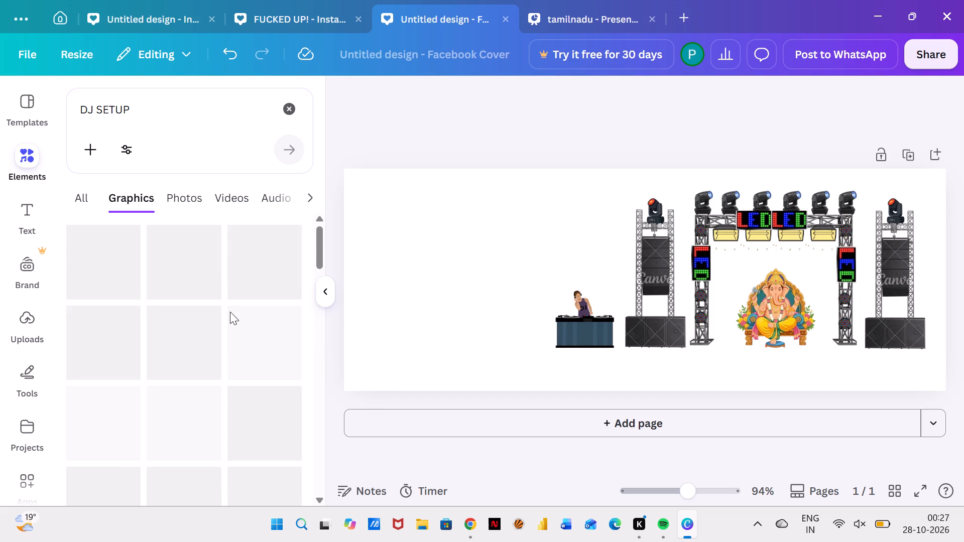
scroll(230, 312, up, 4)
scroll(230, 312, down, 1)
scroll(230, 312, up, 4)
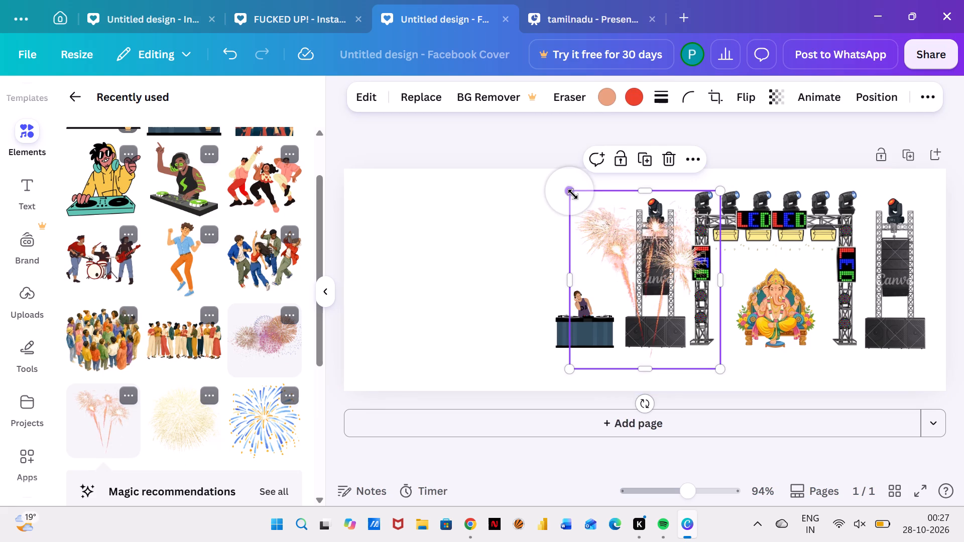
Shrink the orange fireworks graphic over the speaker tower beside the DJ to about 141 wide by 167 high.
drag(572, 193, 632, 249)
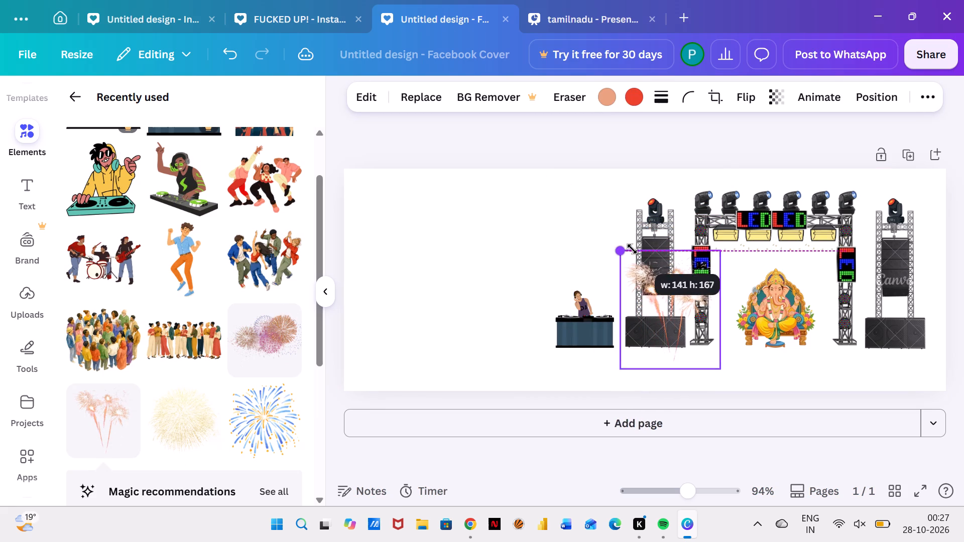
Shrink the orange triple-burst fireworks graphic to about 141 by 167 and place it rising directly above the DJ.
drag(632, 249, 632, 251)
drag(666, 312, 575, 234)
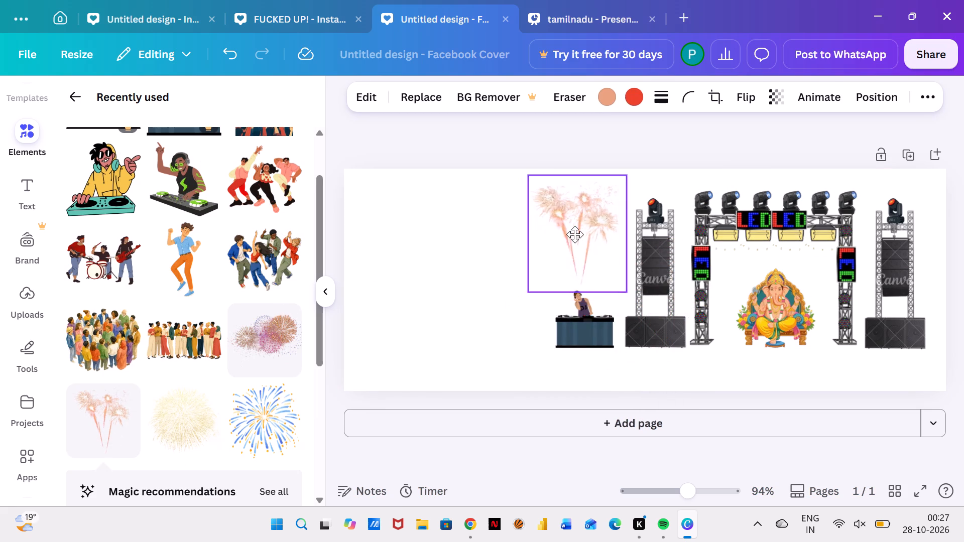
drag(575, 234, 580, 239)
click(476, 259)
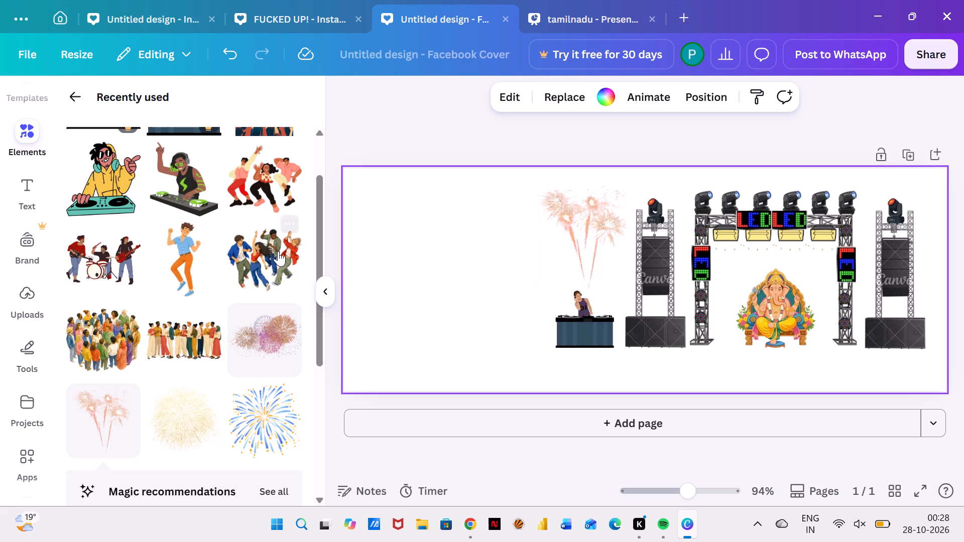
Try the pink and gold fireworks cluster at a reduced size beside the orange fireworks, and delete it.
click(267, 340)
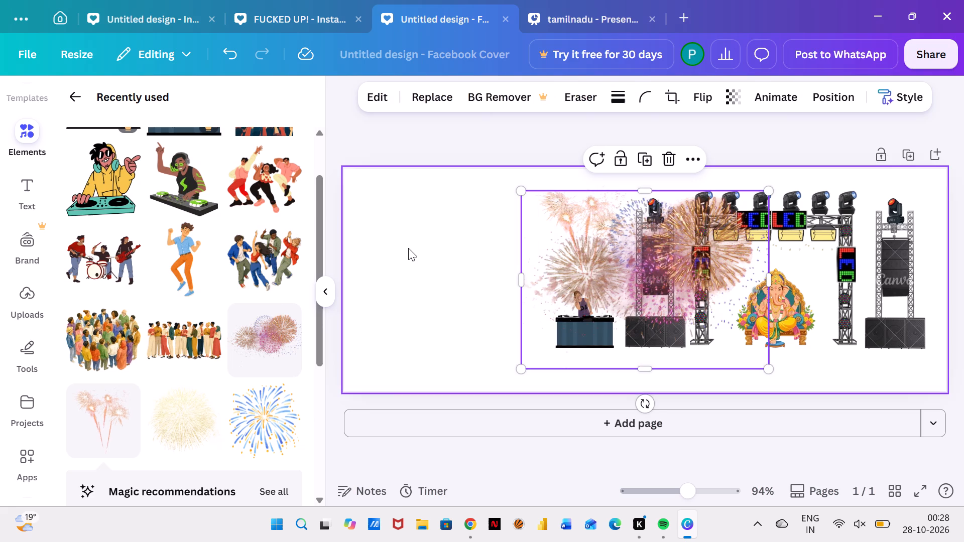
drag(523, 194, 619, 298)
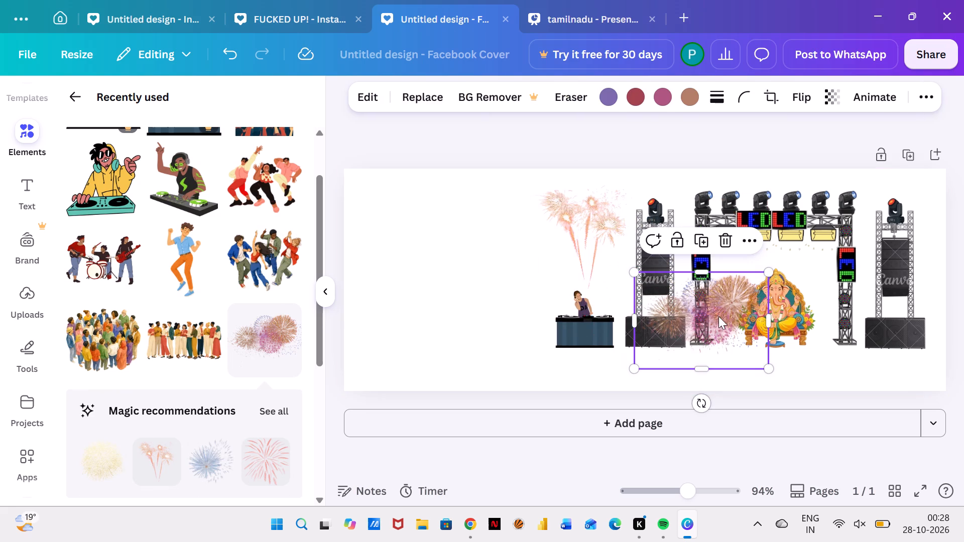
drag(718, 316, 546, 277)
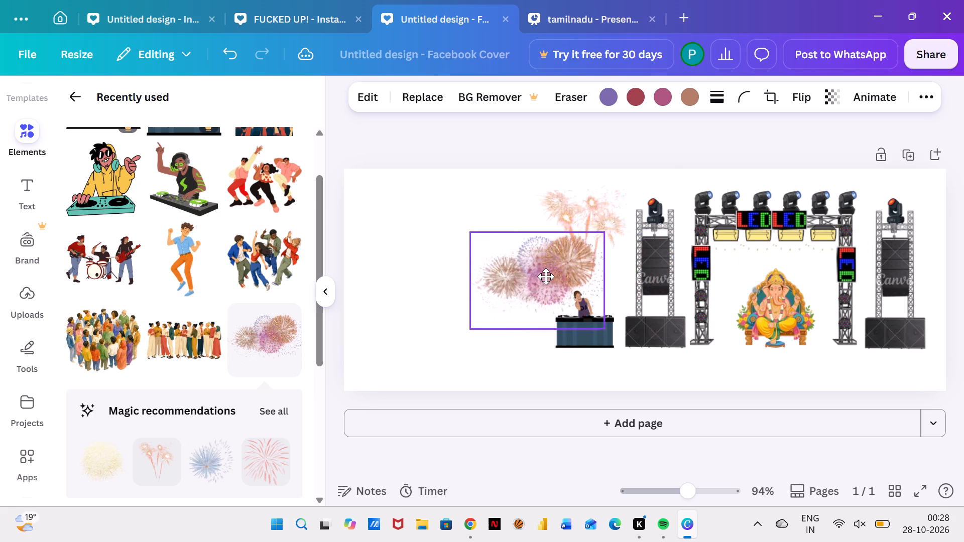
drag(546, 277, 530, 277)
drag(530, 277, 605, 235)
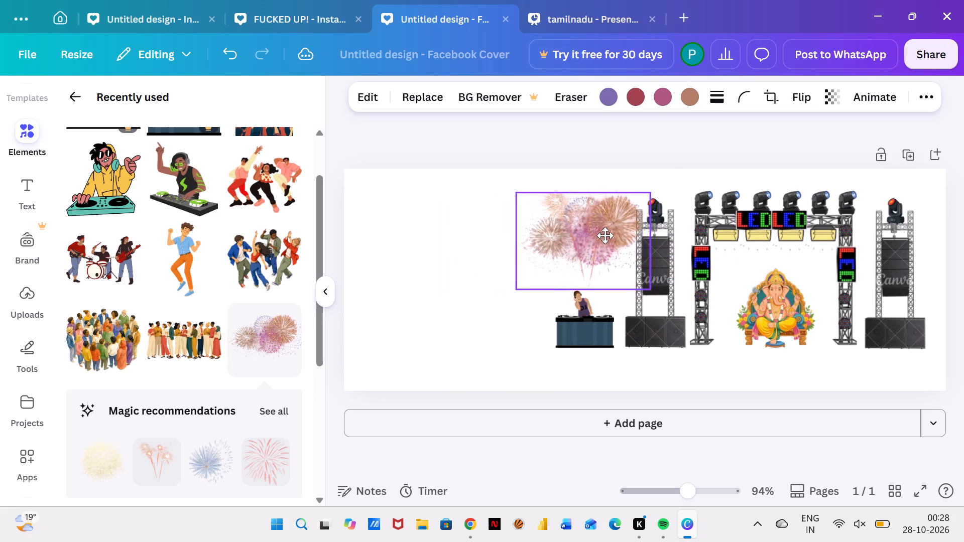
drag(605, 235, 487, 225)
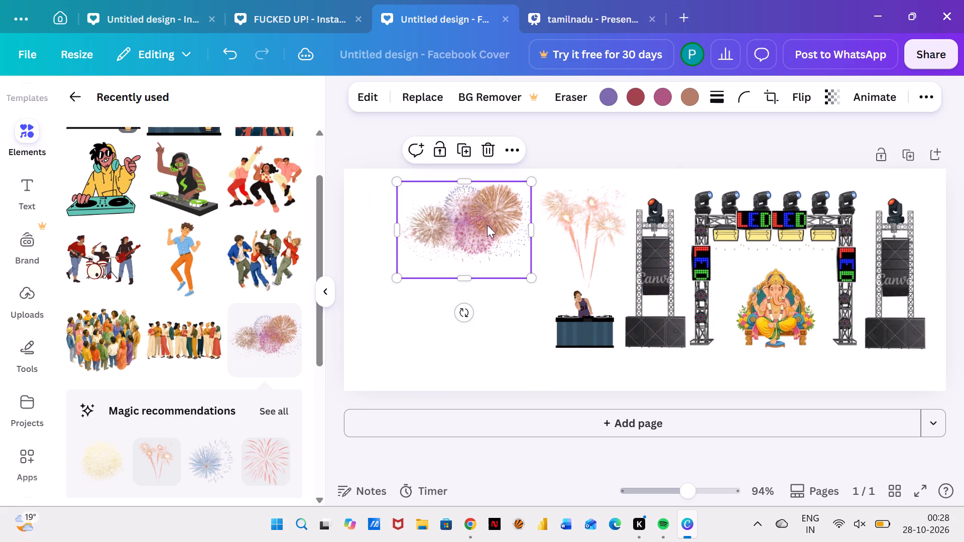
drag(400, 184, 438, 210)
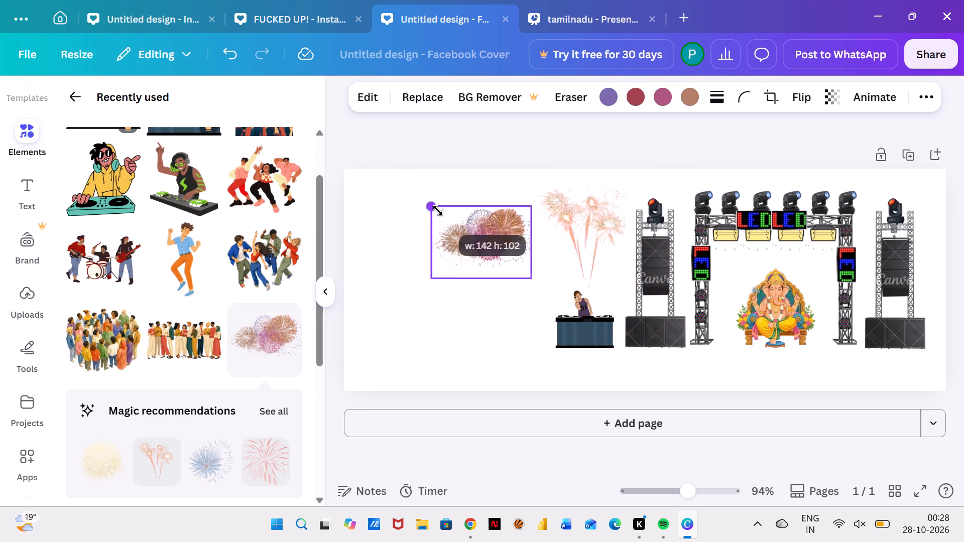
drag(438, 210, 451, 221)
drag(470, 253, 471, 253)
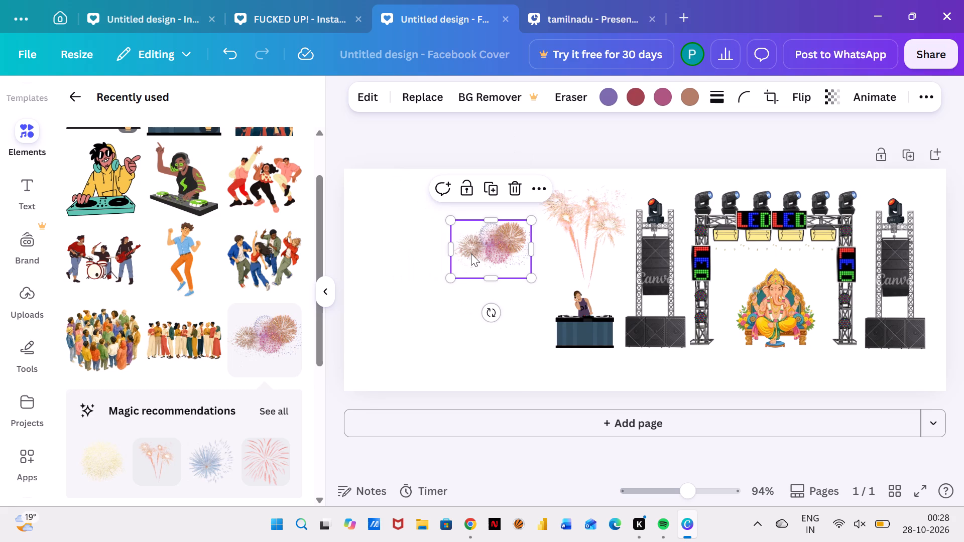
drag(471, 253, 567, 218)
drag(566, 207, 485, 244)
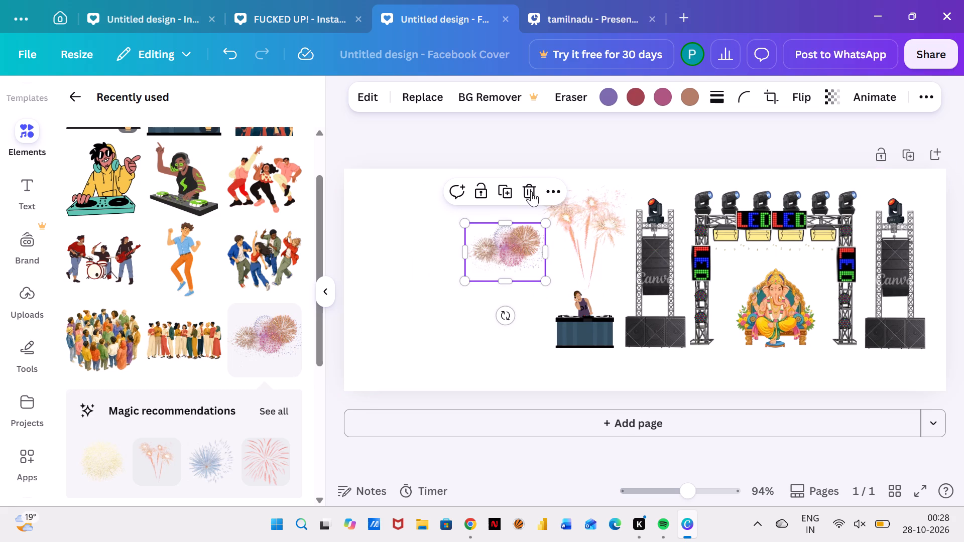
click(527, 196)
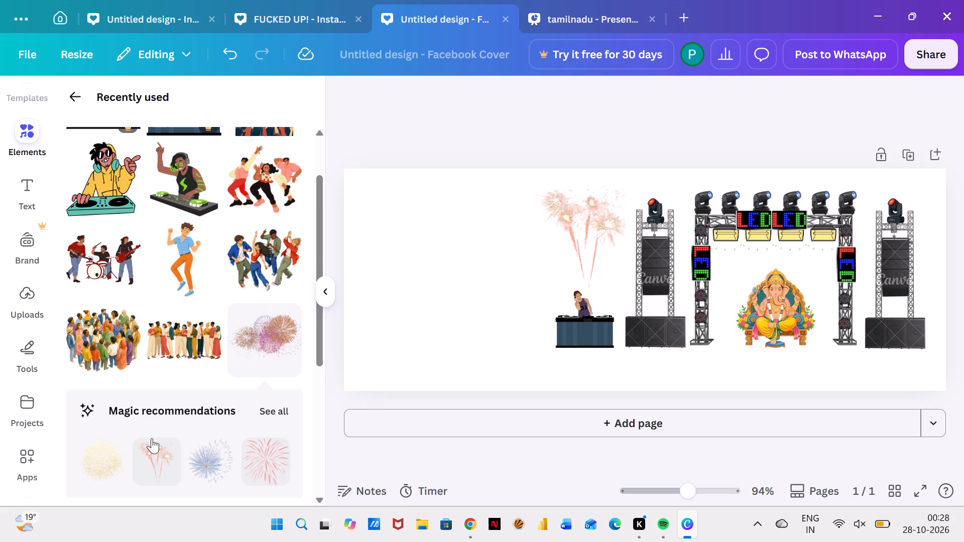
Add a second orange triple-burst fireworks graphic, tilt it about 45° clockwise and place it fanning from above the DJ over the speaker tower.
click(152, 458)
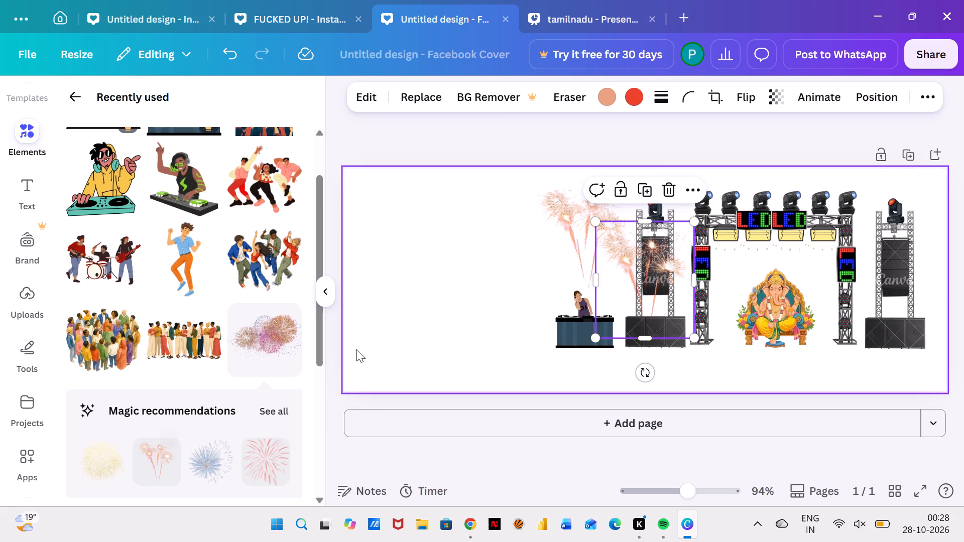
drag(654, 275, 548, 259)
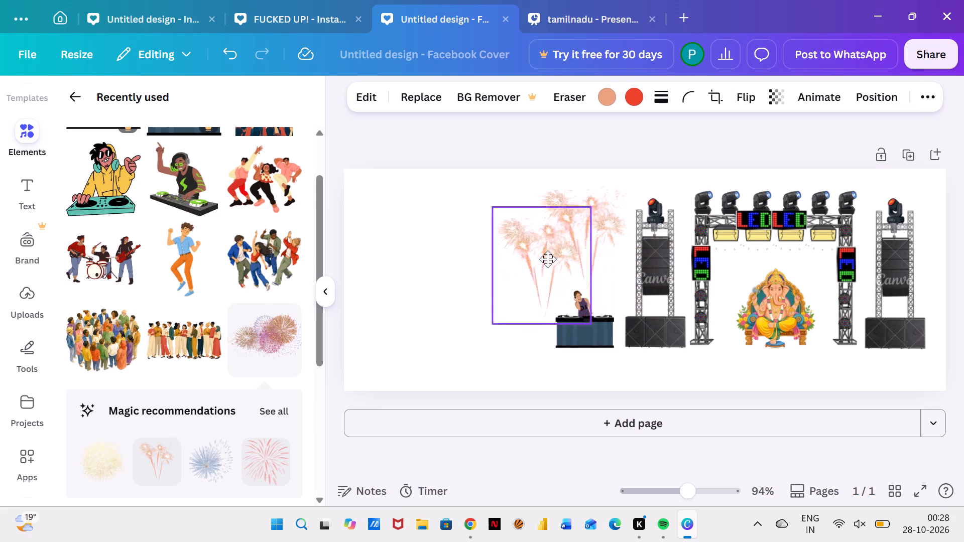
drag(548, 259, 629, 241)
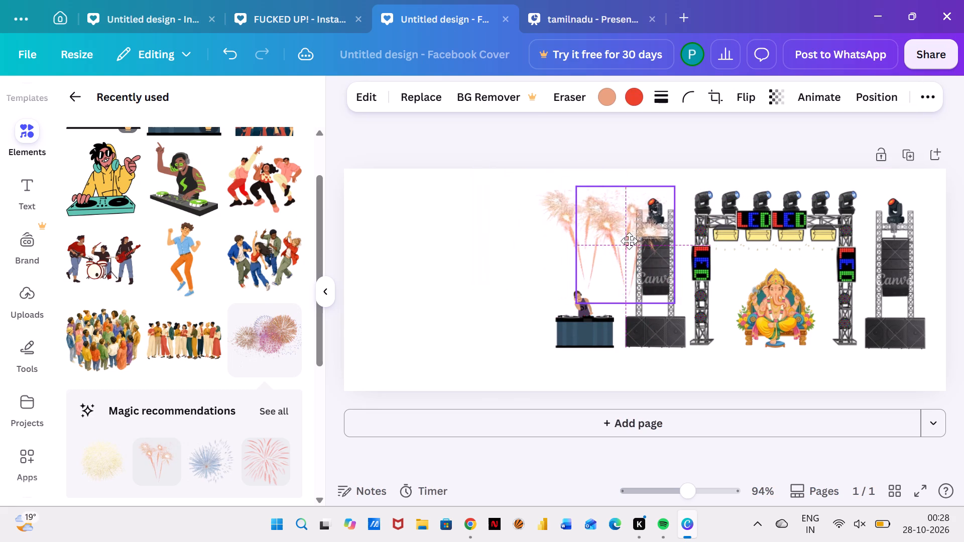
drag(629, 241, 585, 240)
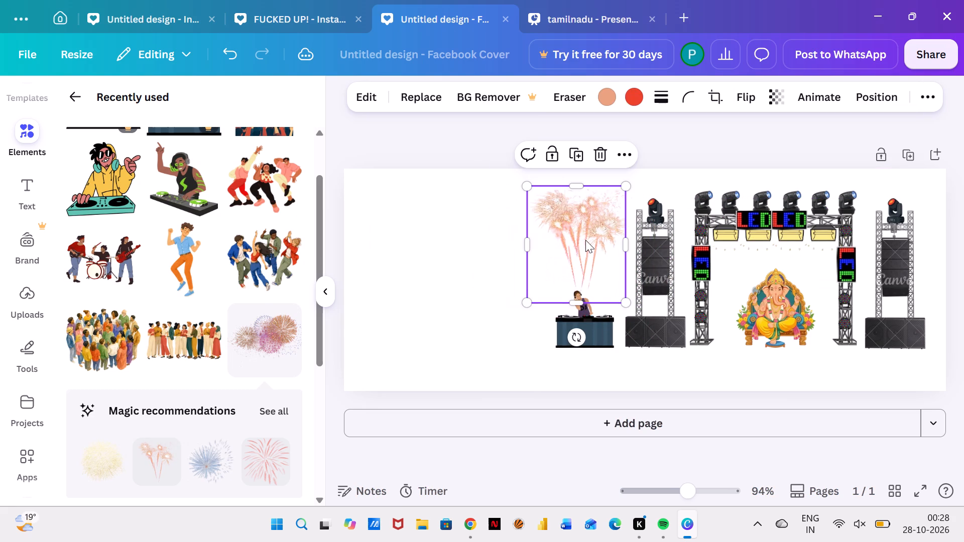
drag(576, 337, 540, 335)
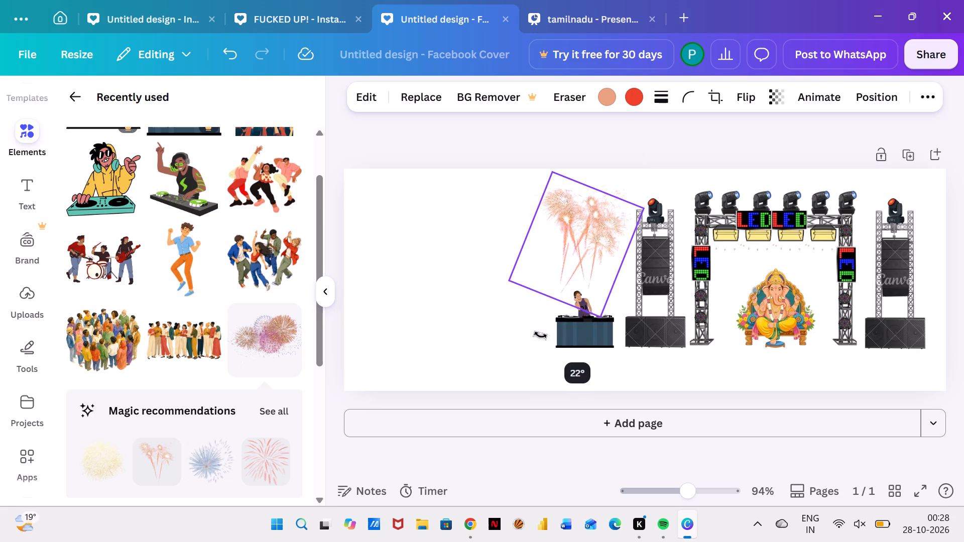
drag(540, 335, 521, 305)
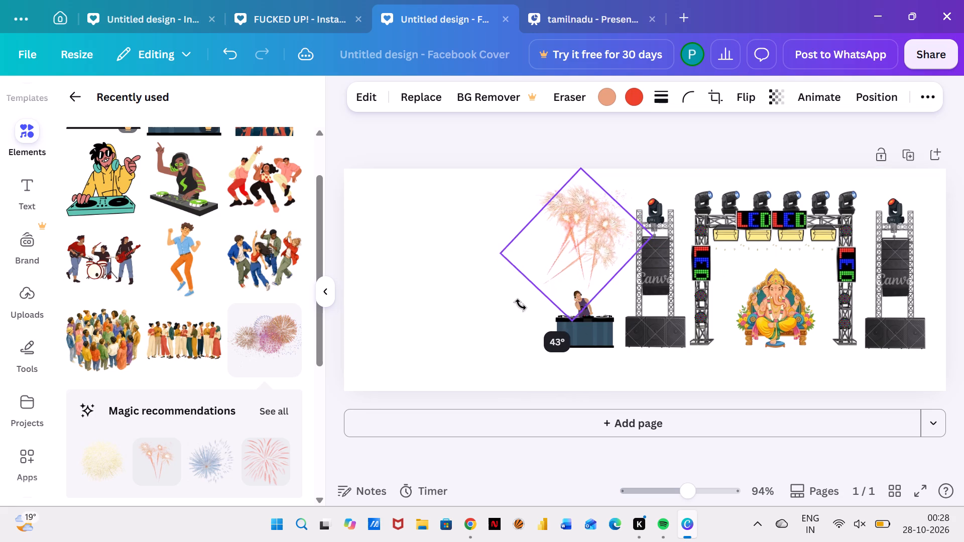
drag(521, 305, 512, 304)
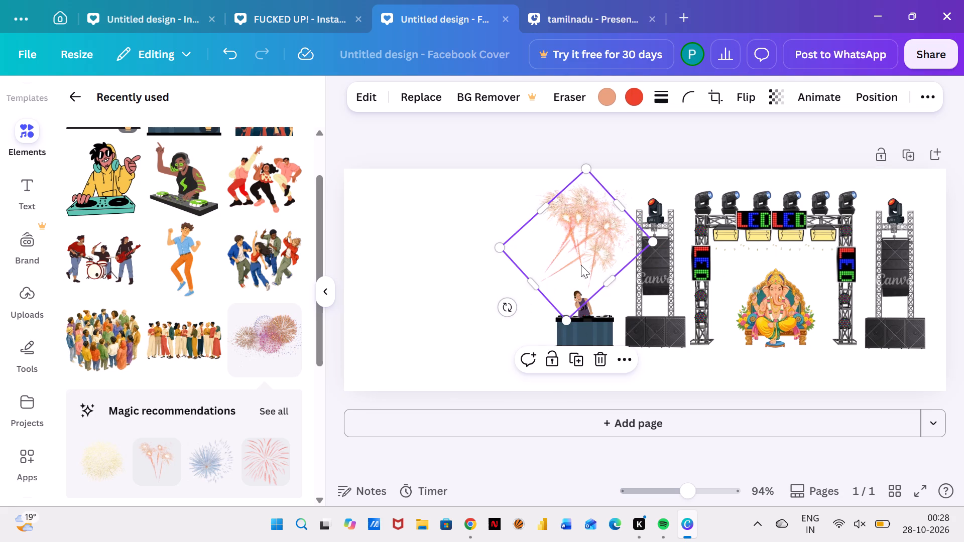
drag(581, 265, 630, 242)
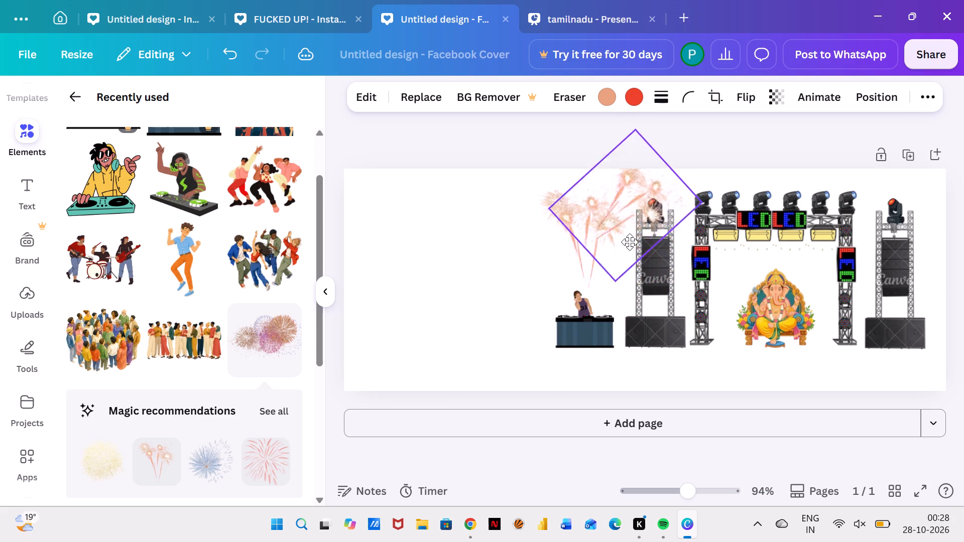
drag(630, 242, 634, 274)
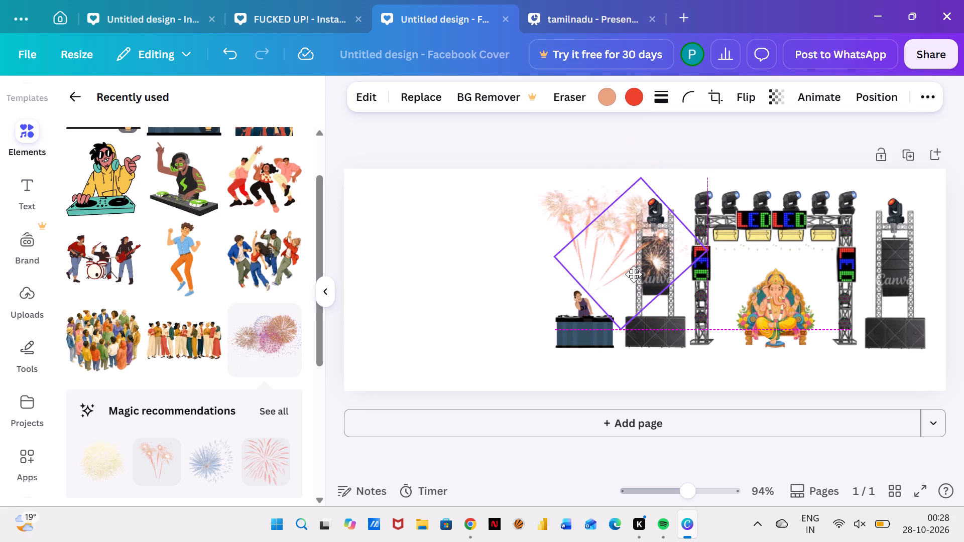
drag(634, 274, 631, 276)
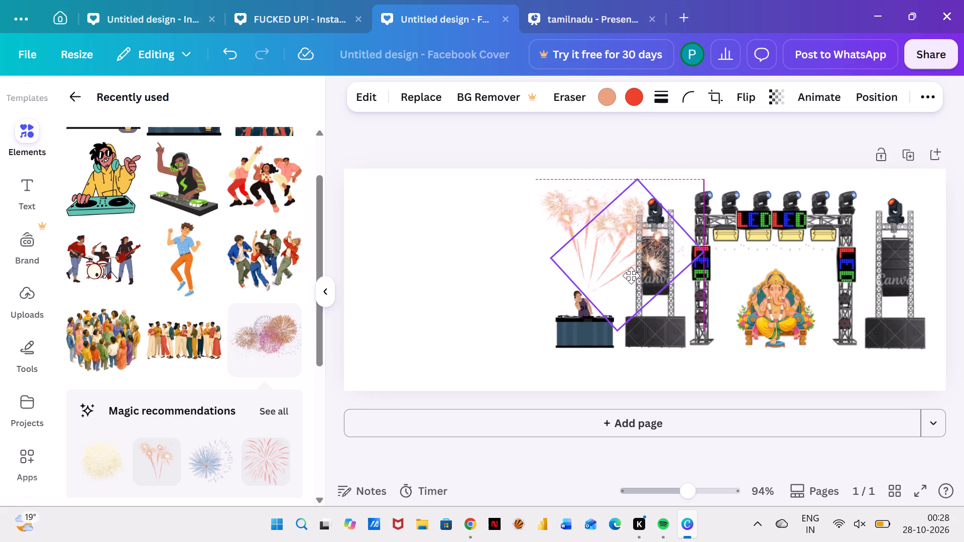
drag(631, 276, 631, 276)
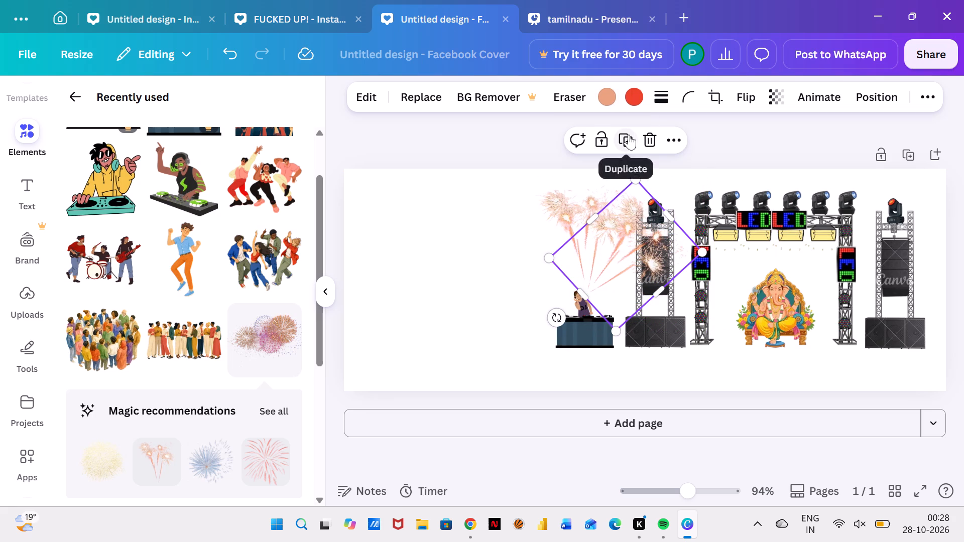
Duplicate the tilted orange fireworks, rotate the copy to about -56° and place it fanning from above the DJ, away from the speaker tower.
click(629, 134)
drag(641, 260, 586, 263)
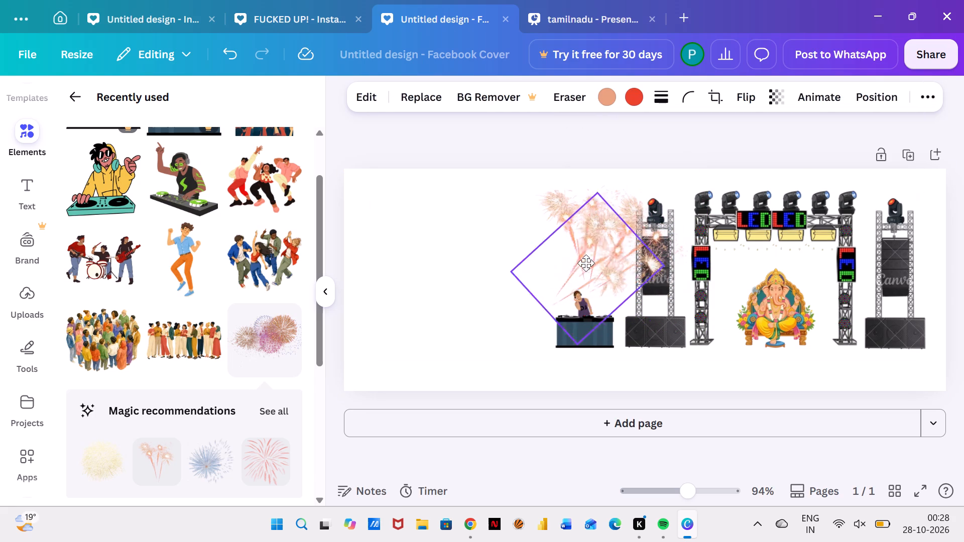
drag(586, 263, 556, 261)
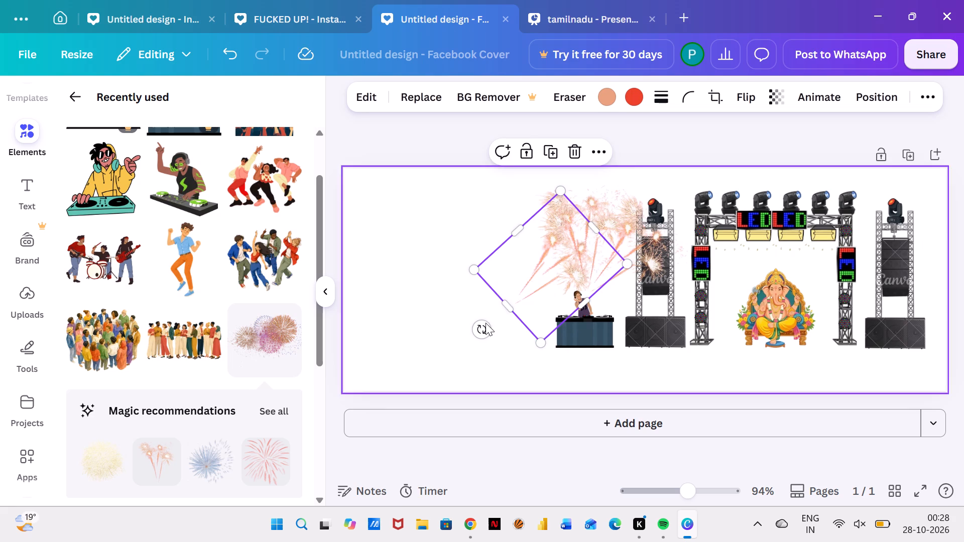
drag(479, 331, 622, 335)
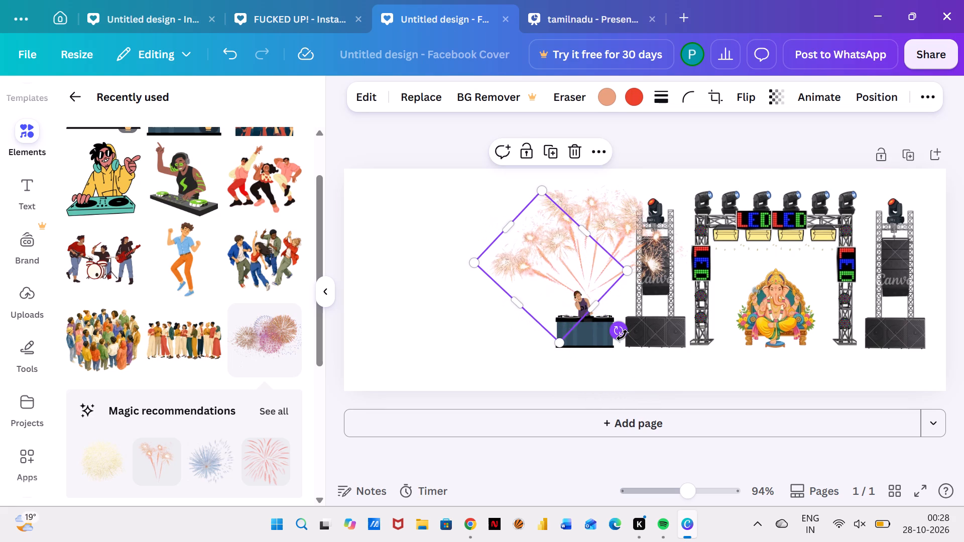
drag(622, 335, 631, 323)
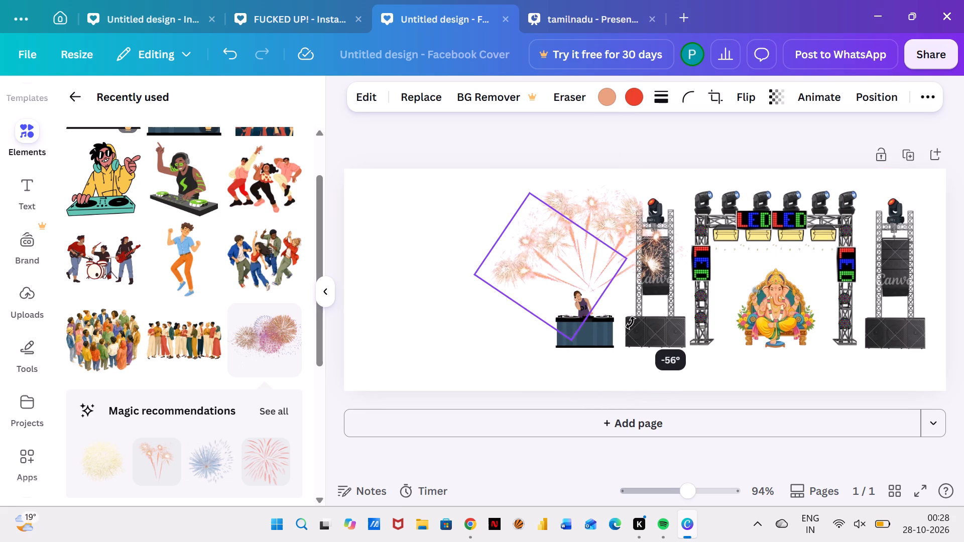
drag(568, 259, 557, 250)
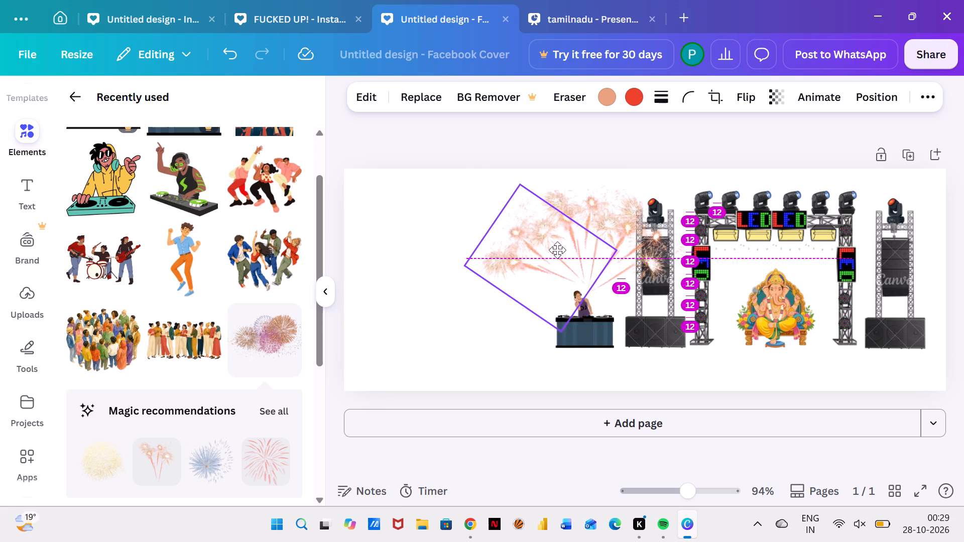
drag(557, 250, 554, 257)
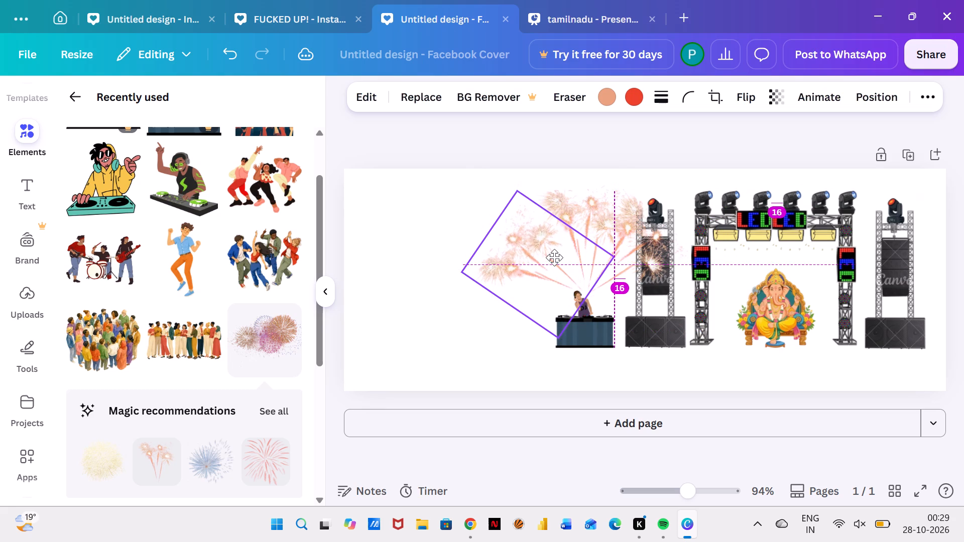
drag(554, 257, 554, 255)
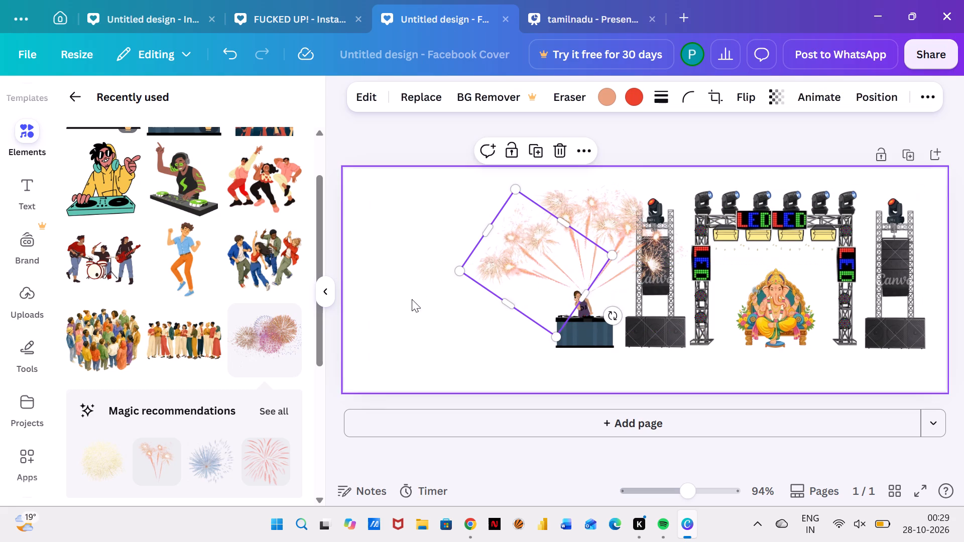
click(407, 301)
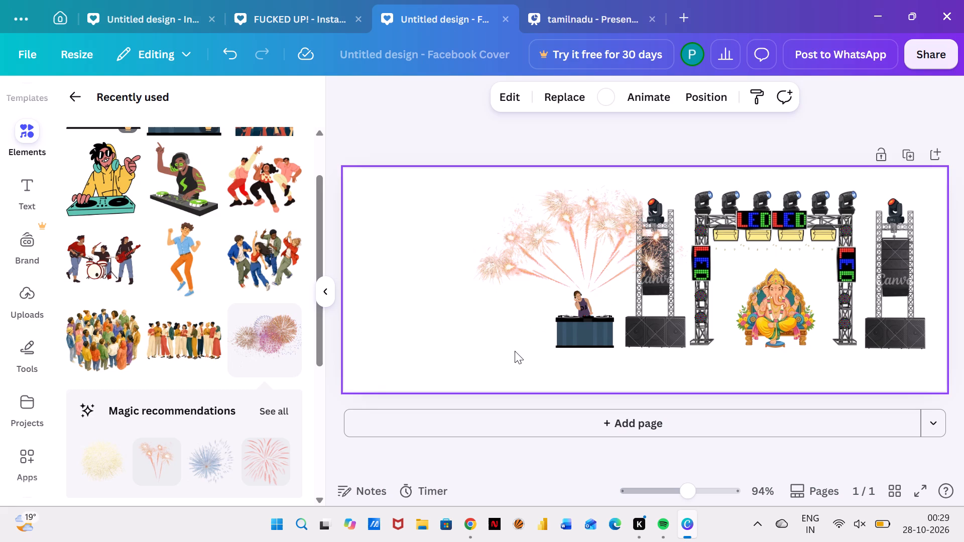
Move the woman DJ and blue booth farther from the speaker tower, keeping them at the same ground level.
drag(569, 335, 525, 337)
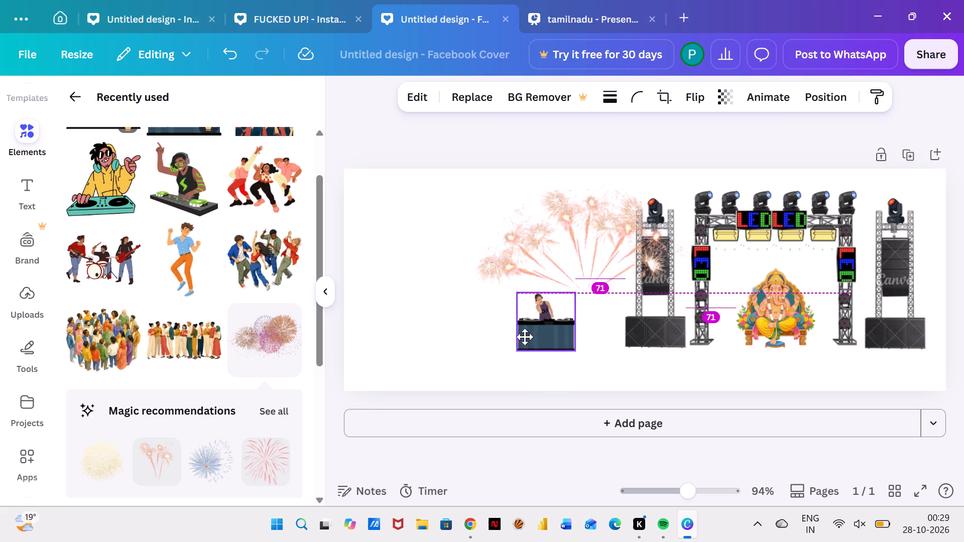
drag(525, 337, 522, 334)
click(595, 318)
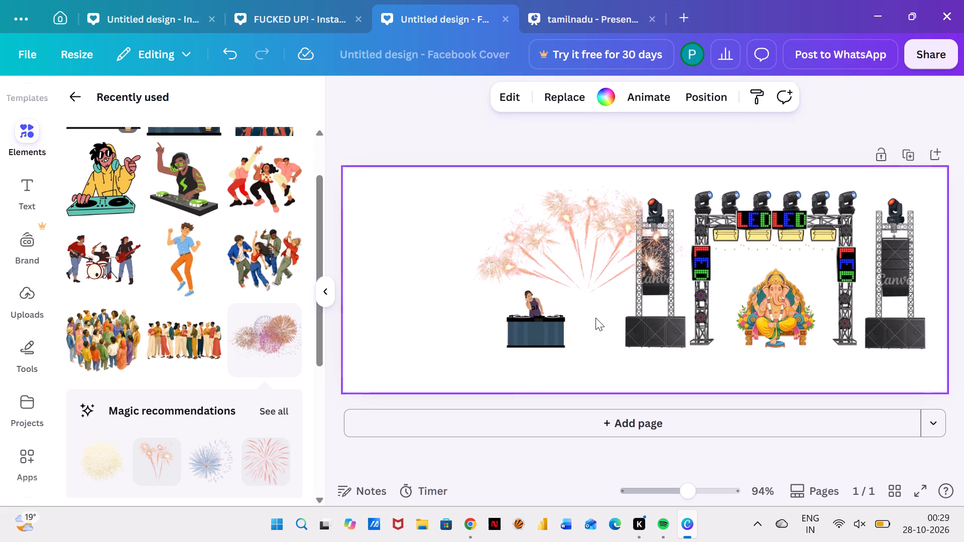
Reposition the three orange fireworks graphics so they fan out from directly above the relocated DJ, clear of the speaker tower.
drag(550, 275, 487, 282)
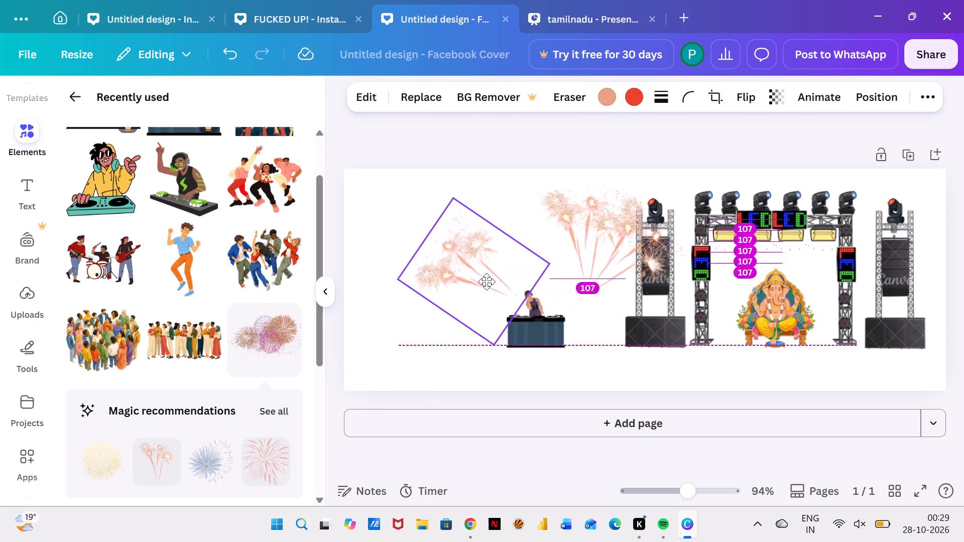
drag(487, 282, 488, 259)
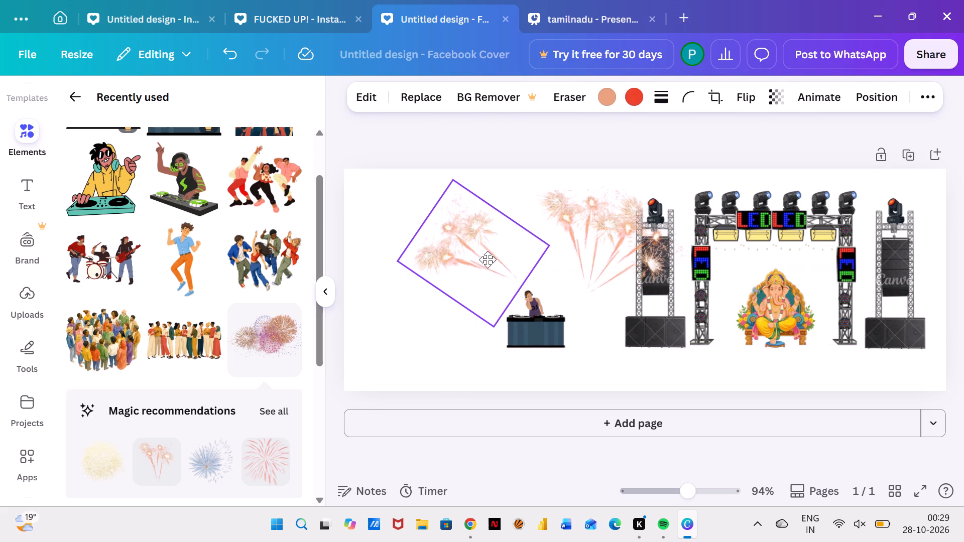
drag(488, 259, 491, 269)
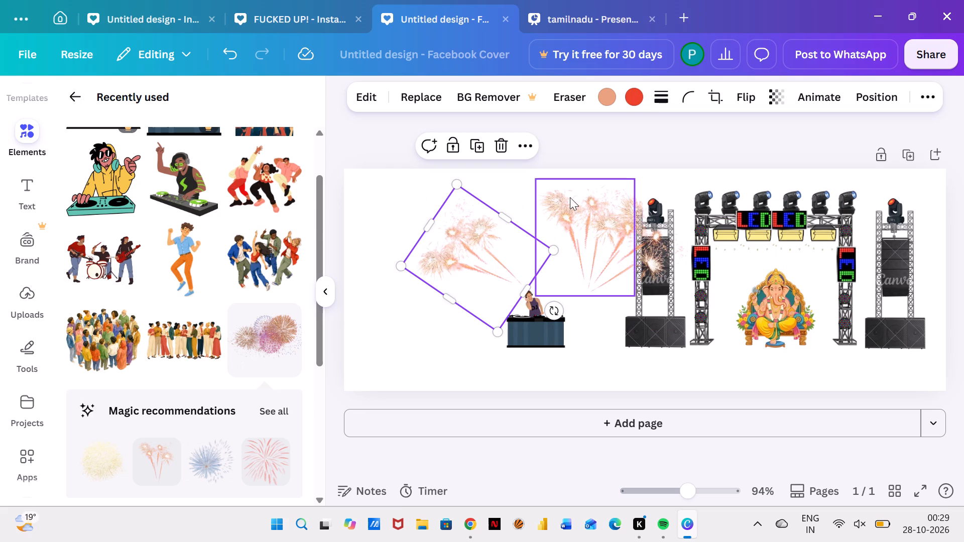
drag(570, 197, 513, 200)
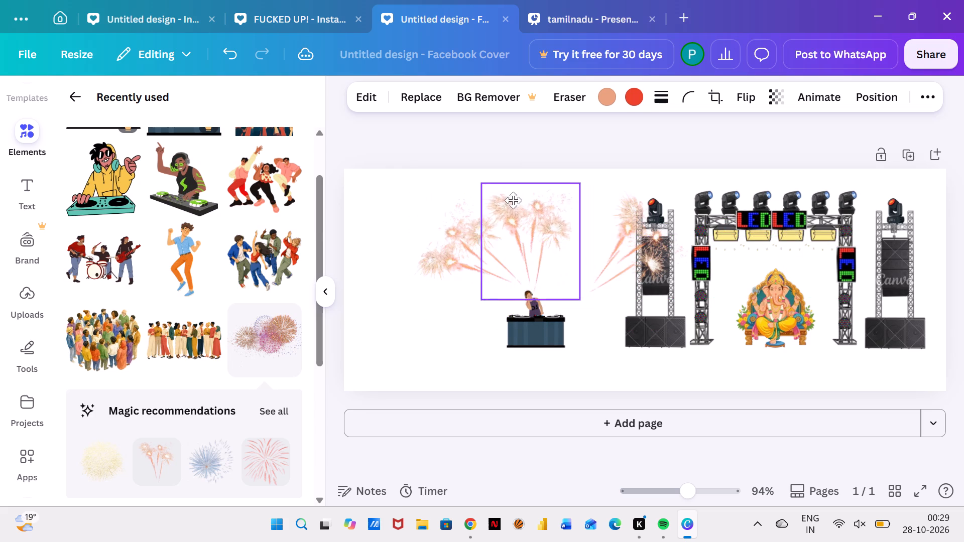
drag(513, 200, 512, 195)
click(522, 219)
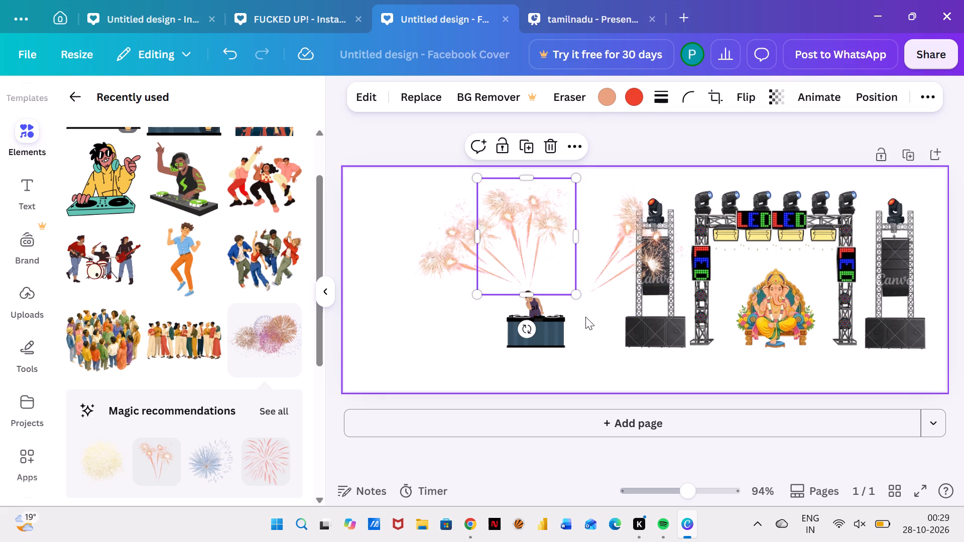
click(584, 331)
drag(612, 268, 563, 263)
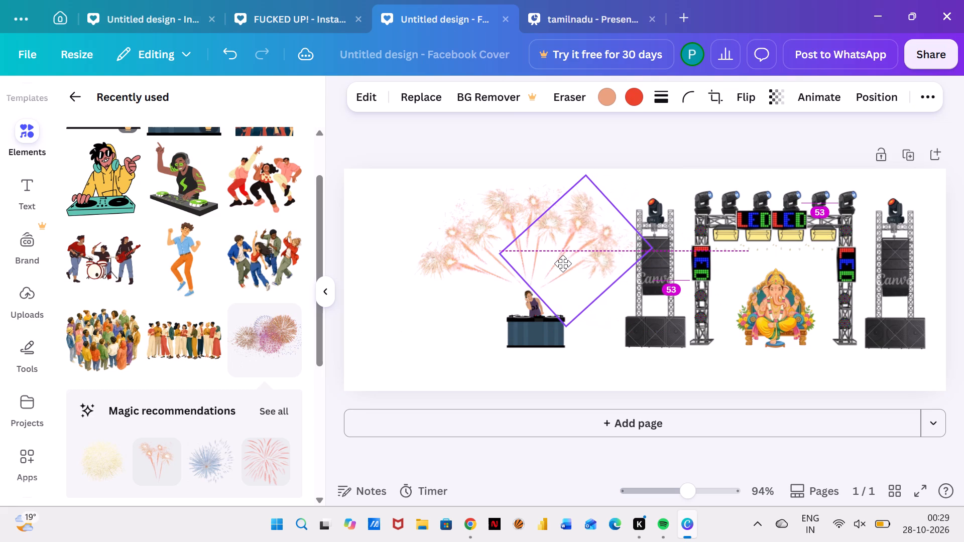
drag(563, 263, 561, 266)
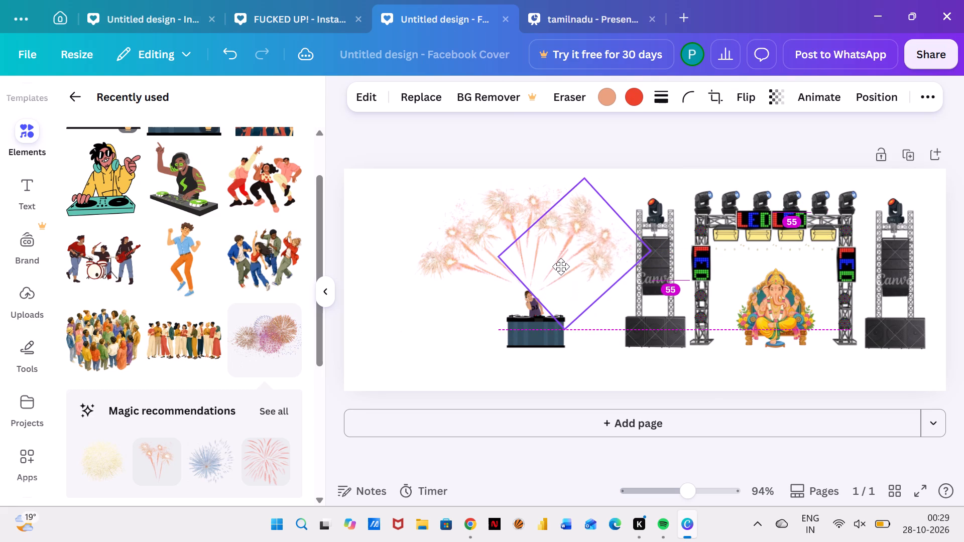
drag(561, 266, 560, 266)
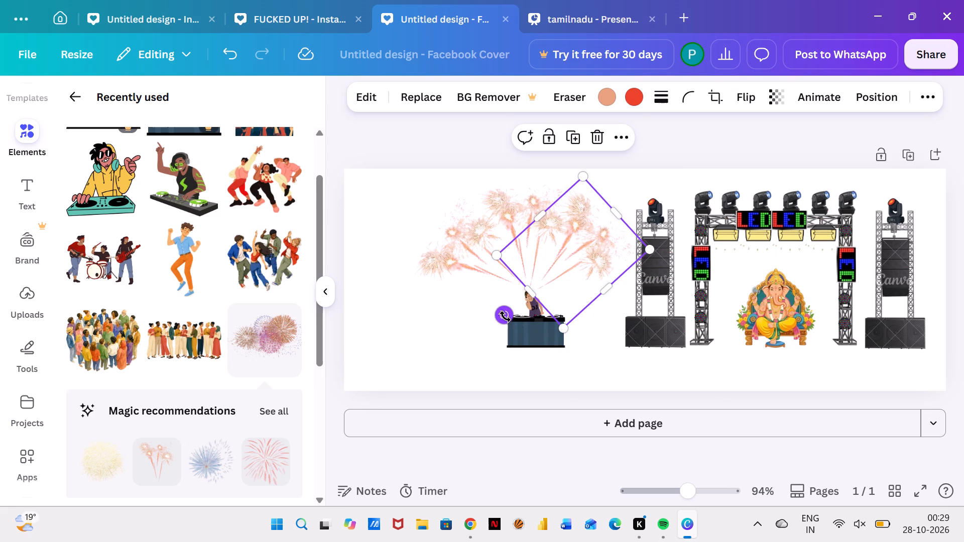
drag(503, 317, 497, 314)
click(452, 348)
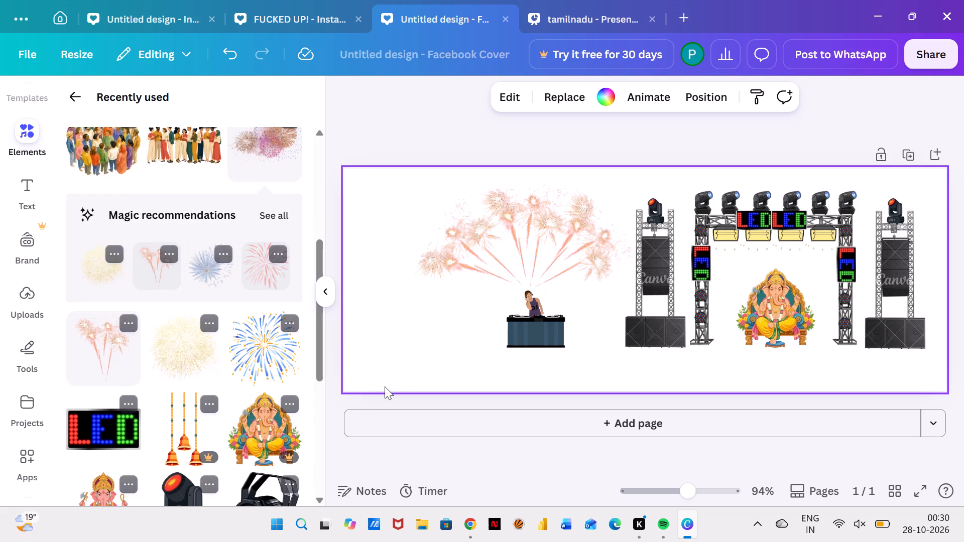
Look through the recently used graphics for another element to add to the concert scene.
scroll(227, 411, down, 5)
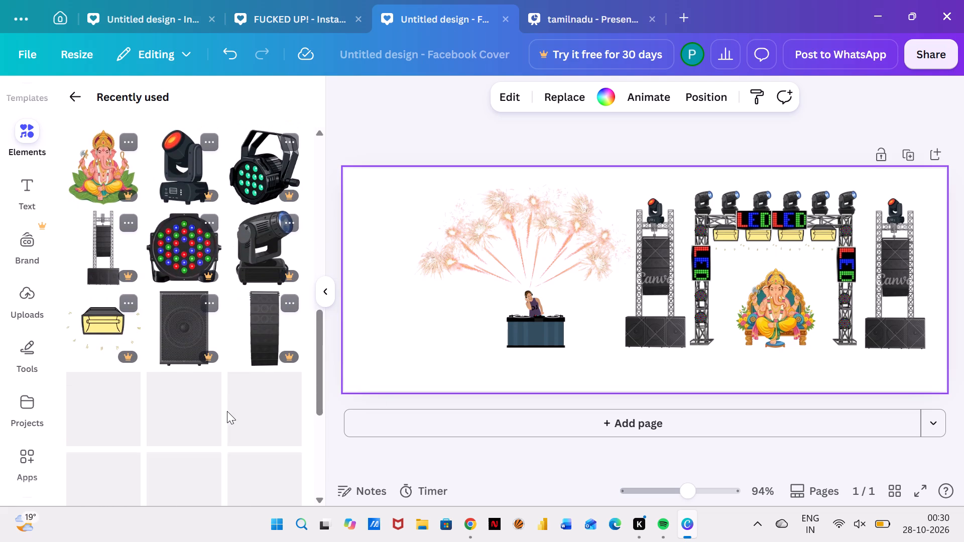
scroll(227, 411, down, 2)
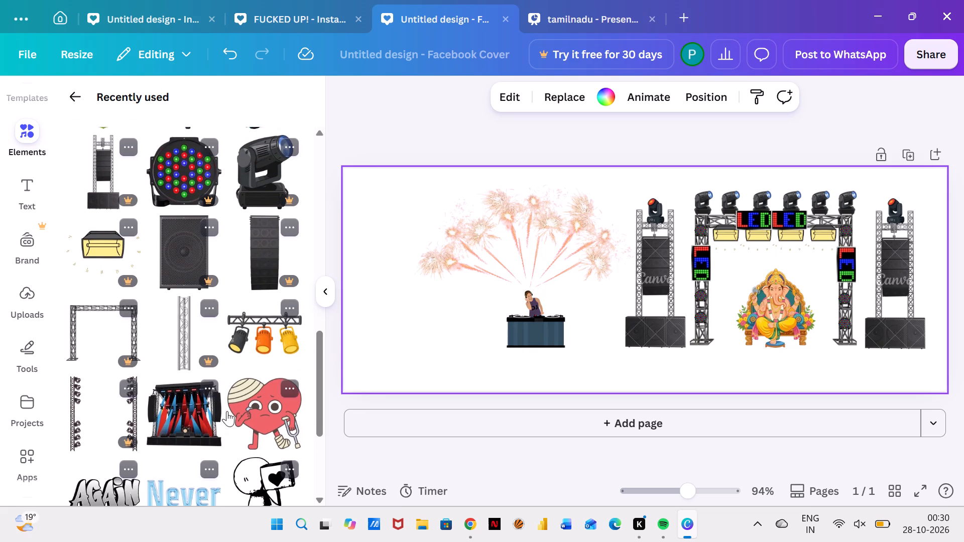
scroll(227, 411, down, 2)
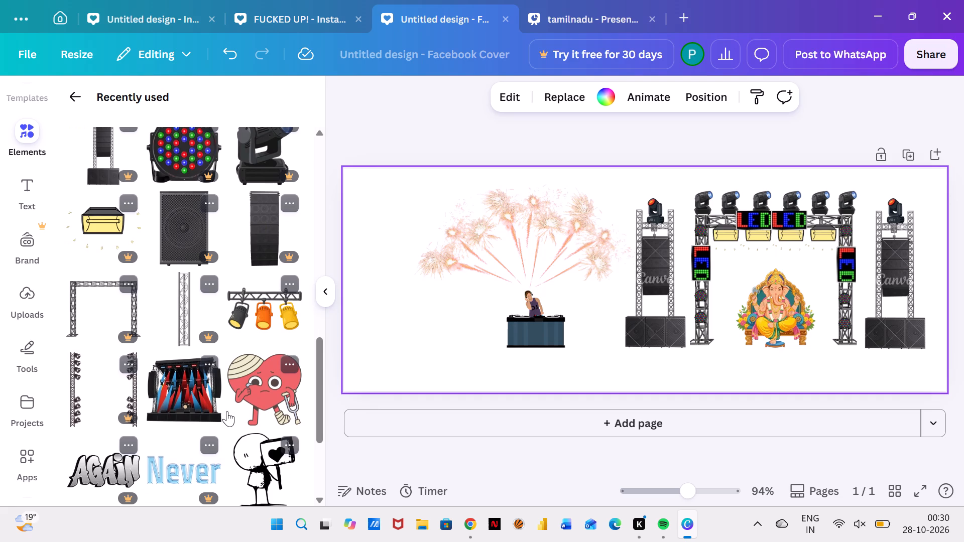
scroll(227, 411, up, 3)
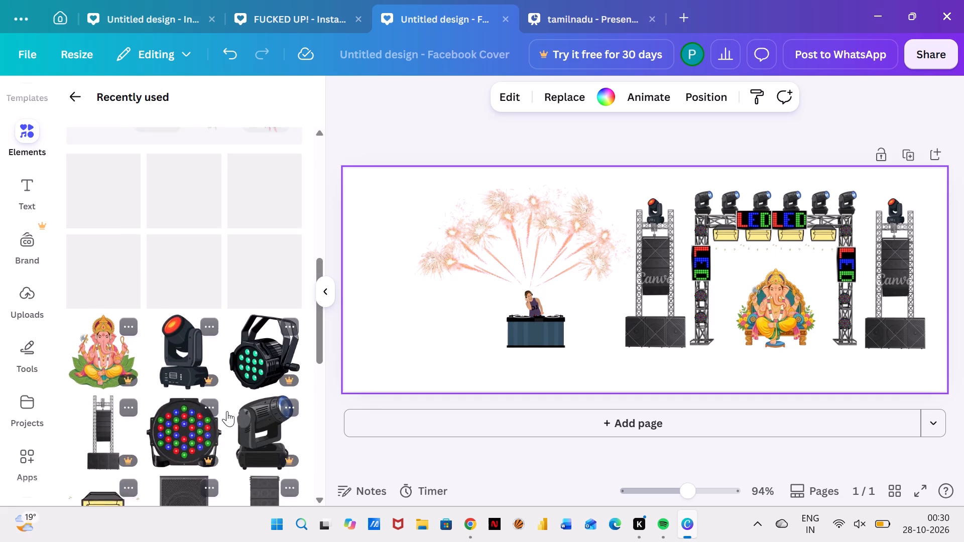
scroll(227, 411, up, 5)
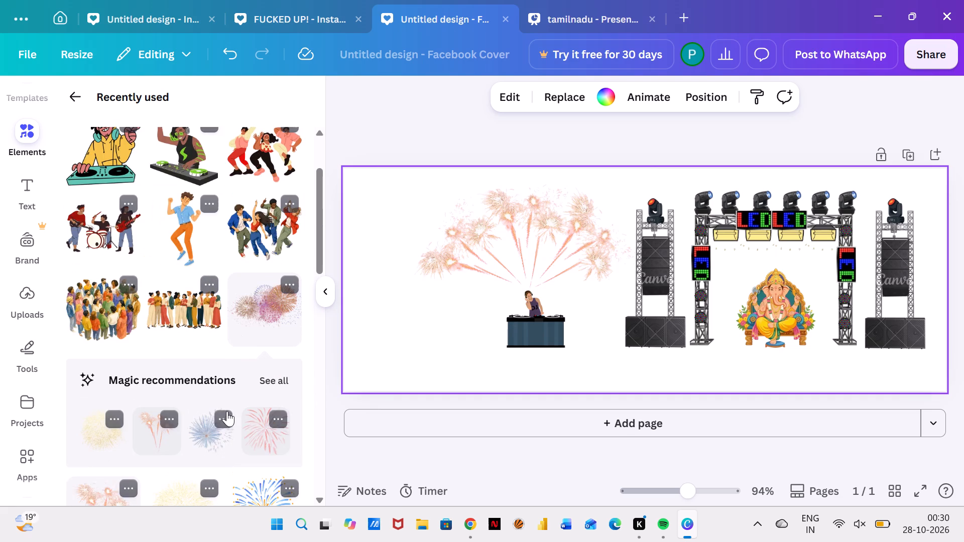
scroll(227, 411, up, 3)
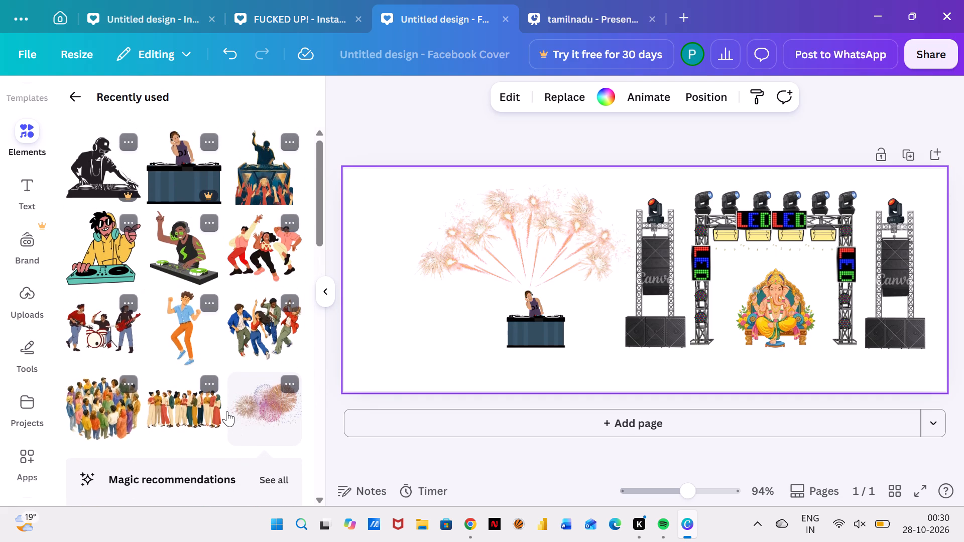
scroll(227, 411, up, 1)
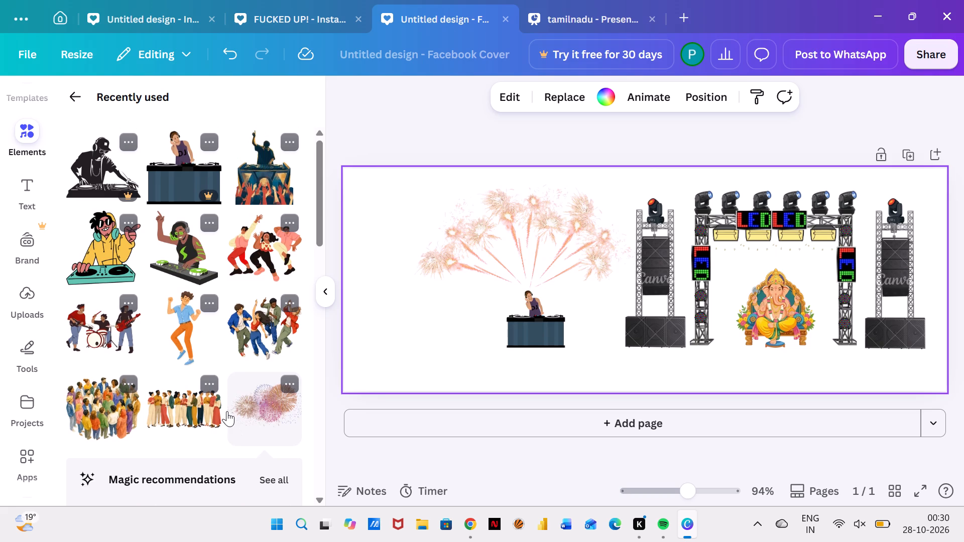
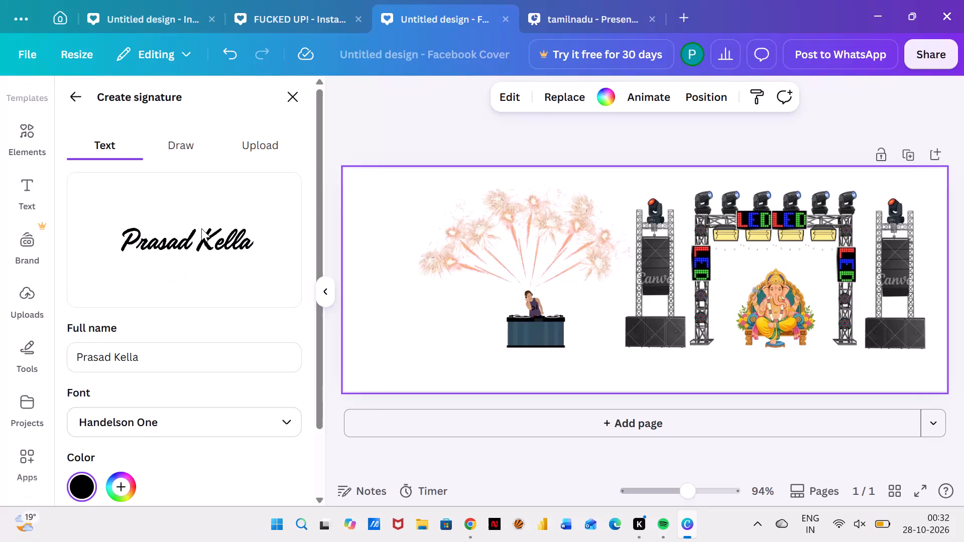
Look through the text, draw and upload options for creating a signature.
drag(201, 228, 202, 228)
drag(202, 228, 237, 249)
click(237, 249)
click(181, 144)
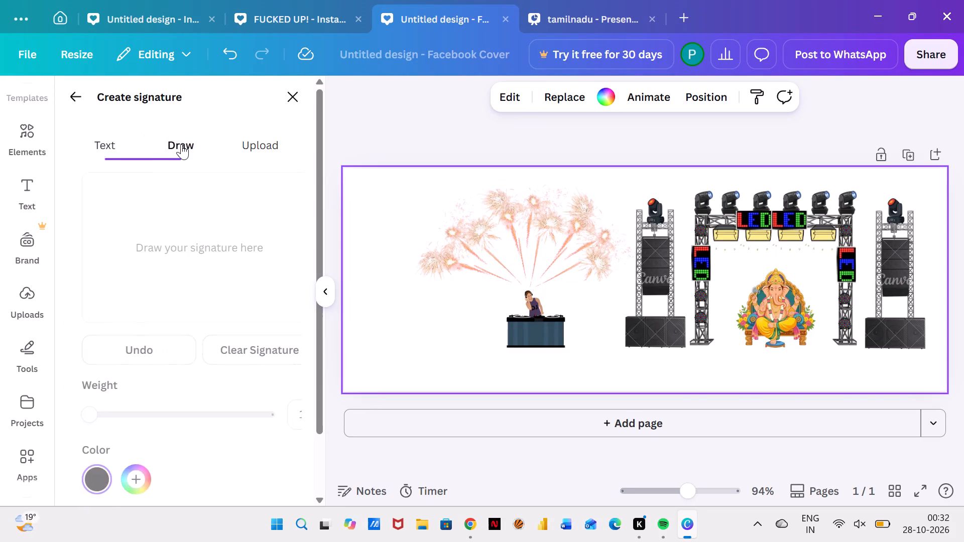
click(252, 148)
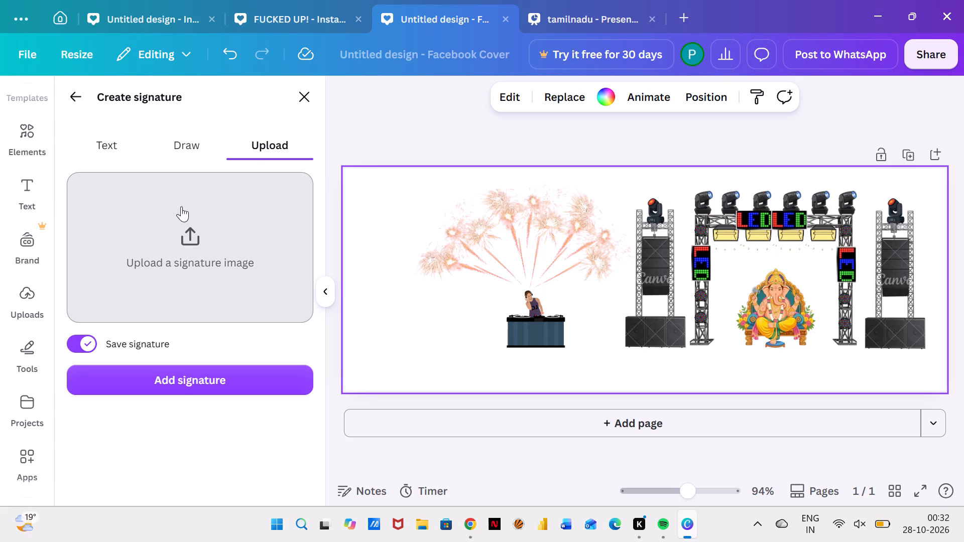
click(114, 143)
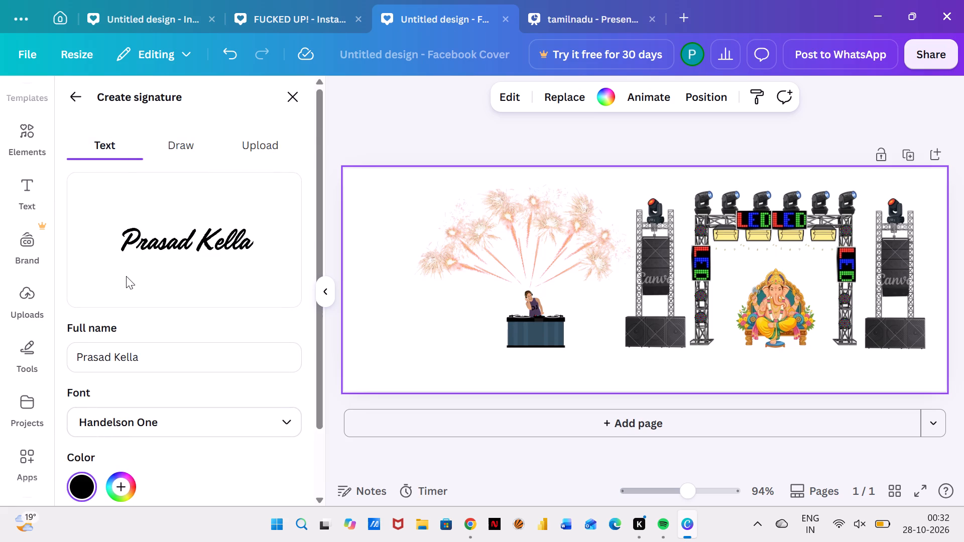
Add the black Handelson One signature to the cover and shrink it proportionally to just over a third of its inserted width.
scroll(126, 276, down, 3)
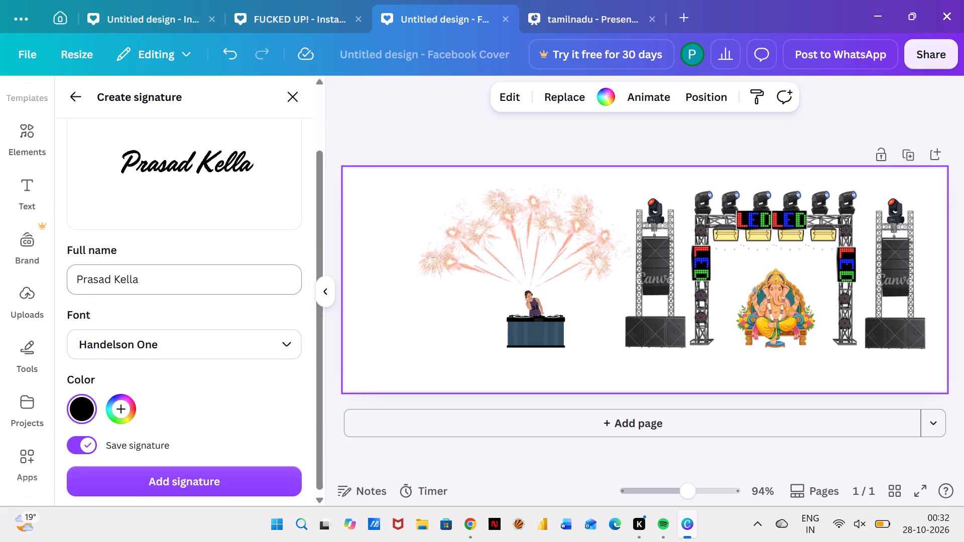
click(146, 473)
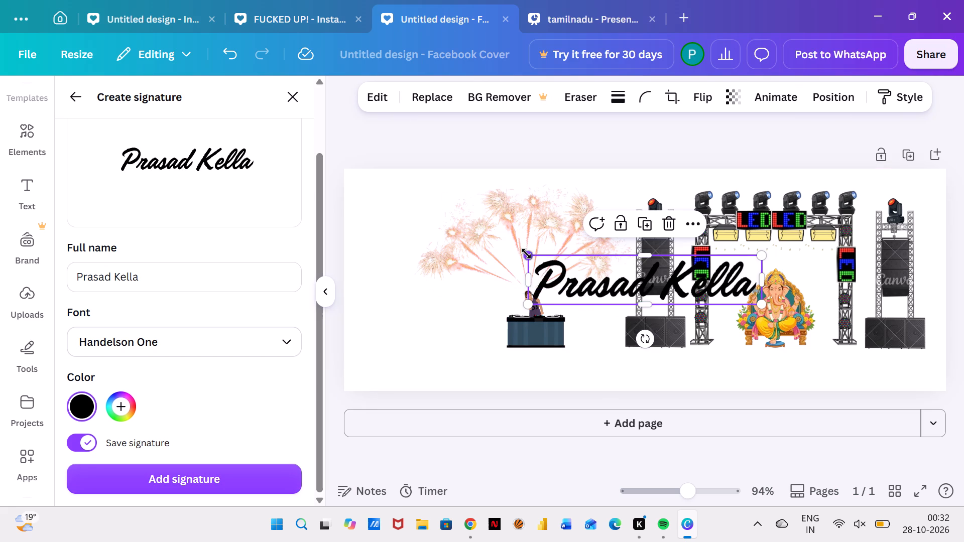
drag(526, 253, 653, 293)
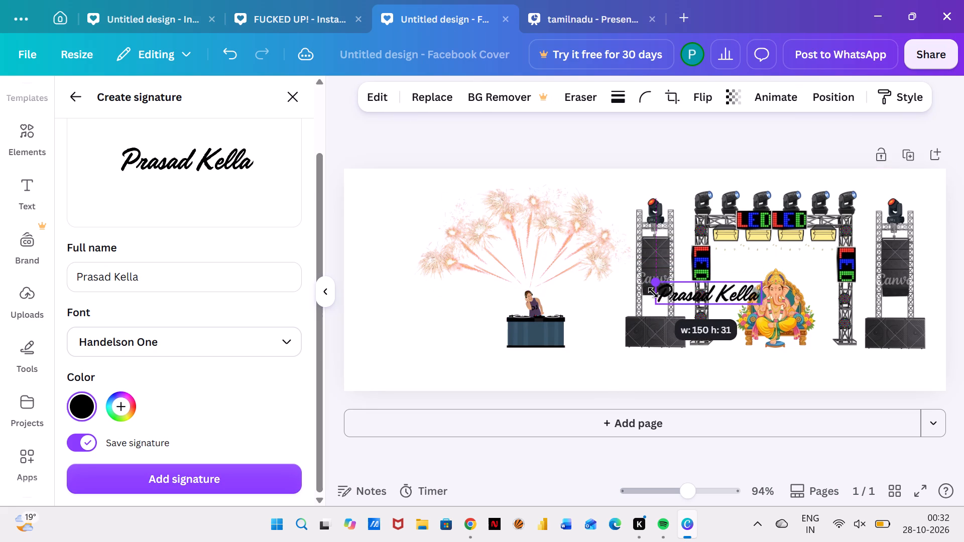
drag(653, 293, 671, 294)
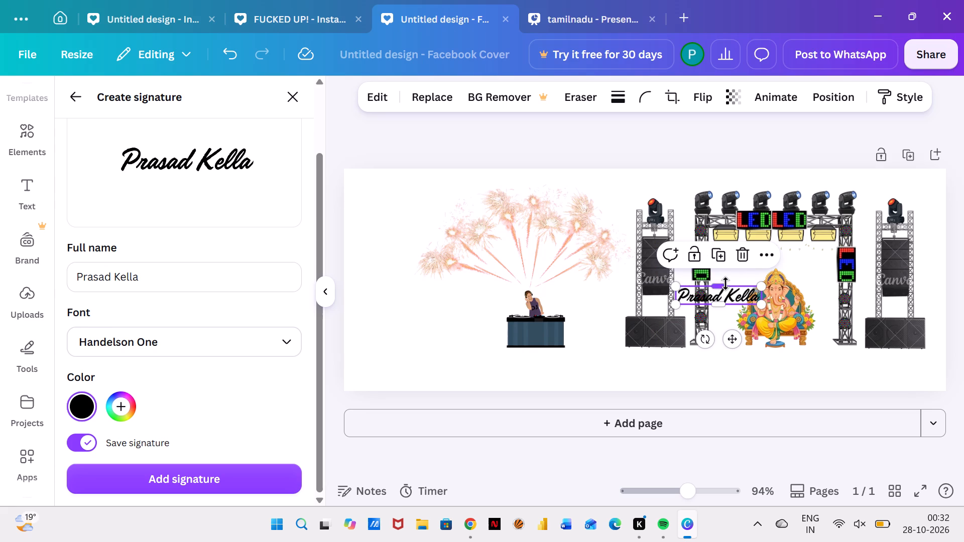
Move the signature off the stage graphics into the blank upper-left area of the cover, beside the fireworks fan.
drag(714, 296, 660, 289)
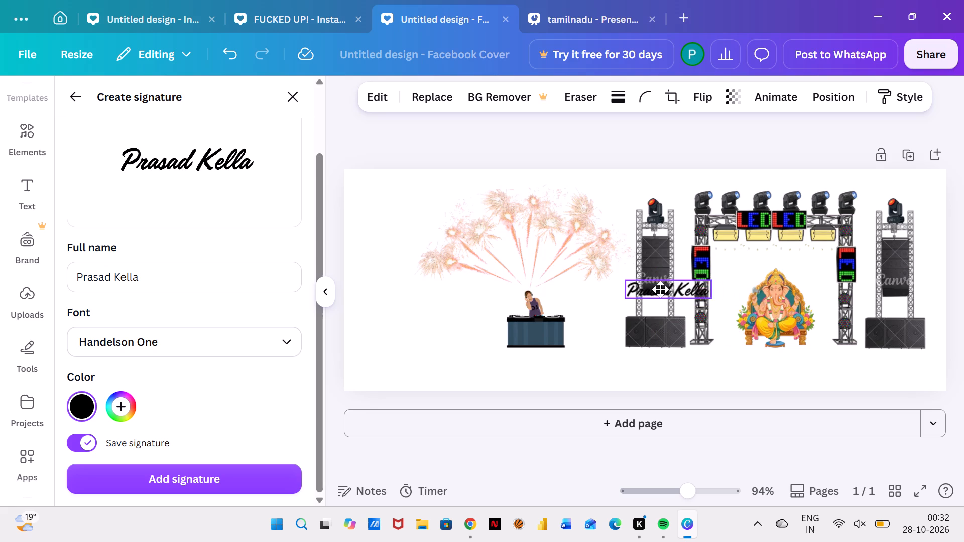
drag(660, 289, 485, 243)
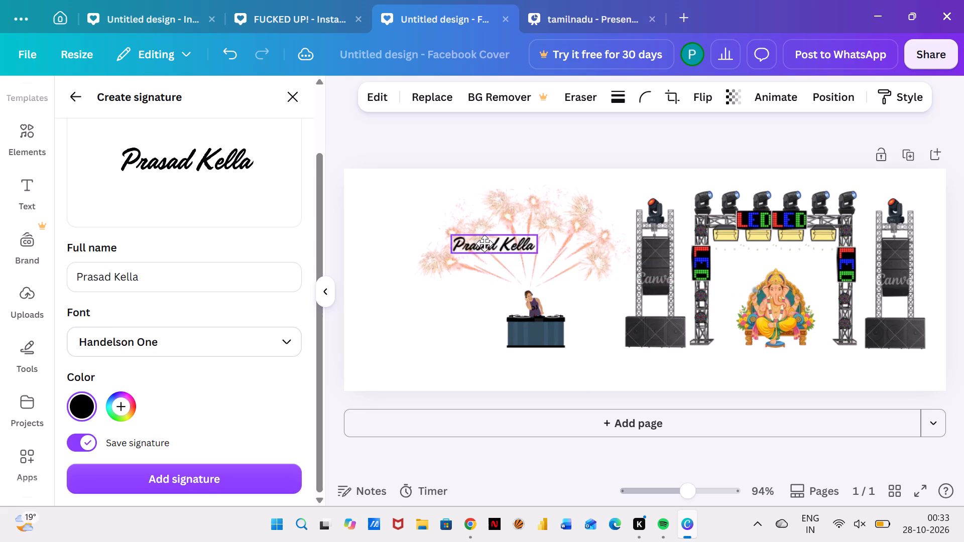
drag(485, 243, 450, 191)
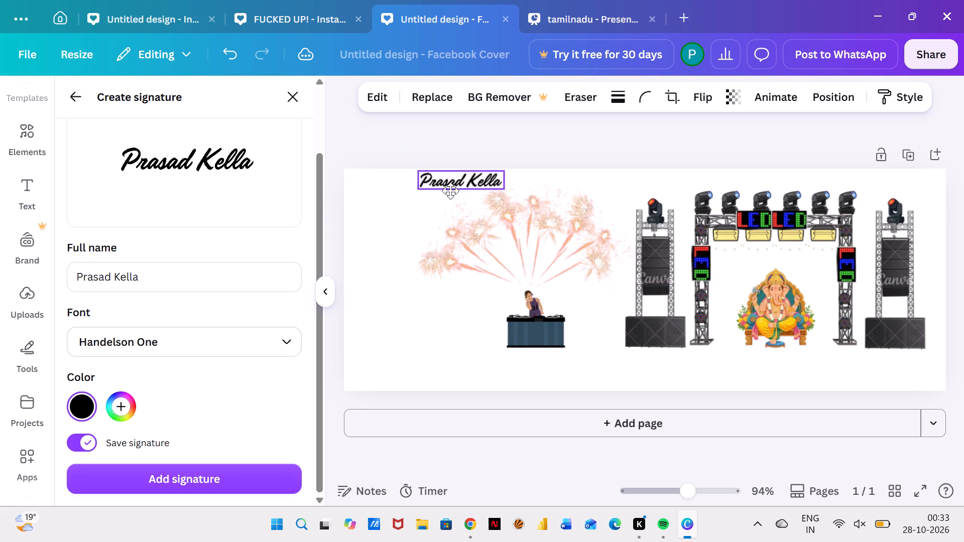
drag(450, 191, 420, 203)
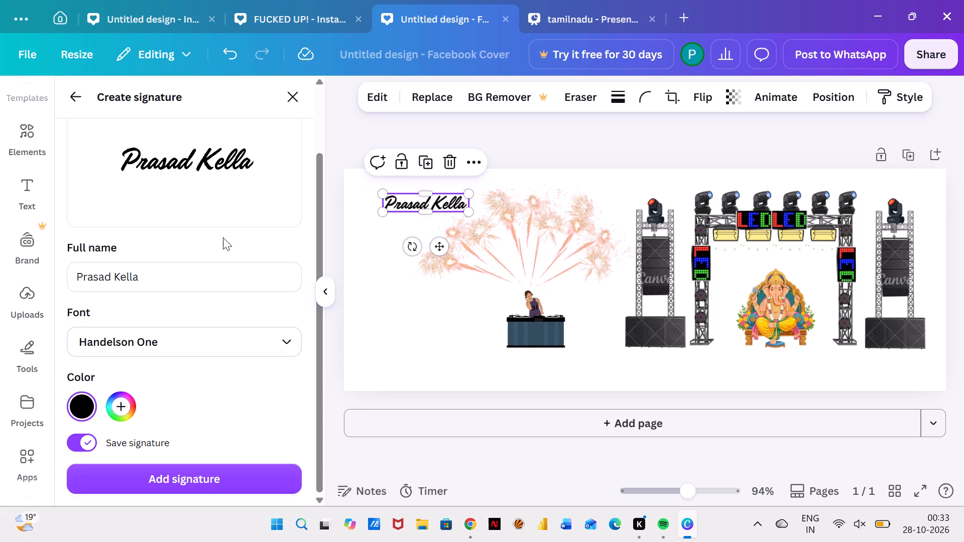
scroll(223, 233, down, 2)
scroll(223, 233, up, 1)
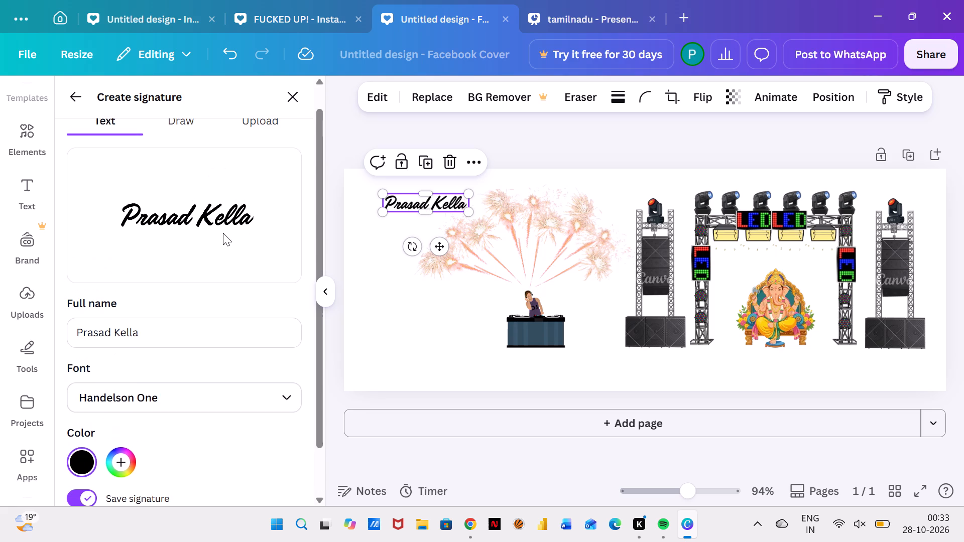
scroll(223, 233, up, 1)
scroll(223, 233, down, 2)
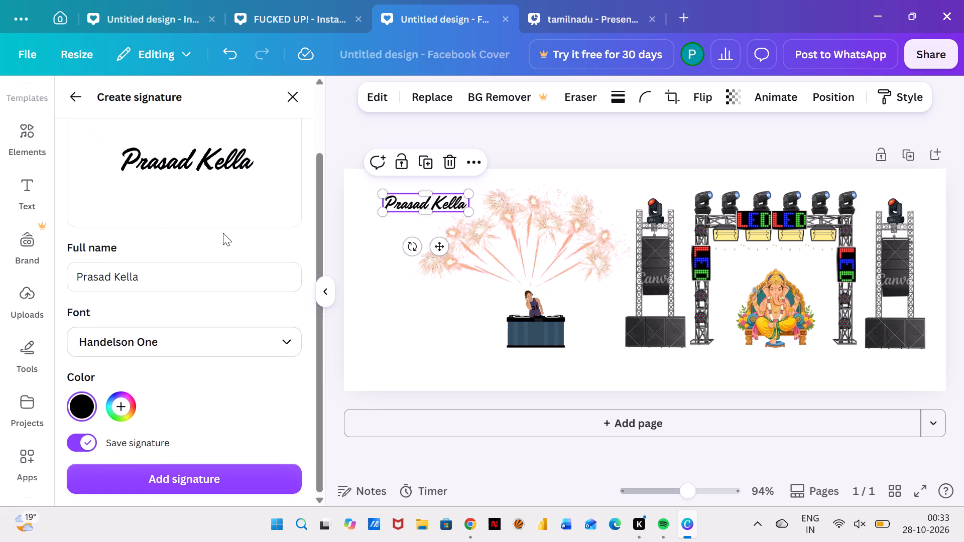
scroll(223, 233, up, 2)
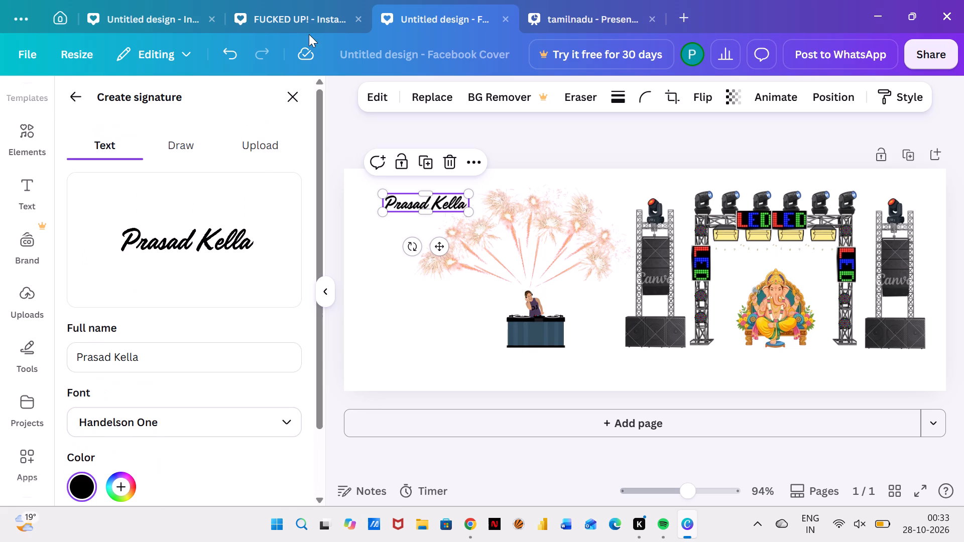
Close the signature settings and tuck the signature closer into the cover's upper-left corner, clear of the fireworks.
click(291, 99)
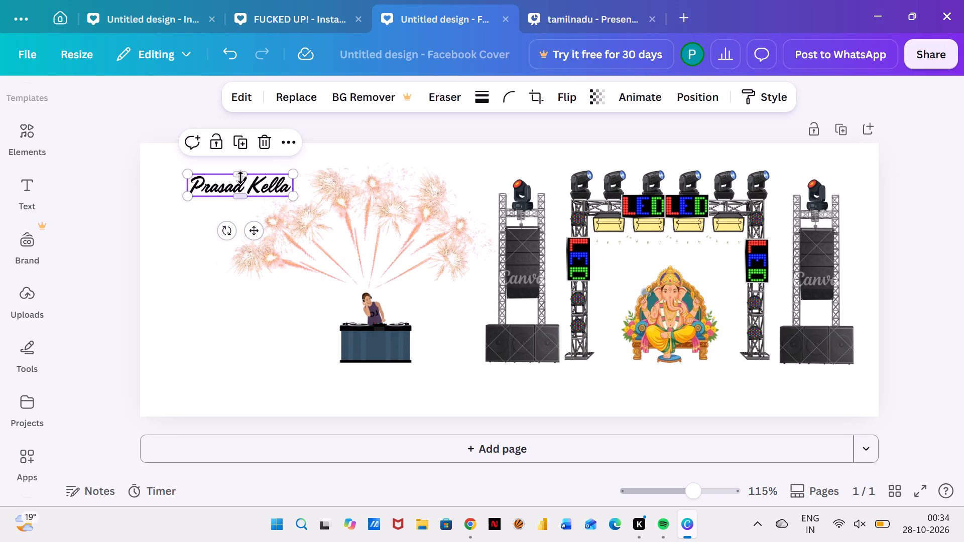
drag(239, 187, 211, 177)
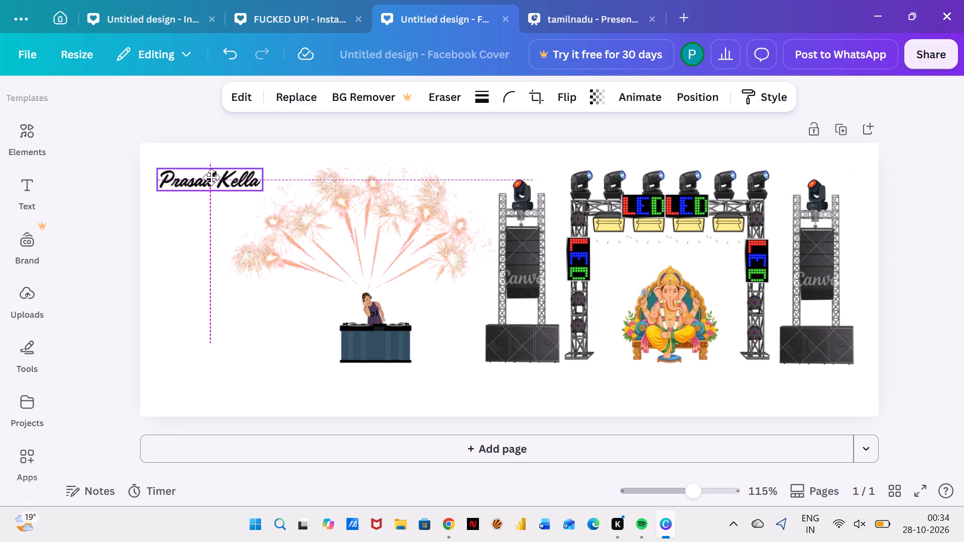
drag(211, 177, 211, 177)
drag(211, 177, 211, 173)
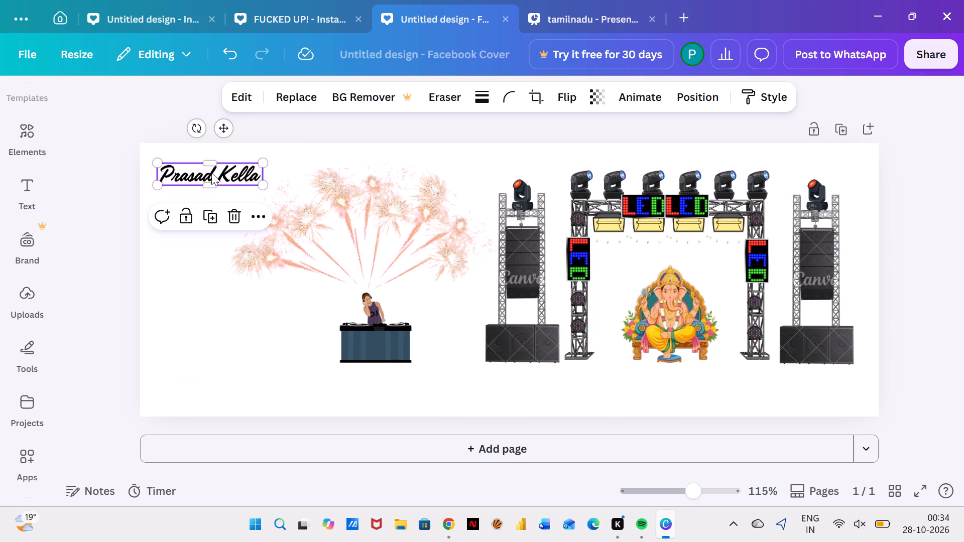
drag(211, 173, 210, 171)
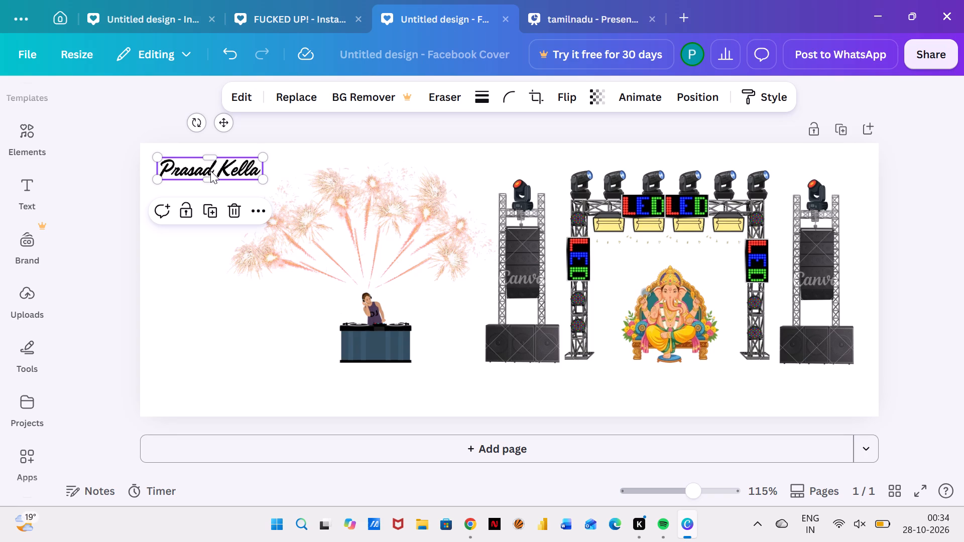
click(194, 295)
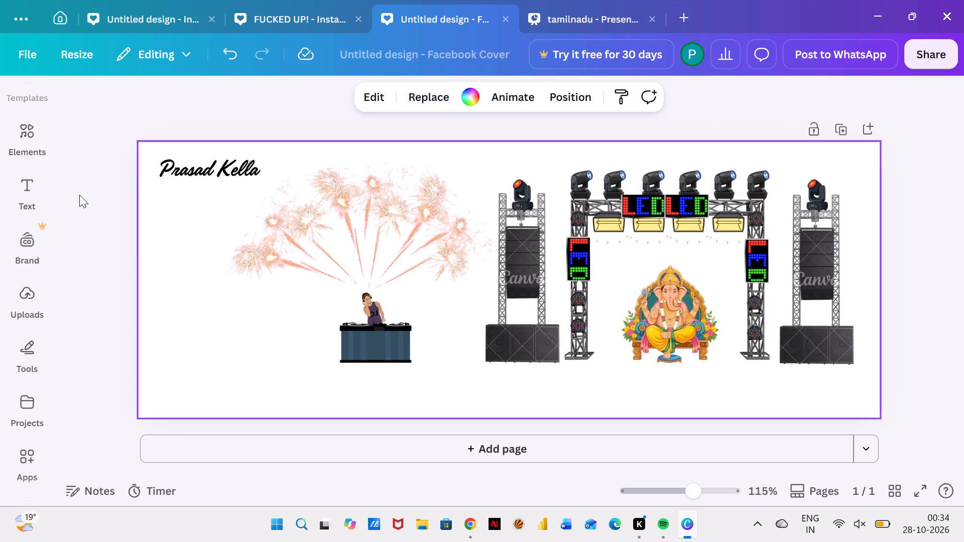
Browse the recently used graphics for another element to add to the concert scene.
click(37, 152)
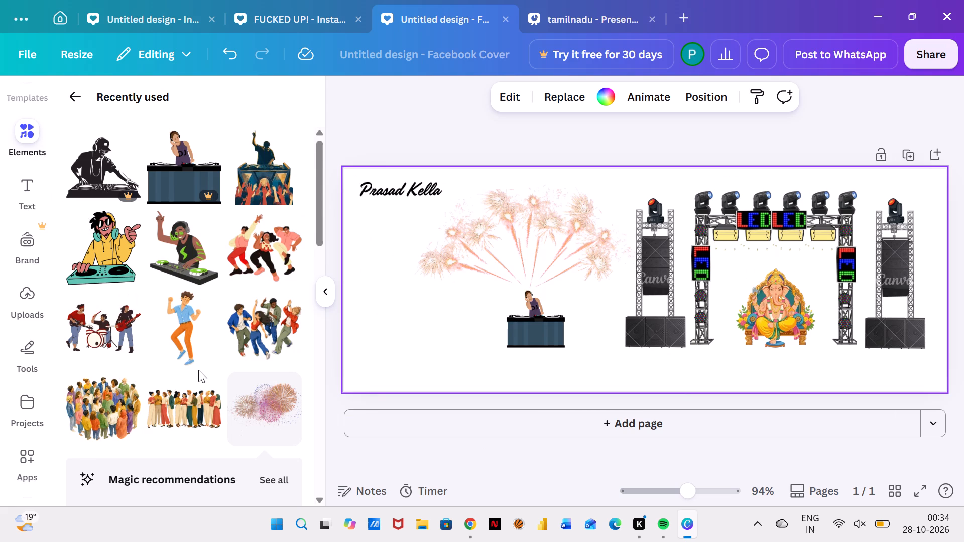
scroll(198, 368, down, 4)
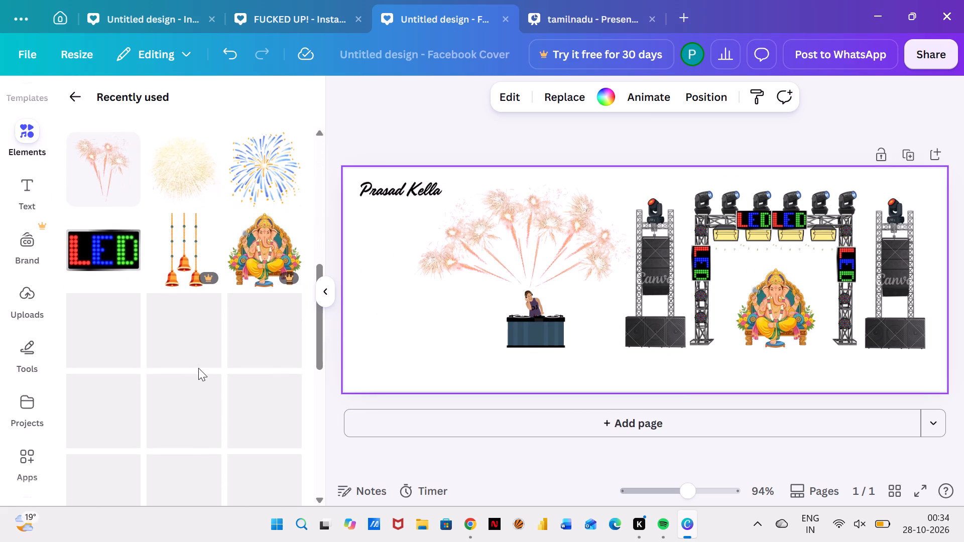
Look through the rest of the recently used graphics, down to the last floral and butterfly items, for something to add to the cover.
scroll(198, 368, down, 1)
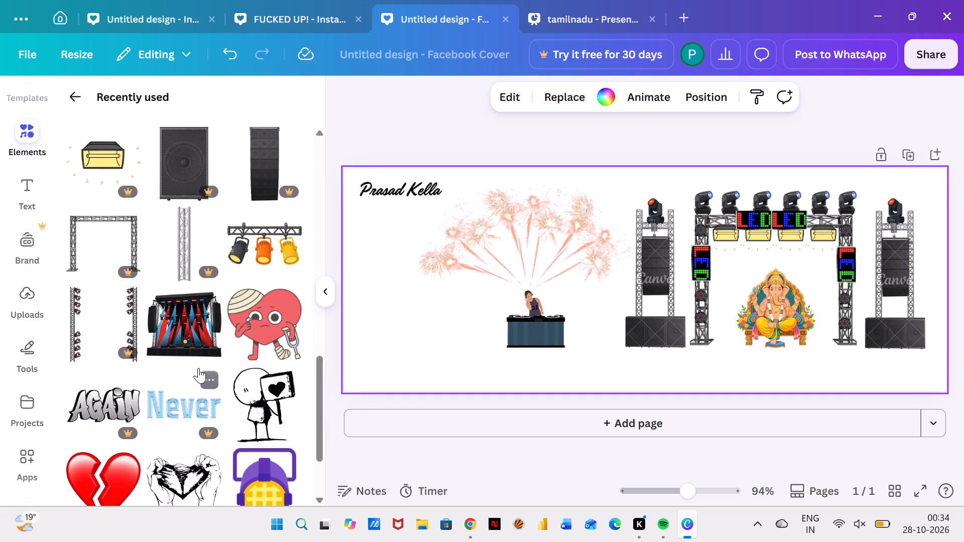
scroll(198, 368, down, 3)
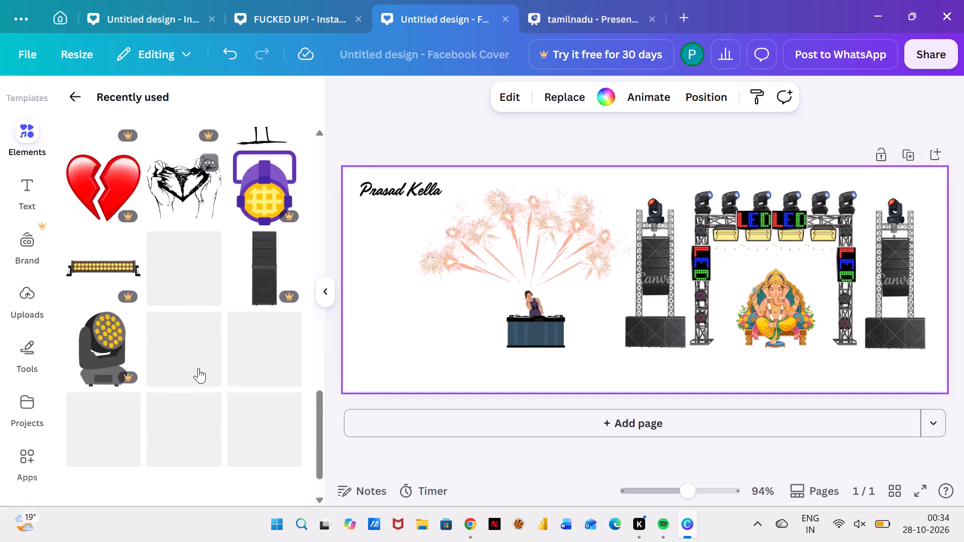
scroll(198, 368, down, 2)
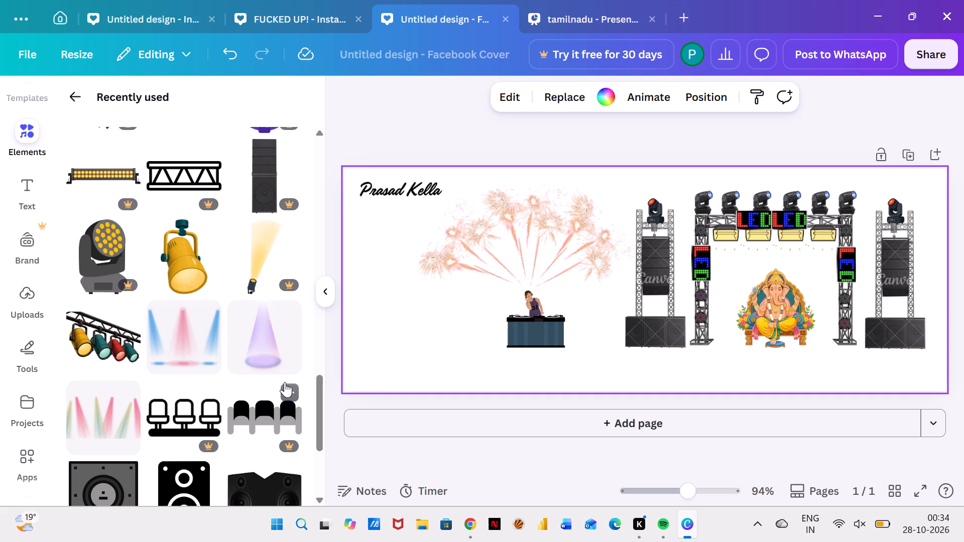
scroll(285, 382, down, 1)
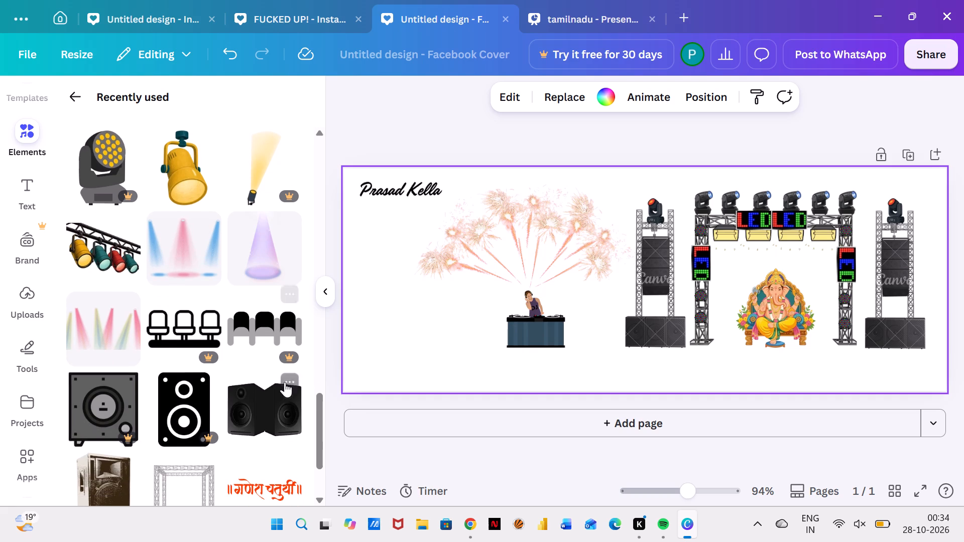
scroll(148, 413, down, 3)
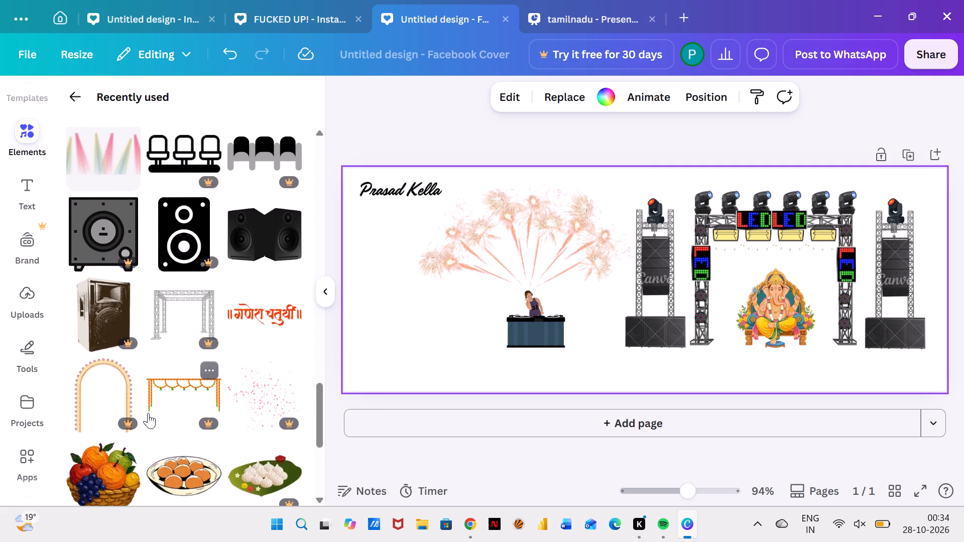
scroll(148, 413, down, 1)
scroll(148, 413, up, 1)
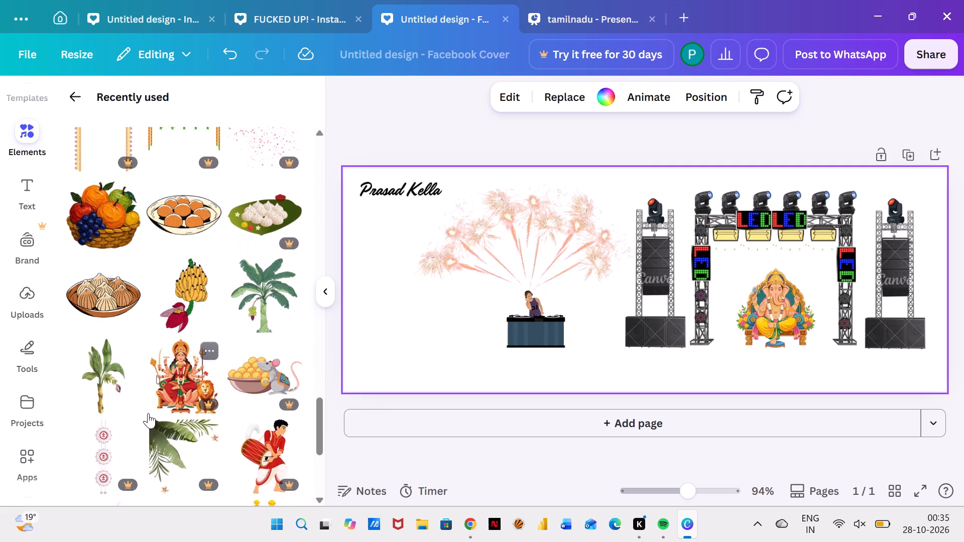
scroll(148, 413, up, 2)
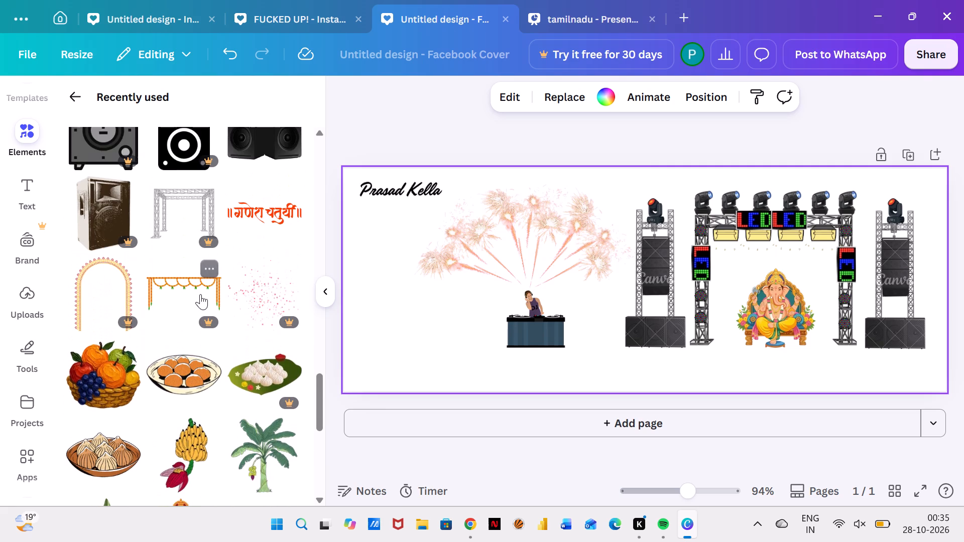
scroll(239, 256, down, 1)
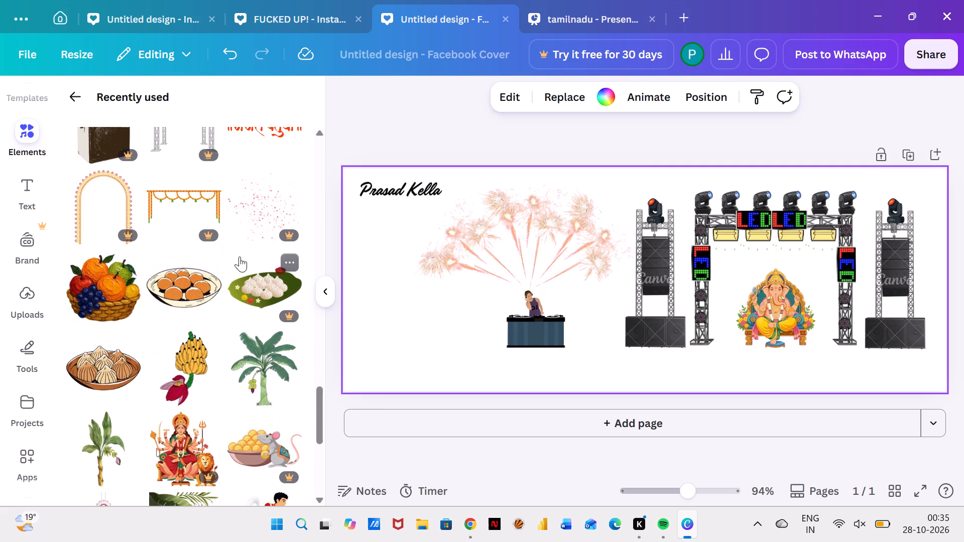
scroll(239, 256, down, 3)
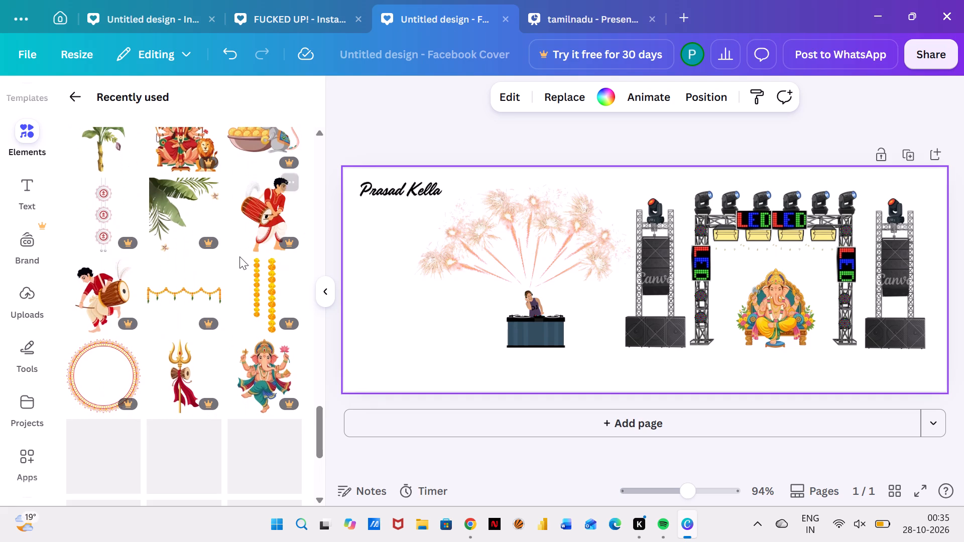
scroll(239, 256, down, 2)
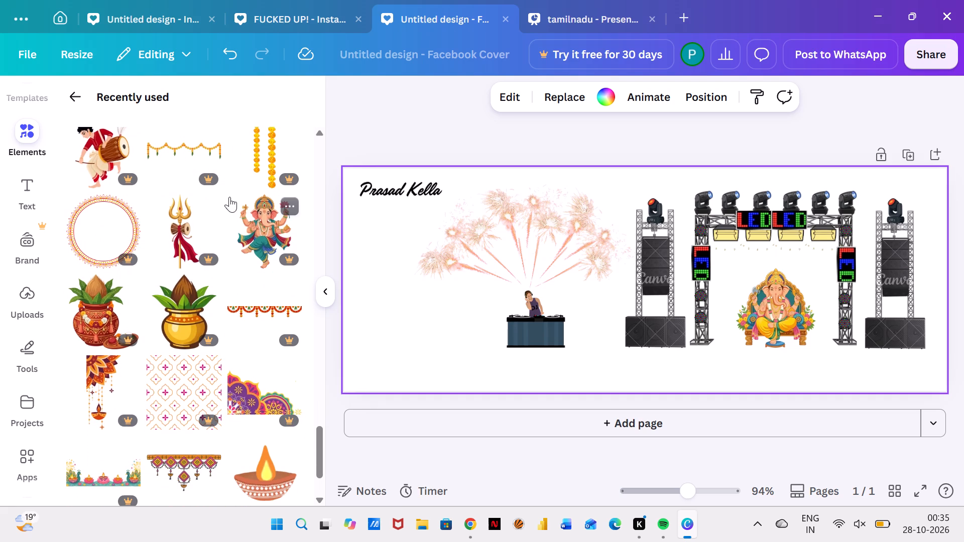
scroll(229, 197, down, 4)
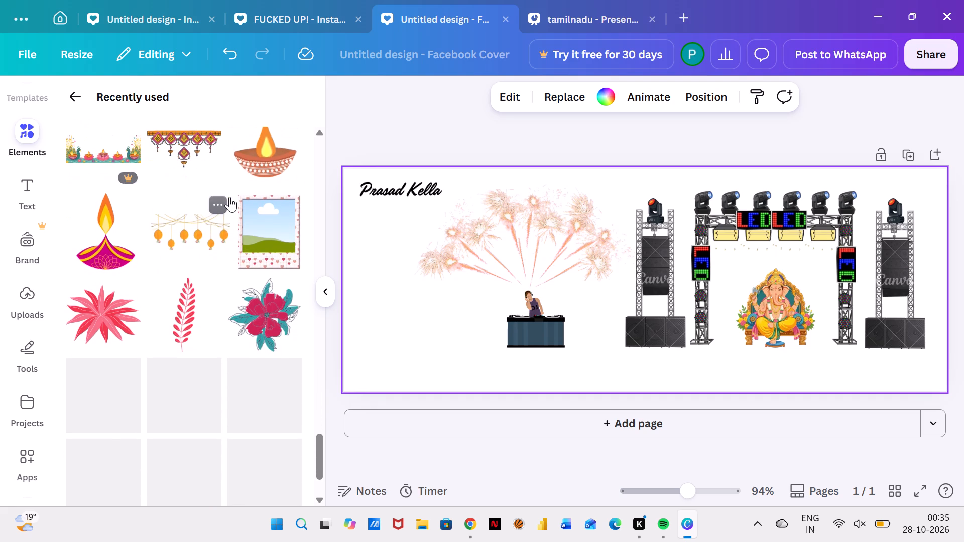
scroll(229, 197, down, 2)
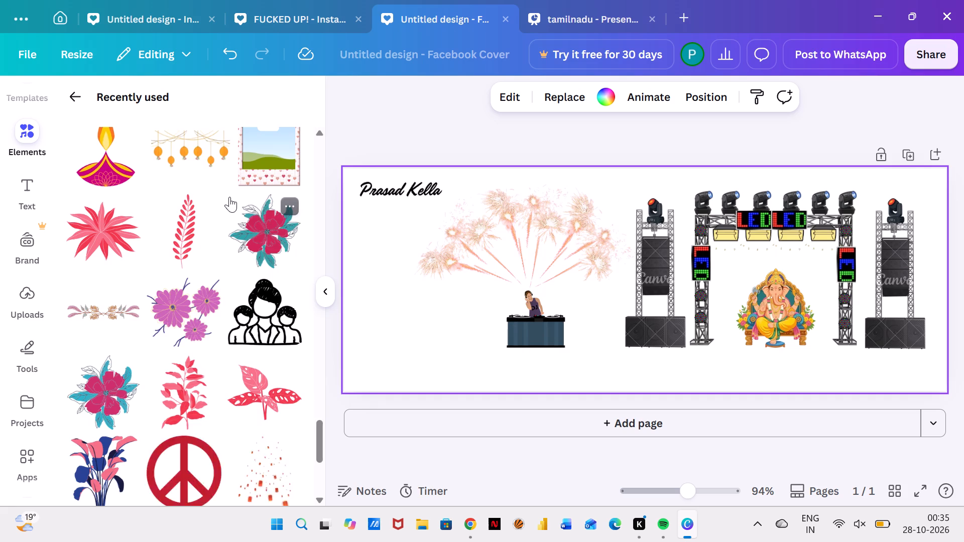
scroll(229, 197, down, 3)
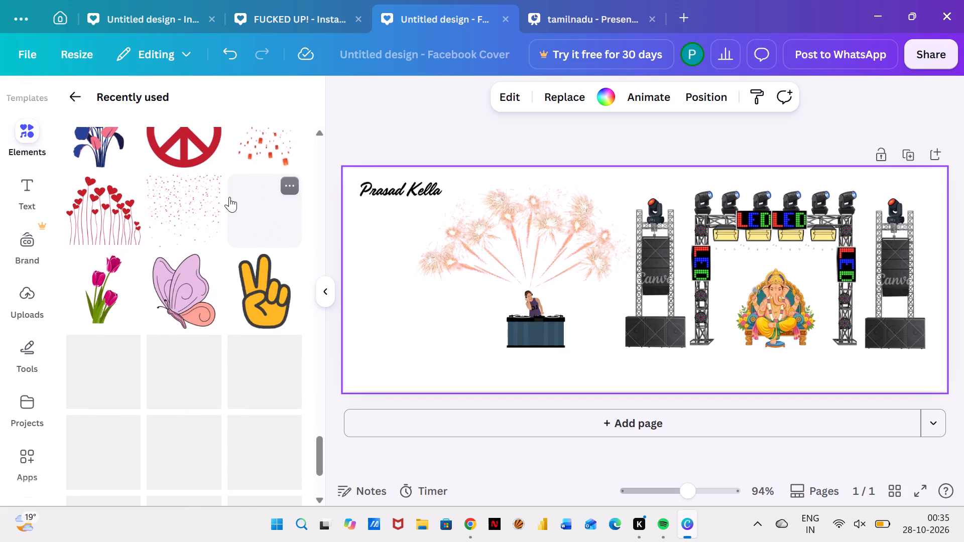
scroll(229, 197, down, 3)
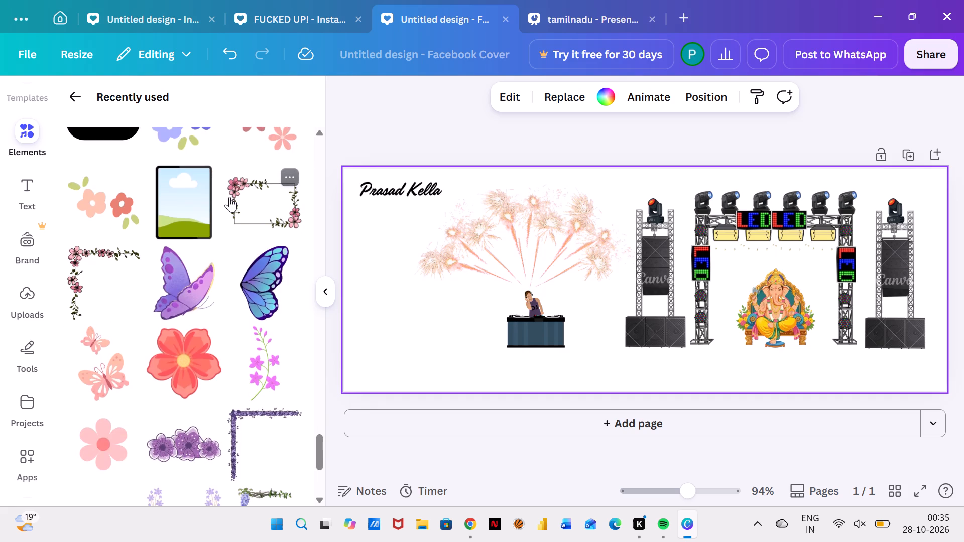
scroll(229, 197, down, 3)
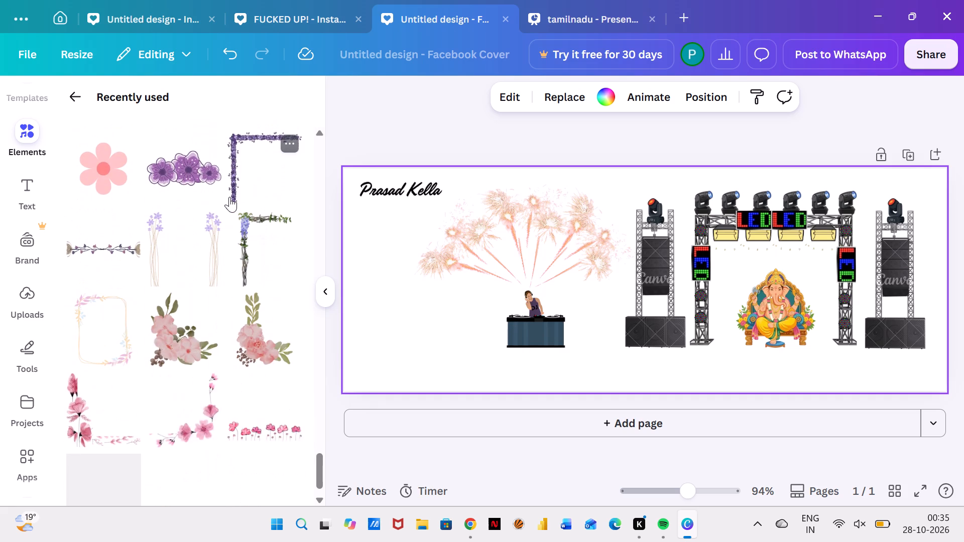
scroll(229, 197, down, 2)
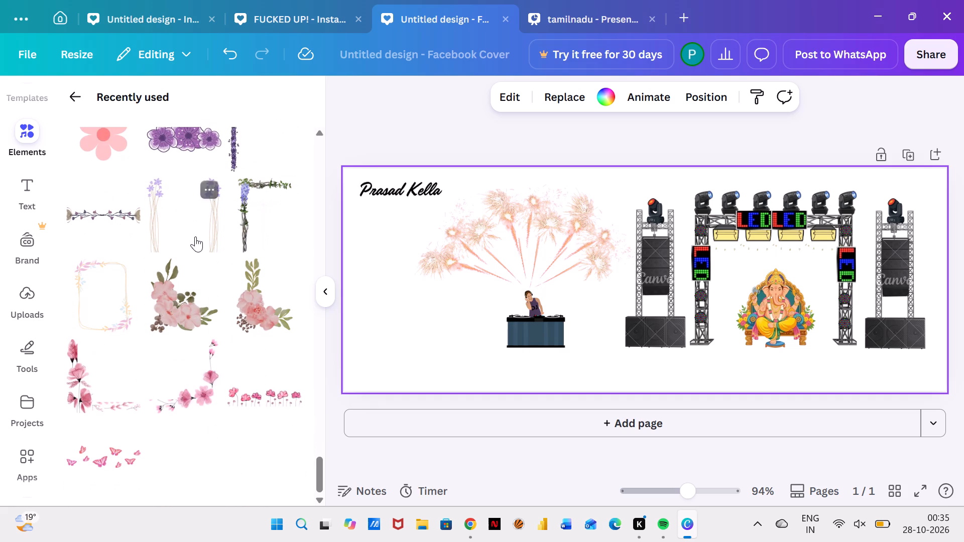
scroll(194, 417, down, 1)
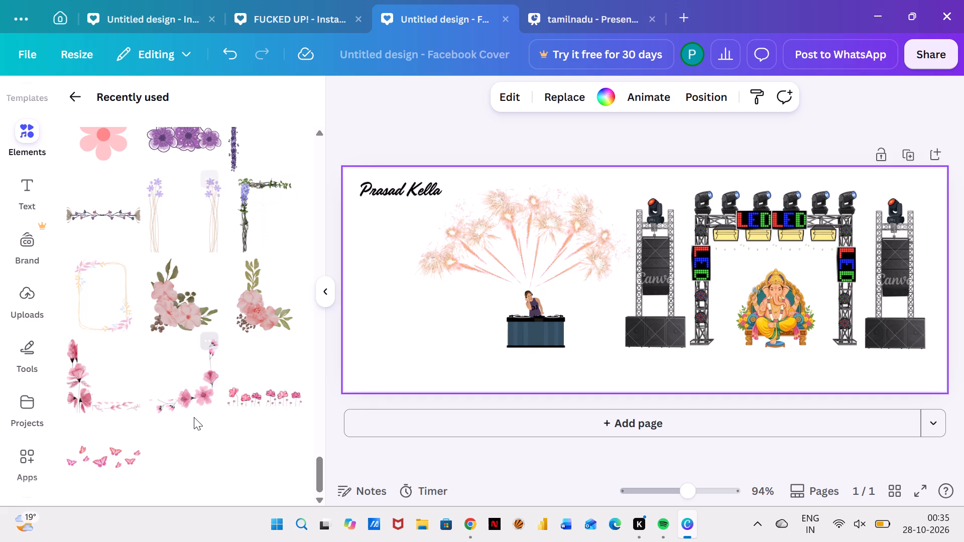
Go back to the stage lighting, truss and speaker graphics among the recently used items and review them for the concert scene.
scroll(234, 304, up, 2)
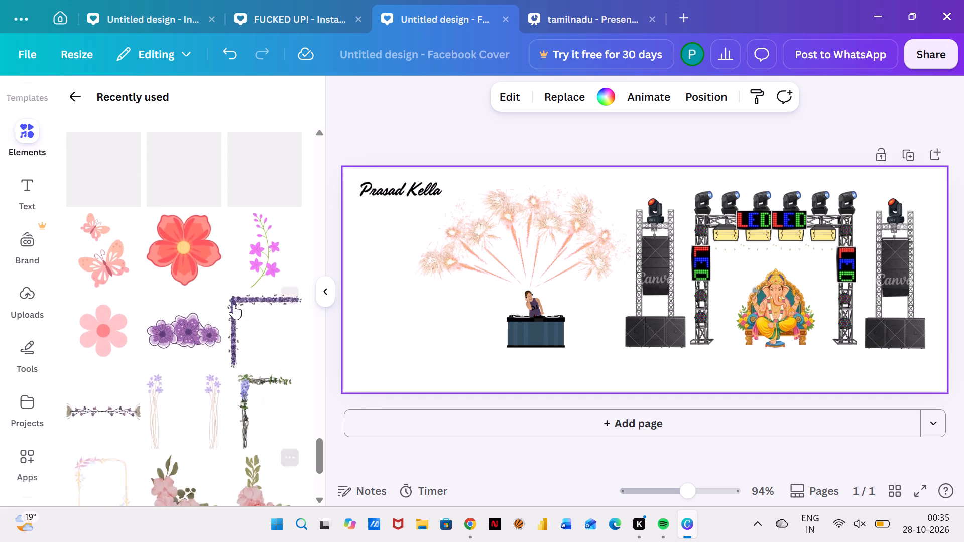
scroll(234, 304, up, 7)
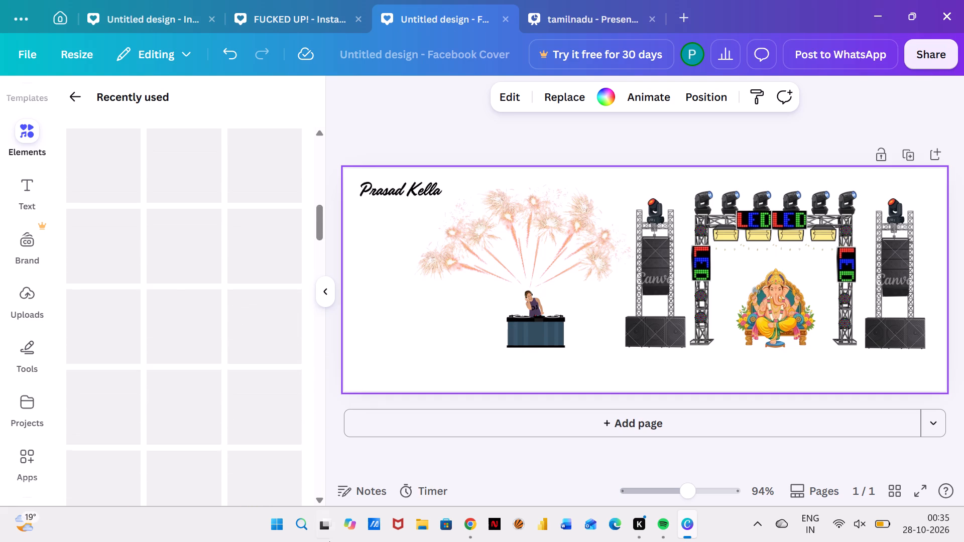
scroll(329, 541, up, 5)
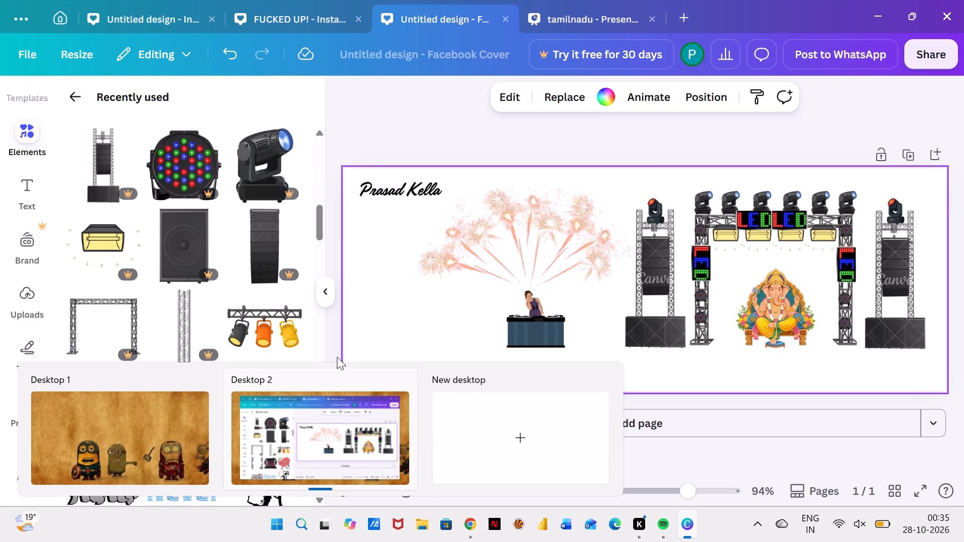
scroll(262, 321, down, 1)
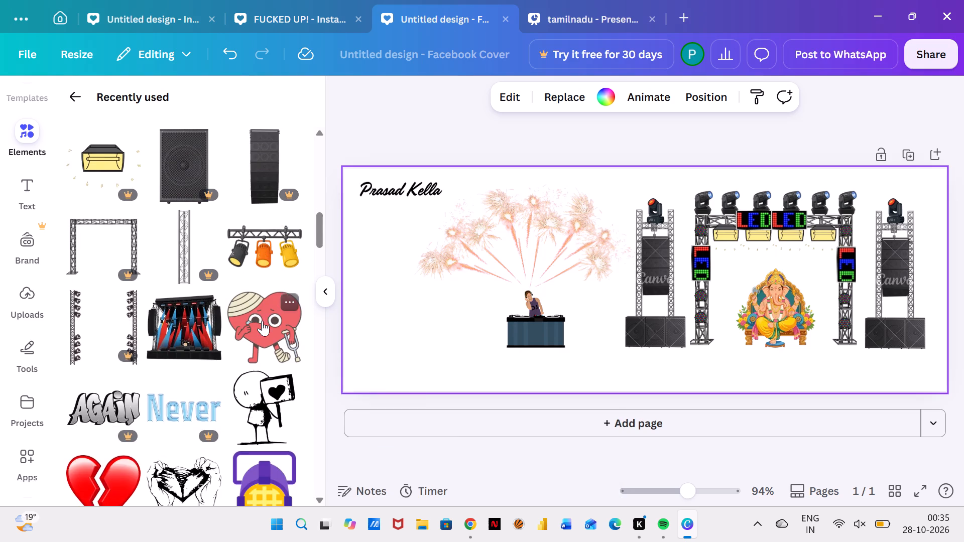
scroll(262, 321, down, 4)
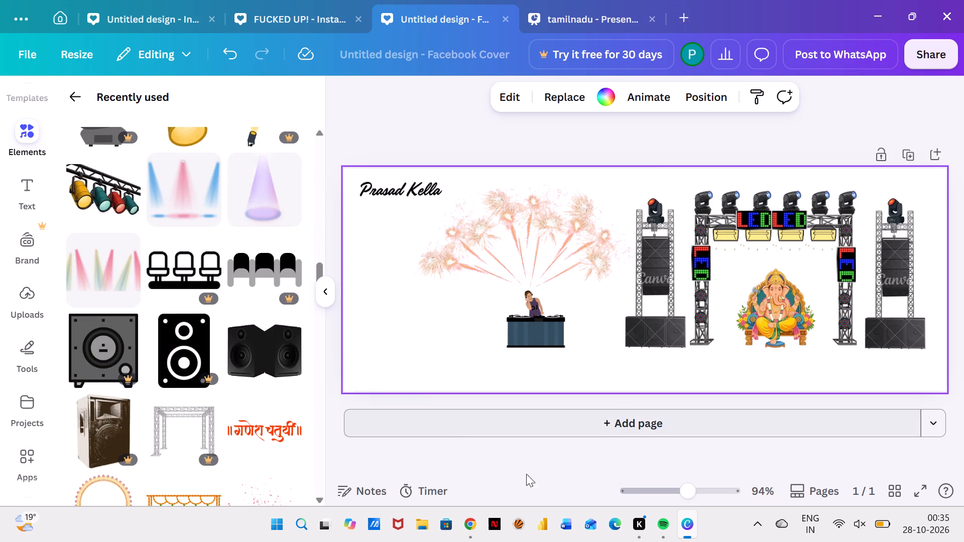